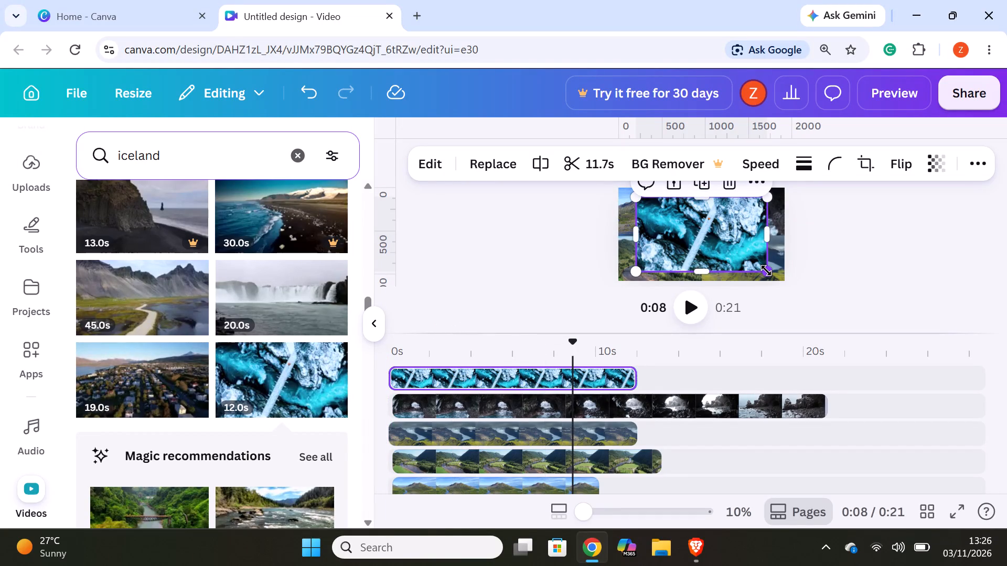
# Shrink the turquoise glacial river clip to about half the canvas width and fit it into the canvas's lower-left quadrant.
pyautogui.moveTo(766, 270); pyautogui.dragTo(720, 254)
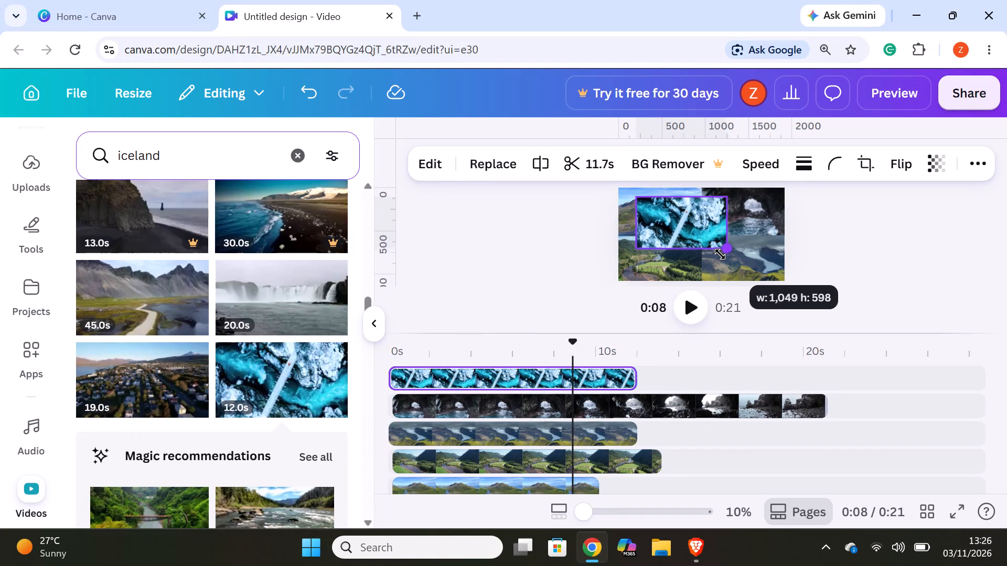
pyautogui.moveTo(720, 254); pyautogui.dragTo(710, 255)
pyautogui.moveTo(682, 220); pyautogui.dragTo(665, 243)
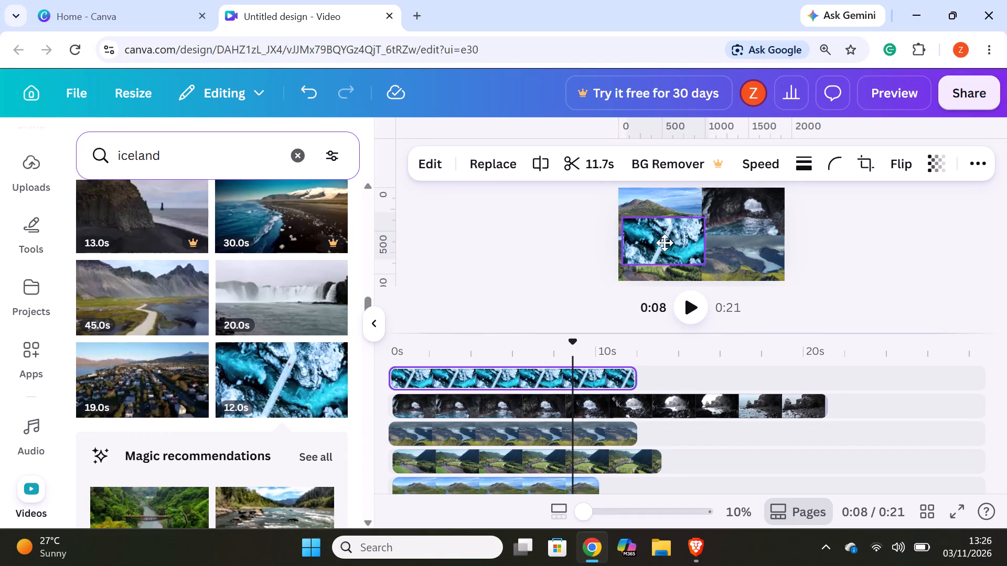
pyautogui.moveTo(665, 243); pyautogui.dragTo(664, 260)
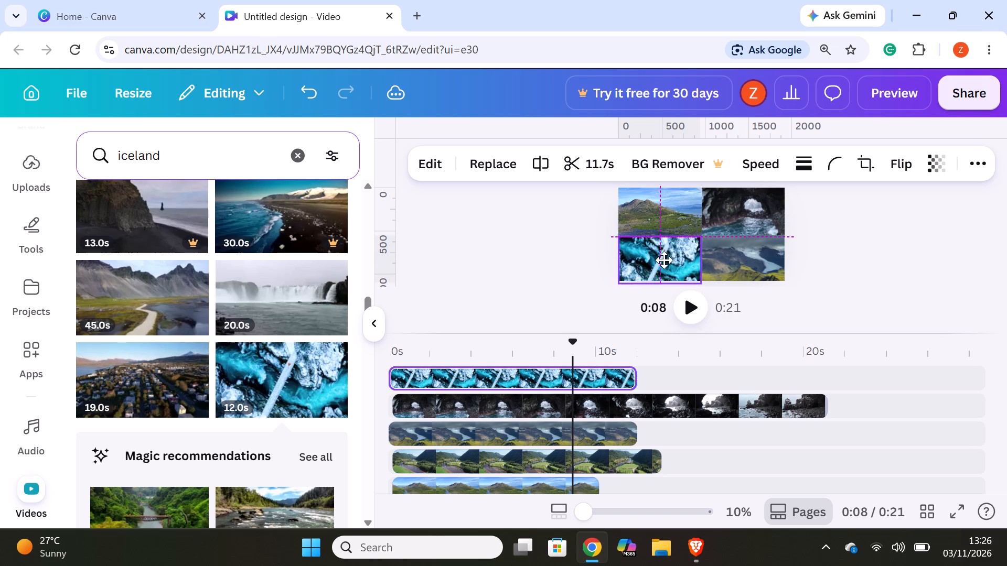
pyautogui.moveTo(664, 260); pyautogui.dragTo(665, 260)
pyautogui.click(968, 252)
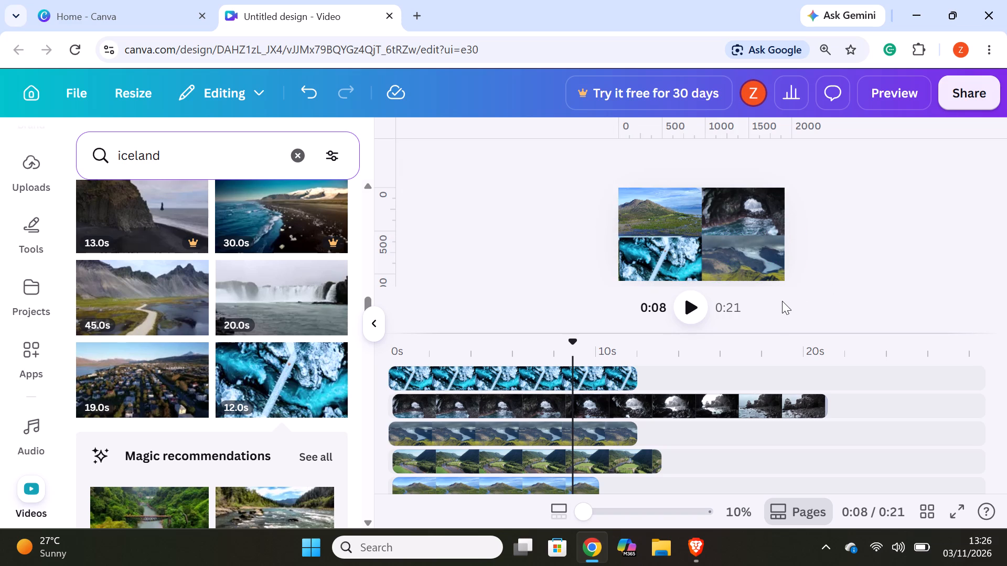
# Add the 32.0s rocky forest river video on a new top timeline track, starting at 0s.
pyautogui.scroll(-1, 206, 418)
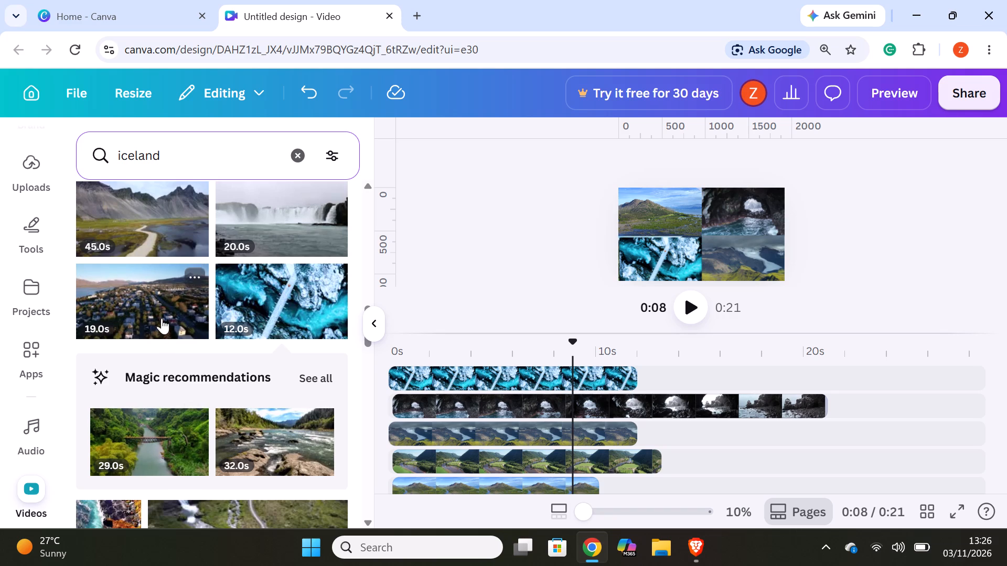
pyautogui.moveTo(256, 421); pyautogui.dragTo(469, 365)
pyautogui.moveTo(539, 378); pyautogui.dragTo(499, 377)
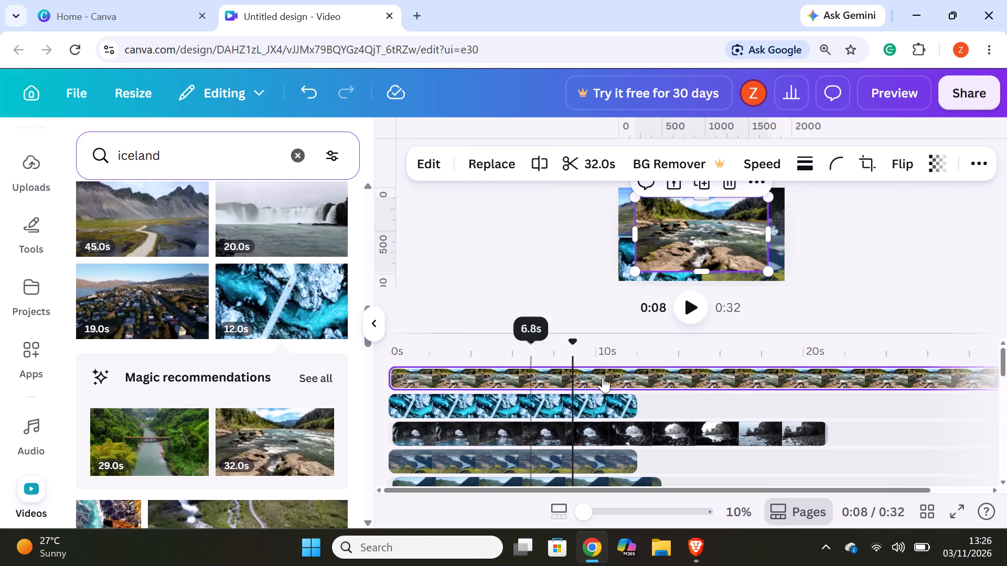
# Split the rocky river clip at about 13.8s and delete the part after the split.
pyautogui.click(676, 379)
pyautogui.rightClick(674, 379)
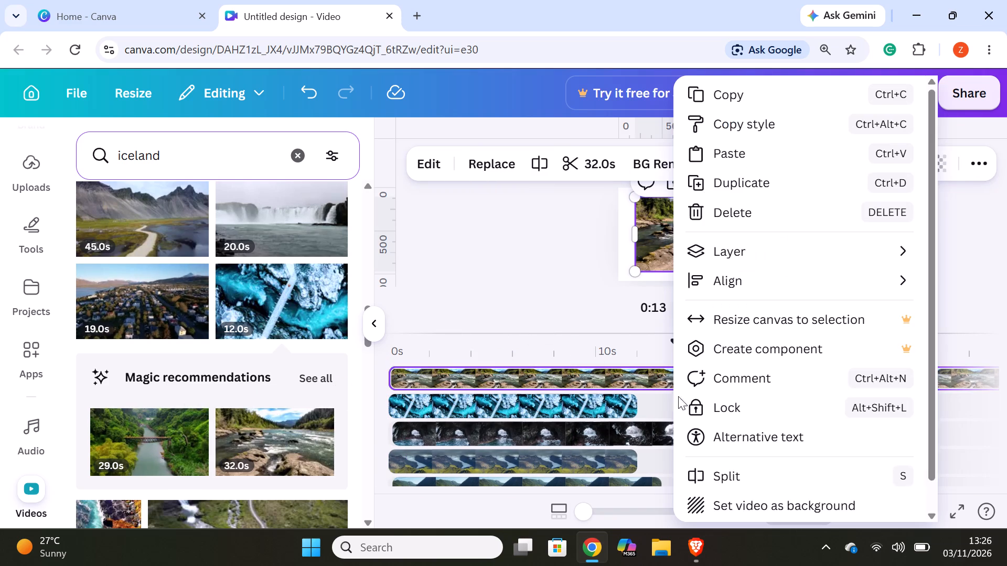
pyautogui.click(724, 472)
pyautogui.rightClick(787, 367)
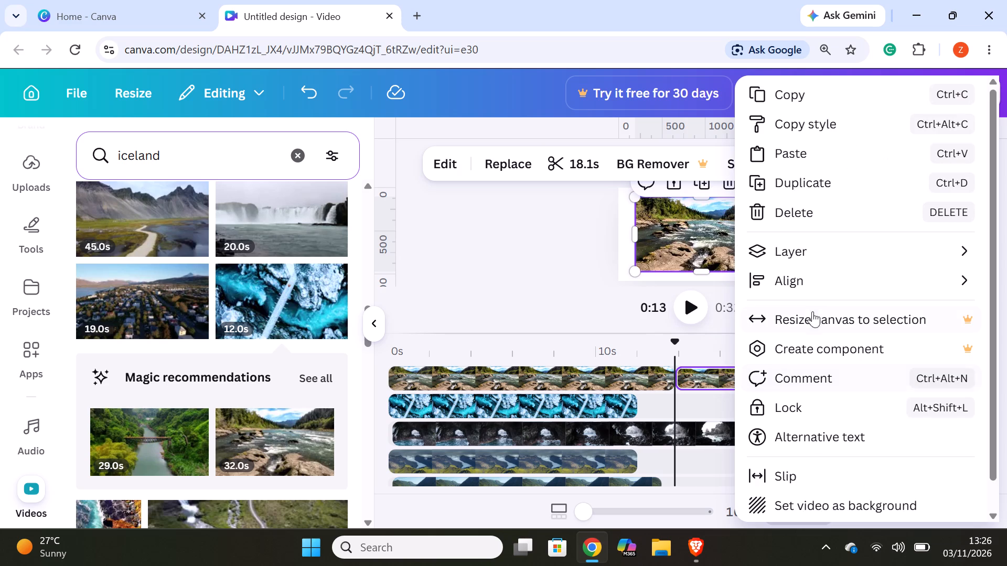
pyautogui.click(829, 207)
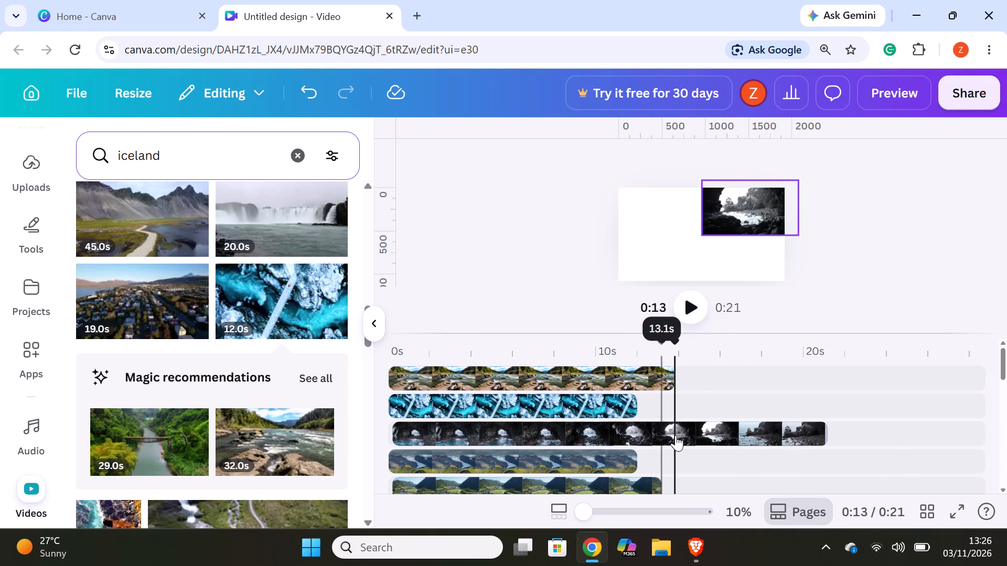
# Split the sea cave clip at the same playhead position, 0:13, and delete the part after it.
pyautogui.rightClick(675, 435)
pyautogui.rightClick(675, 435)
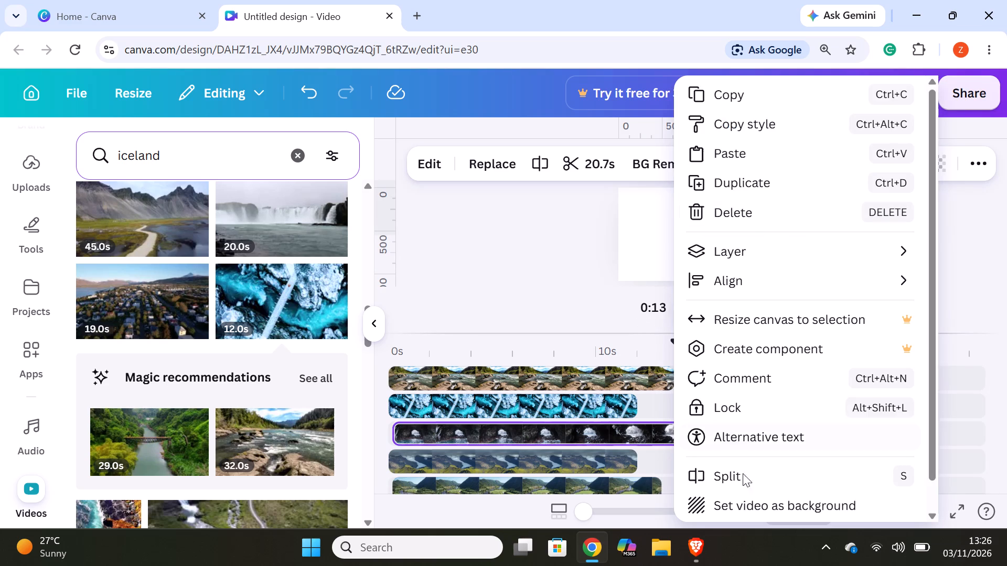
pyautogui.click(744, 480)
pyautogui.rightClick(702, 437)
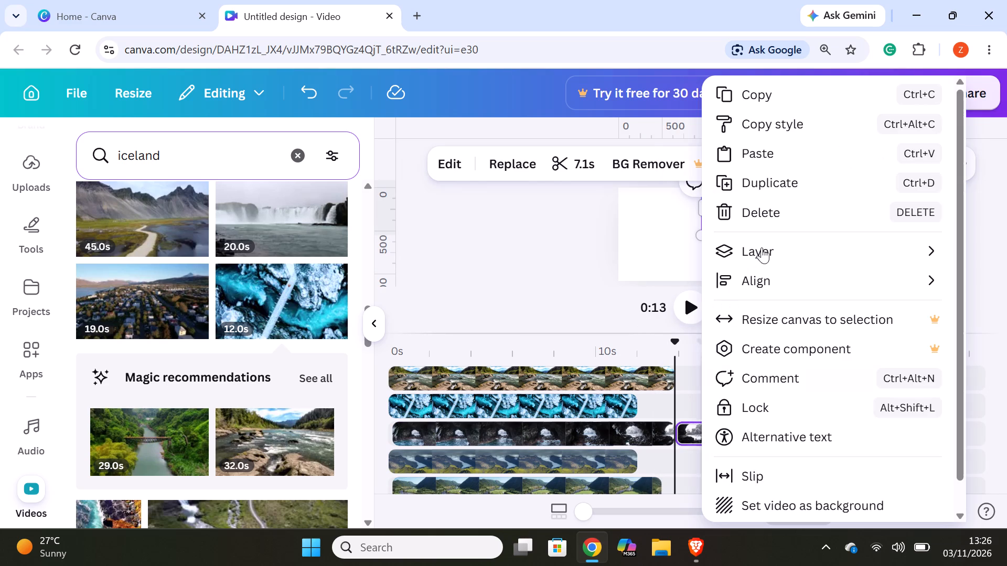
pyautogui.click(766, 209)
# Shrink the rocky river clip and place it over the canvas's lower-right quadrant, aligned beside the glacial river clip.
pyautogui.click(564, 383)
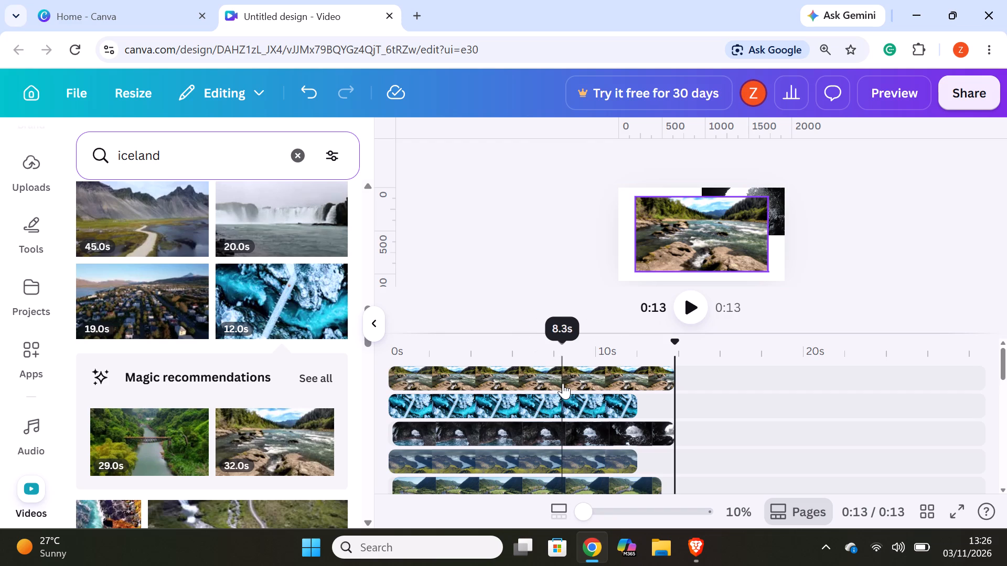
pyautogui.moveTo(769, 270); pyautogui.dragTo(741, 243)
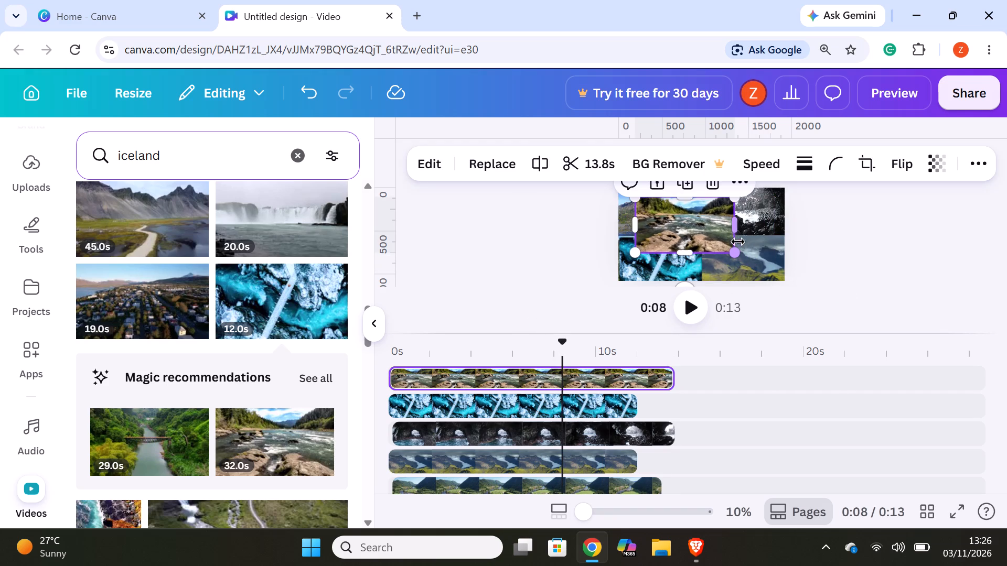
pyautogui.moveTo(691, 231); pyautogui.dragTo(770, 275)
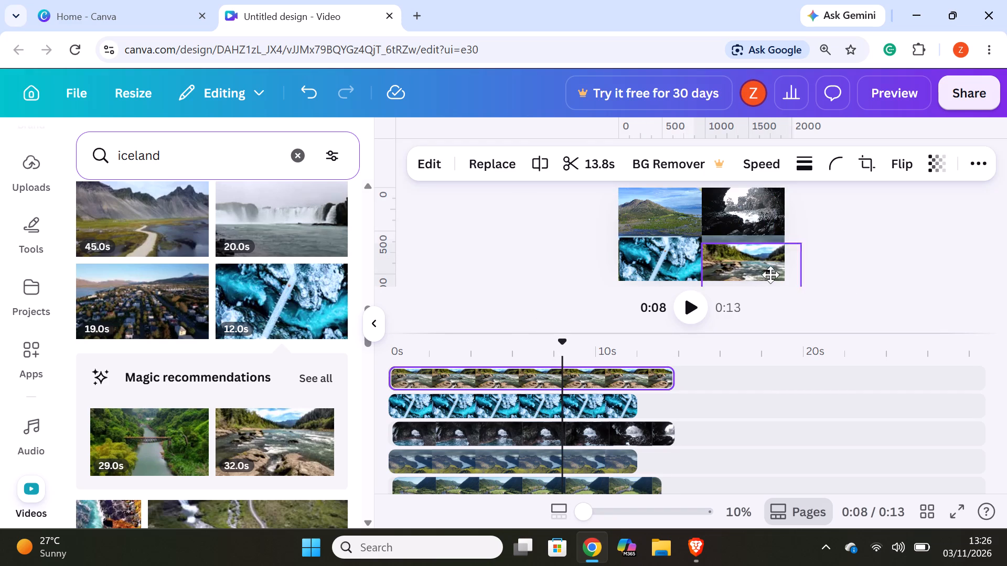
pyautogui.moveTo(770, 275); pyautogui.dragTo(757, 272)
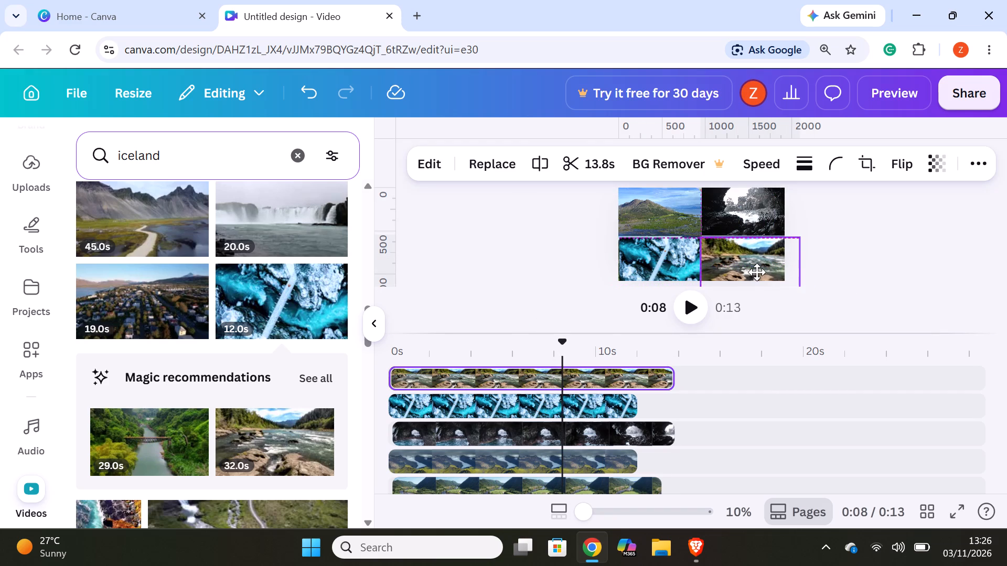
pyautogui.moveTo(757, 272); pyautogui.dragTo(756, 270)
pyautogui.click(874, 270)
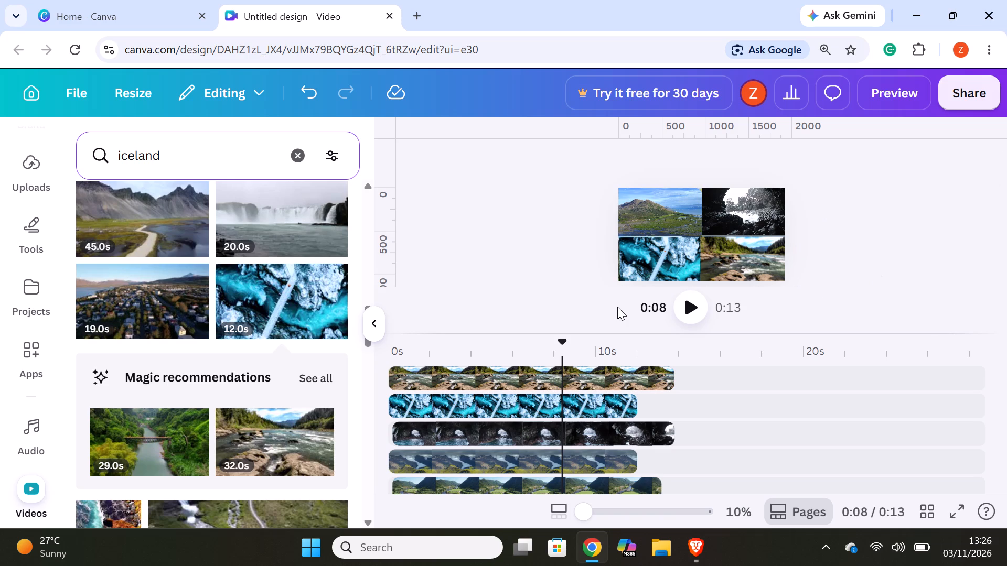
# Add the 22.0s puffin video from the iceland results on a new top timeline track, starting at 0s.
pyautogui.scroll(-2, 184, 380)
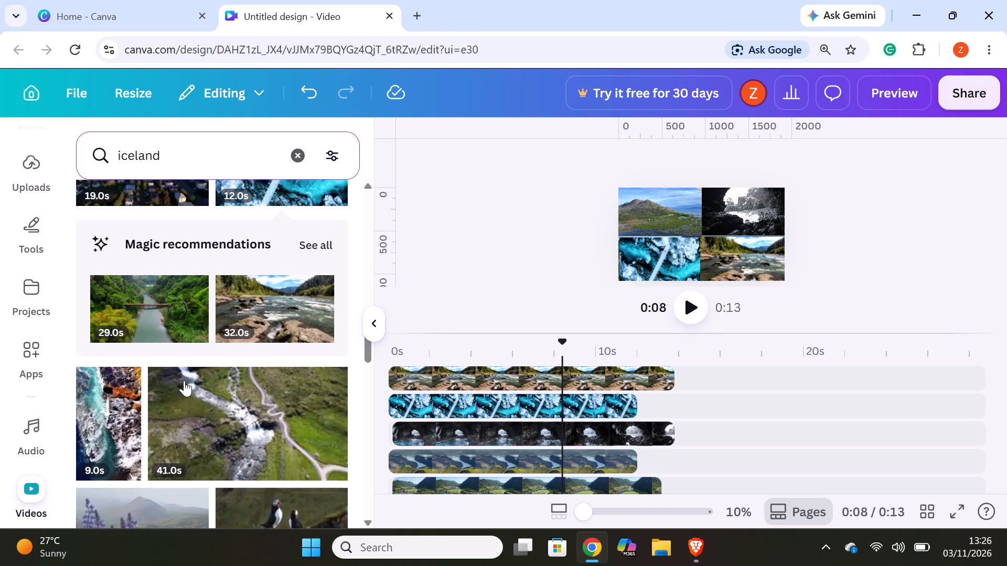
pyautogui.scroll(-3, 139, 410)
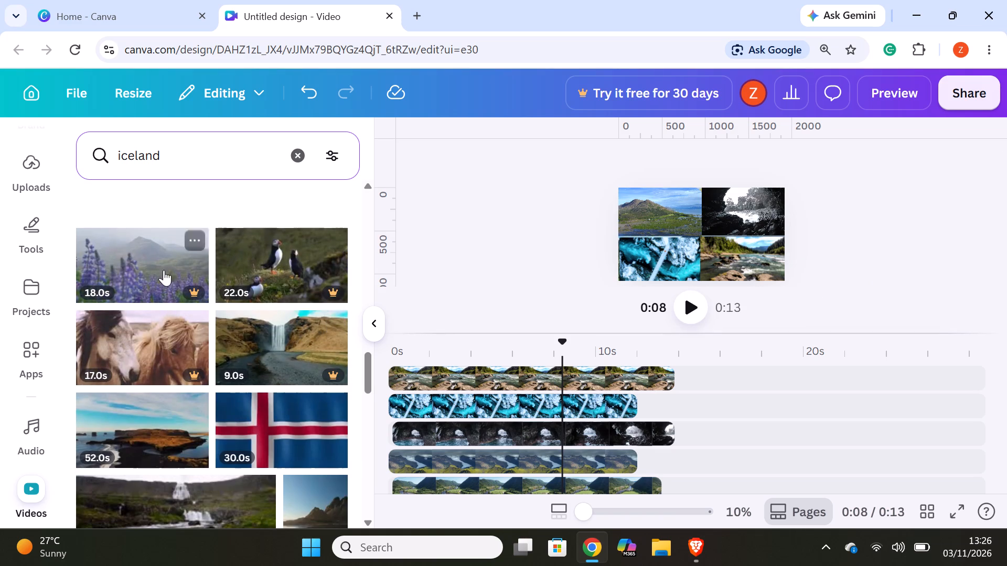
pyautogui.moveTo(306, 286); pyautogui.dragTo(703, 310)
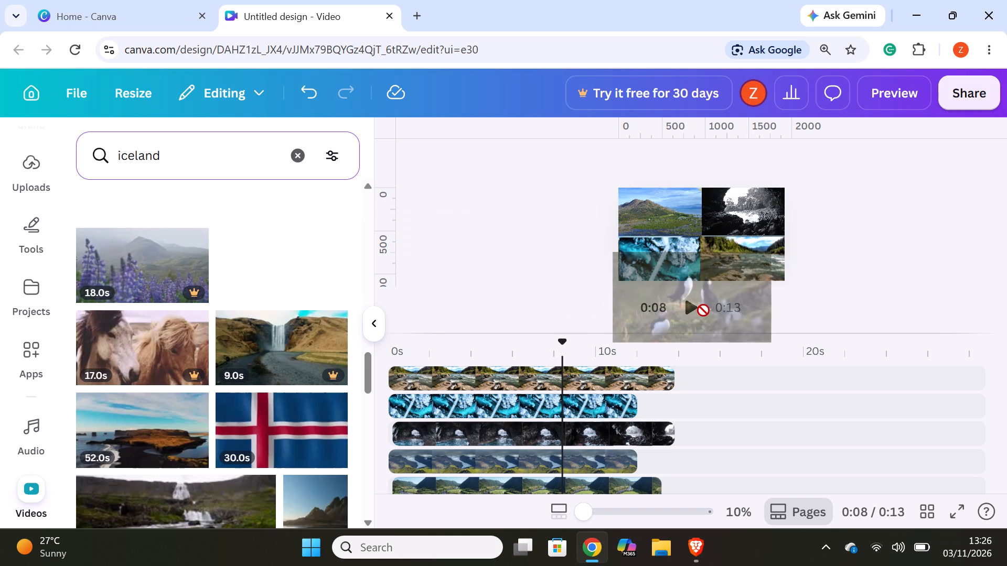
pyautogui.moveTo(703, 310); pyautogui.dragTo(535, 365)
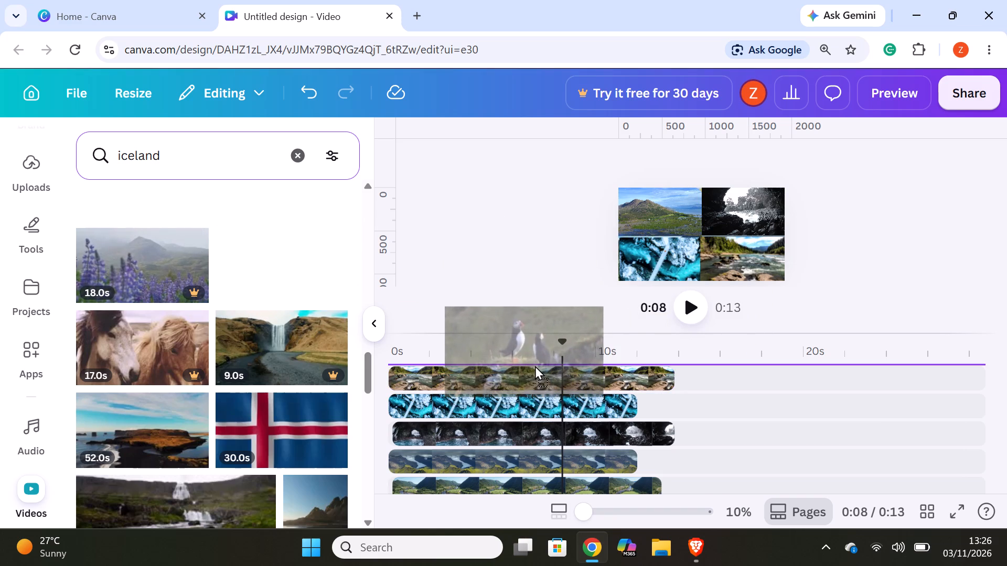
pyautogui.moveTo(535, 365); pyautogui.dragTo(524, 367)
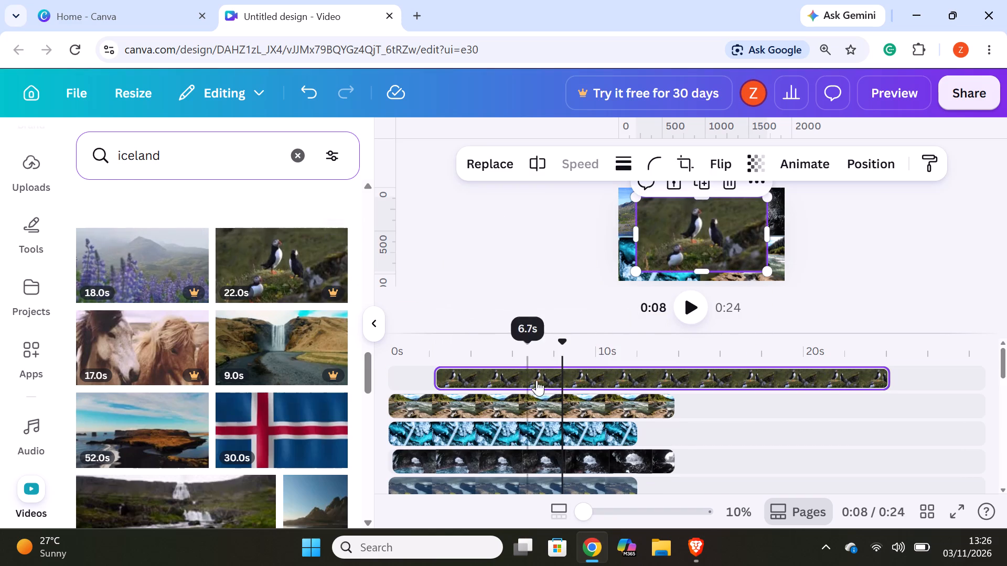
pyautogui.moveTo(538, 380); pyautogui.dragTo(494, 378)
# Split the puffin clip at 13.8s and delete the part after the split.
pyautogui.click(676, 381)
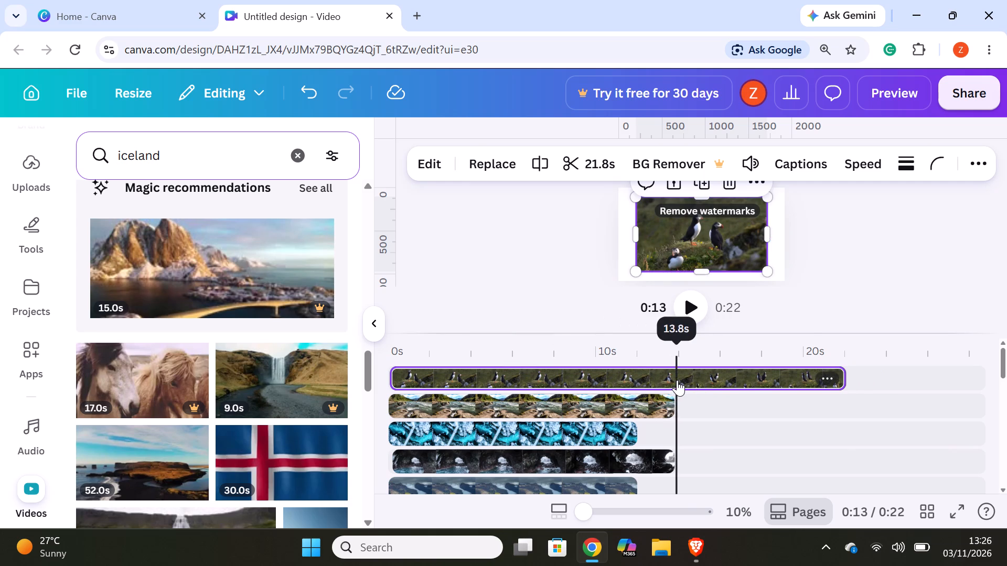
pyautogui.rightClick(677, 380)
pyautogui.click(717, 480)
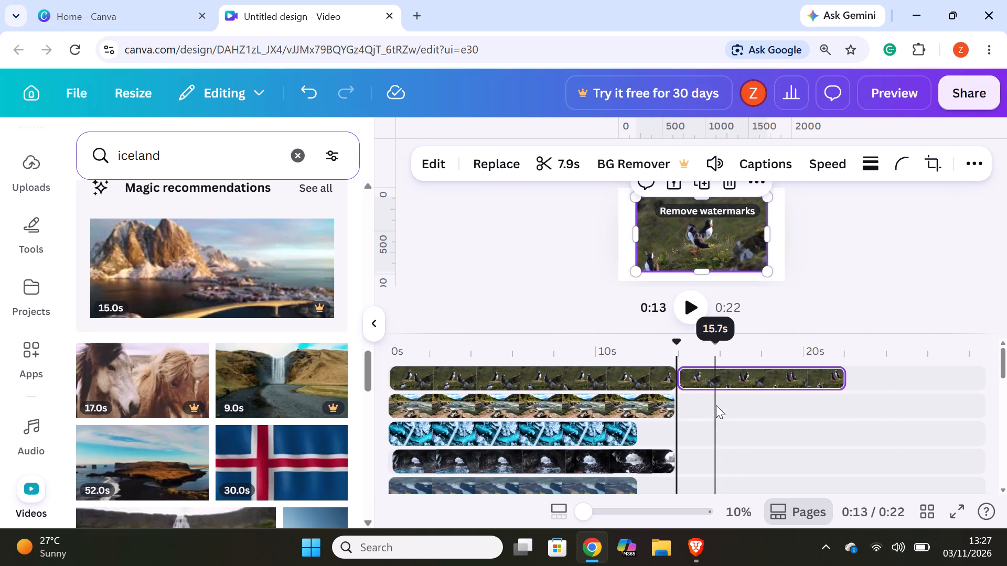
pyautogui.rightClick(723, 379)
pyautogui.click(787, 221)
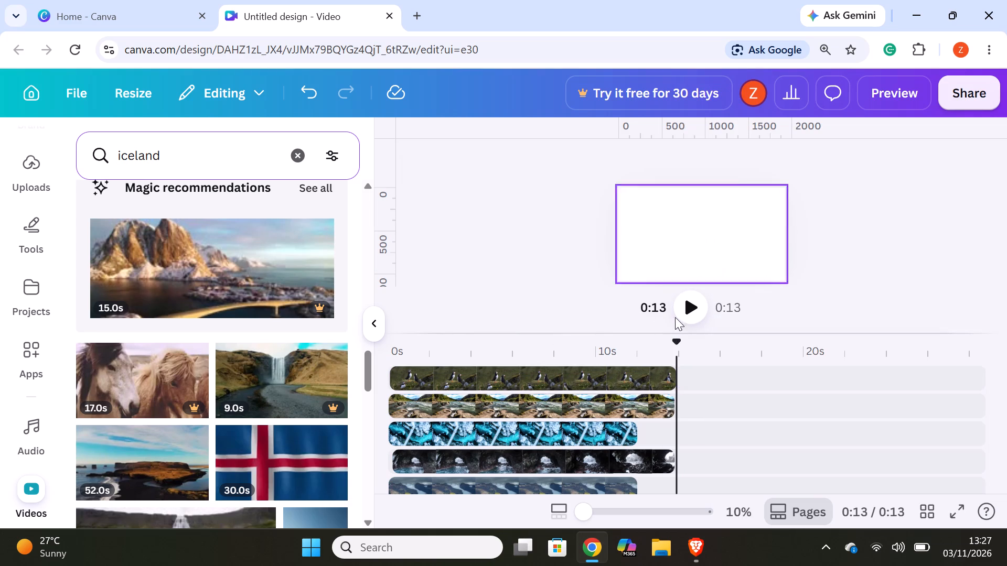
# Shrink the puffin clip and fit it over the canvas's upper-right quadrant, above the rocky river clip.
pyautogui.click(550, 380)
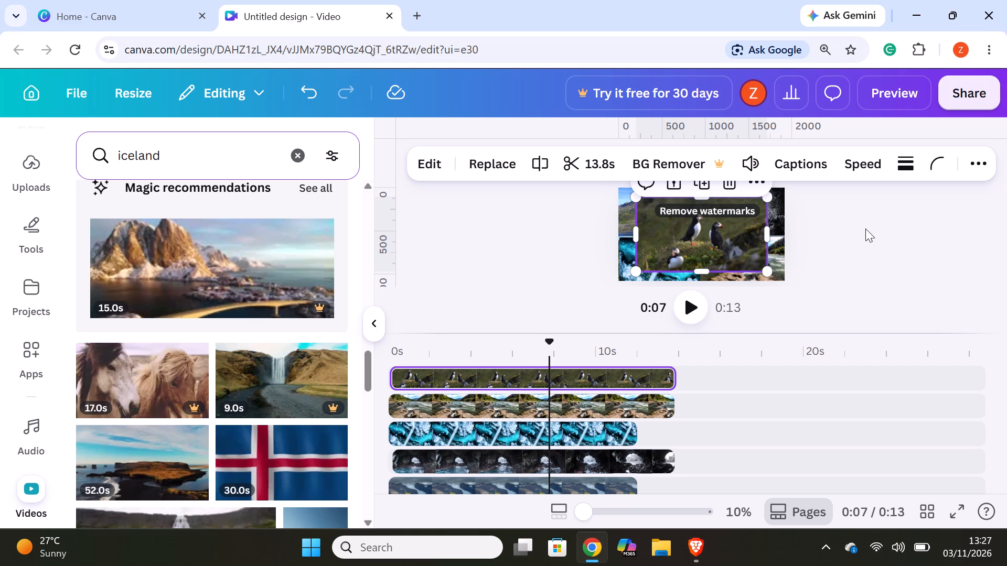
pyautogui.moveTo(766, 271); pyautogui.dragTo(742, 244)
pyautogui.moveTo(708, 243); pyautogui.dragTo(767, 219)
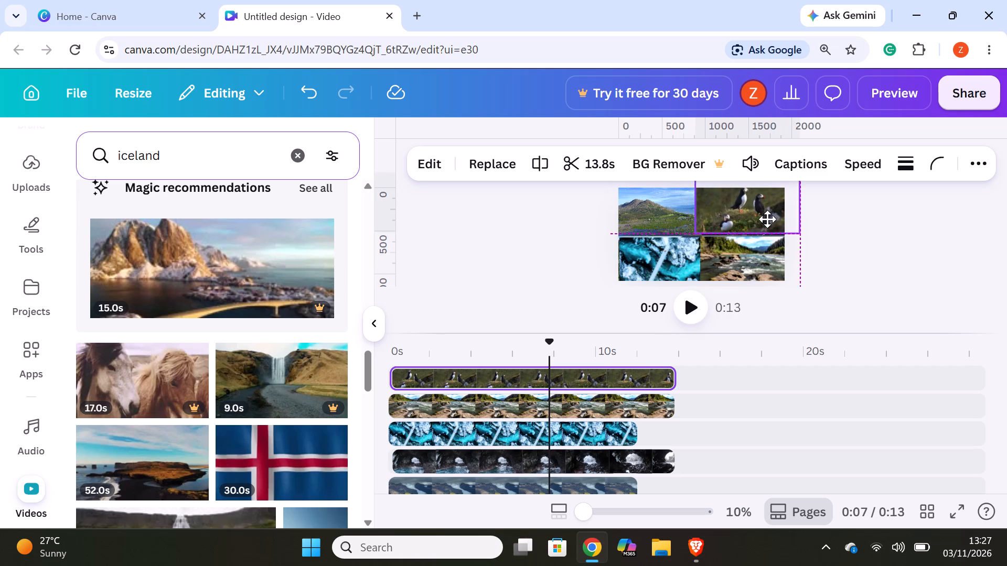
pyautogui.moveTo(767, 219); pyautogui.dragTo(768, 223)
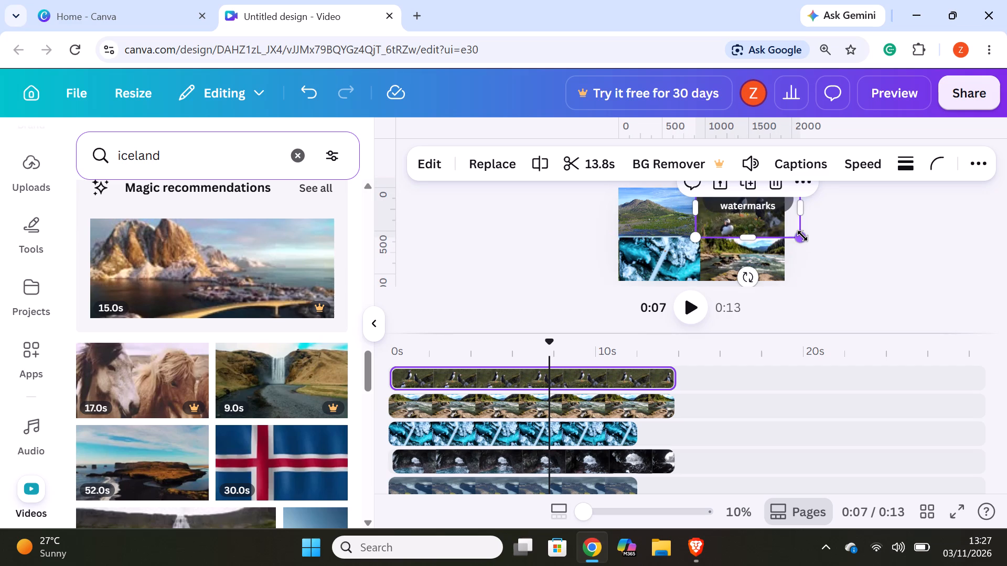
pyautogui.moveTo(802, 236); pyautogui.dragTo(793, 233)
pyautogui.moveTo(764, 221); pyautogui.dragTo(764, 226)
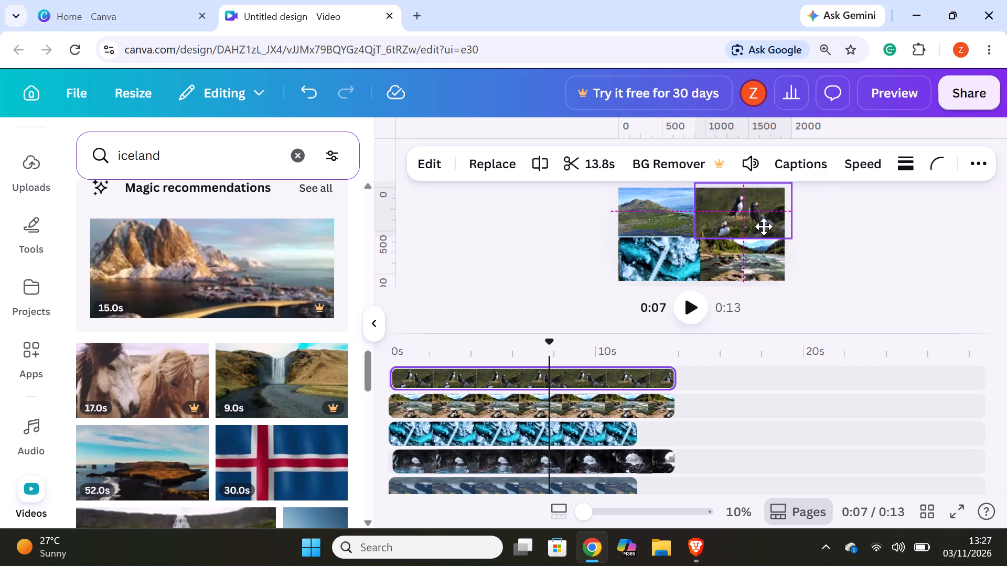
pyautogui.moveTo(764, 226); pyautogui.dragTo(767, 227)
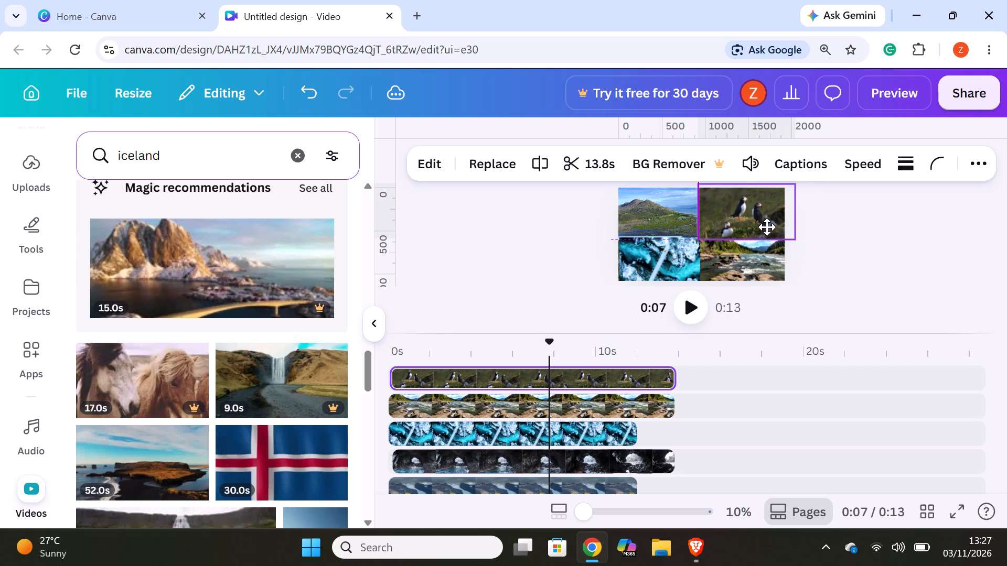
pyautogui.moveTo(767, 227); pyautogui.dragTo(766, 226)
pyautogui.click(865, 237)
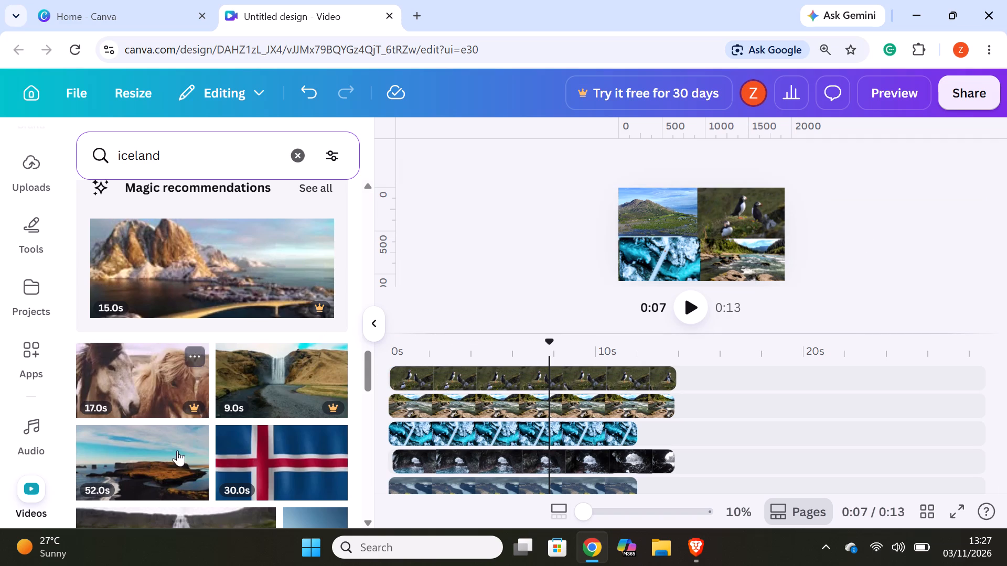
# Add the 28.0s waterfall and stream video from the iceland results on a new top timeline track, starting at 0s.
pyautogui.scroll(-3, 170, 422)
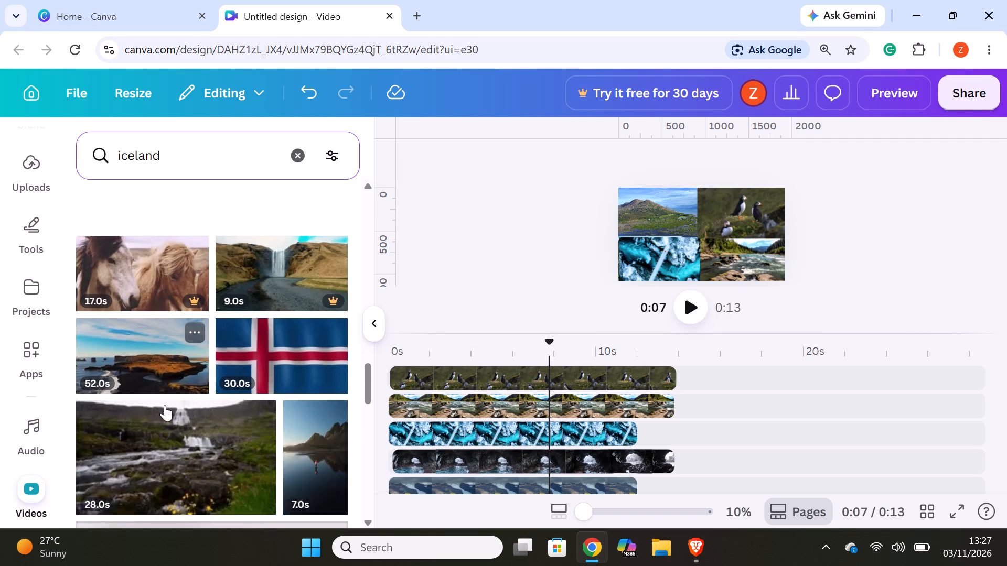
pyautogui.scroll(-1, 165, 405)
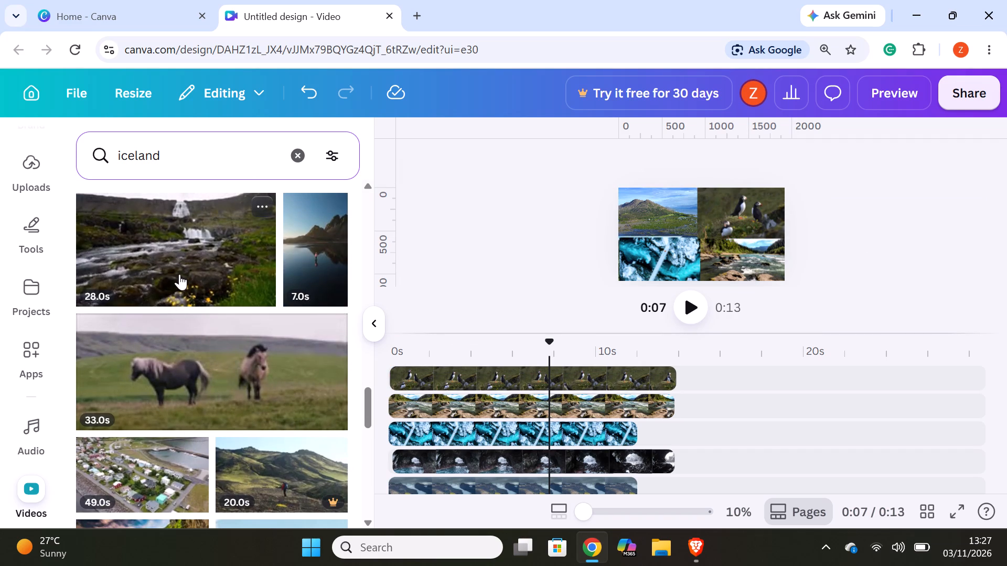
pyautogui.moveTo(177, 277); pyautogui.dragTo(510, 364)
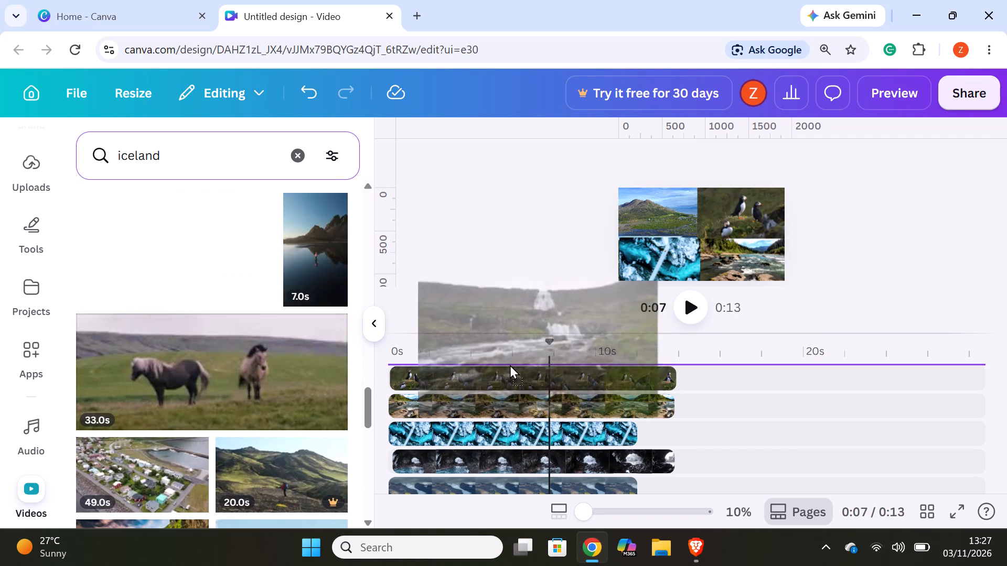
pyautogui.moveTo(510, 364); pyautogui.dragTo(508, 365)
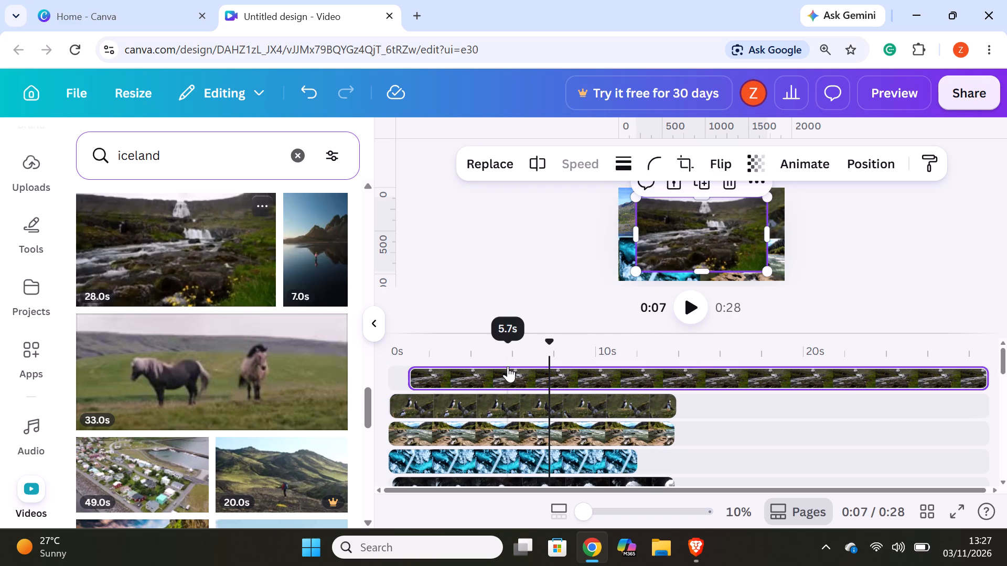
pyautogui.moveTo(635, 387); pyautogui.dragTo(615, 380)
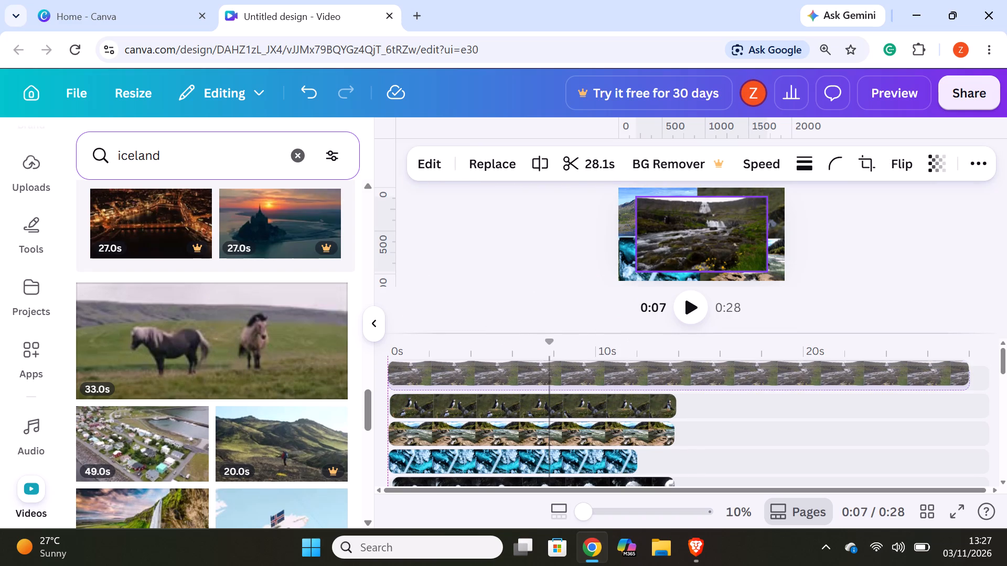
# Split the waterfall and stream clip at 14.0s and delete the part after the split.
pyautogui.moveTo(615, 380); pyautogui.dragTo(615, 380)
pyautogui.click(679, 379)
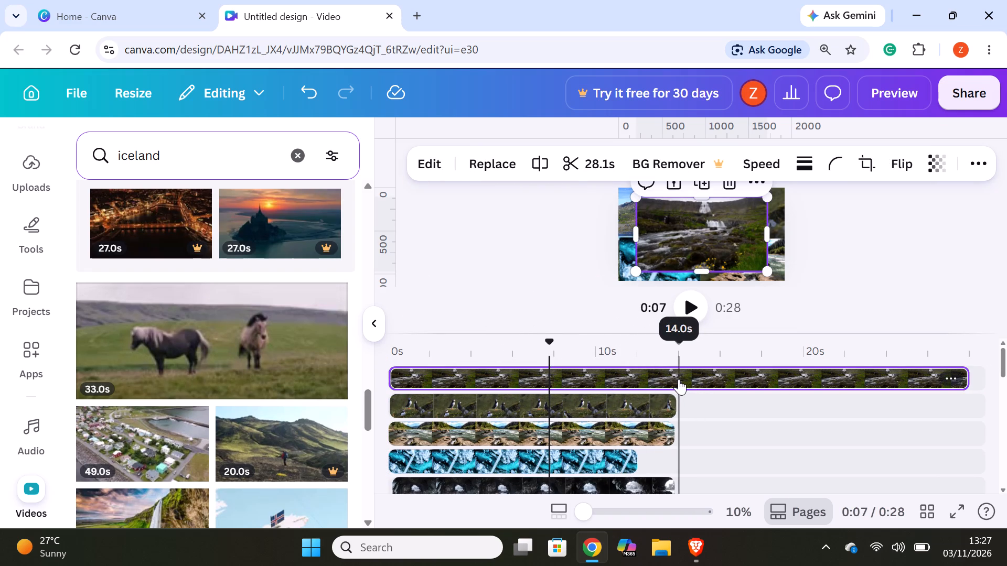
pyautogui.rightClick(678, 379)
pyautogui.click(699, 466)
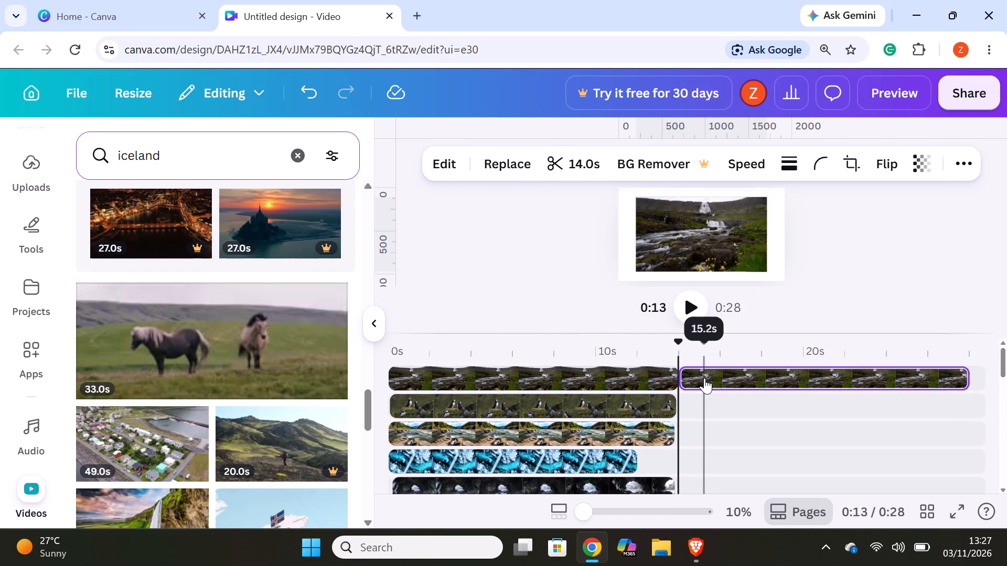
pyautogui.rightClick(704, 378)
pyautogui.click(774, 215)
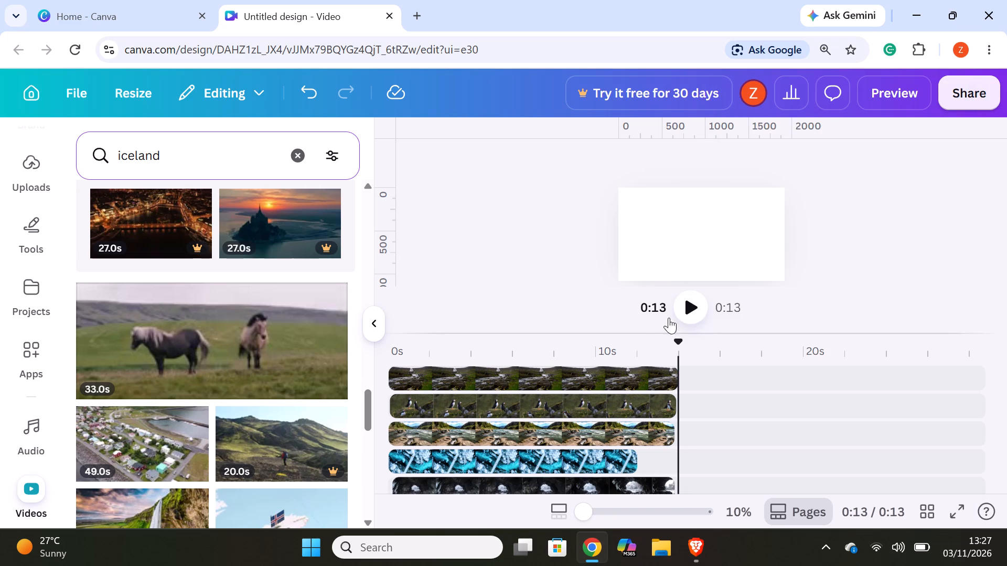
# Shrink the waterfall and stream clip and fit it over the canvas's upper-left quadrant, beside the puffin clip.
pyautogui.click(577, 378)
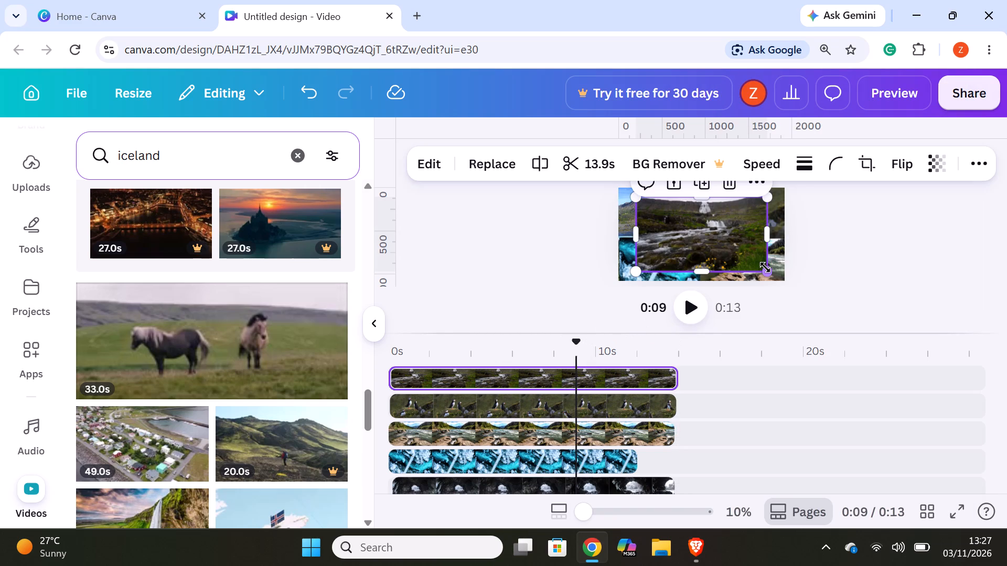
pyautogui.moveTo(767, 268); pyautogui.dragTo(732, 227)
pyautogui.moveTo(677, 230); pyautogui.dragTo(650, 221)
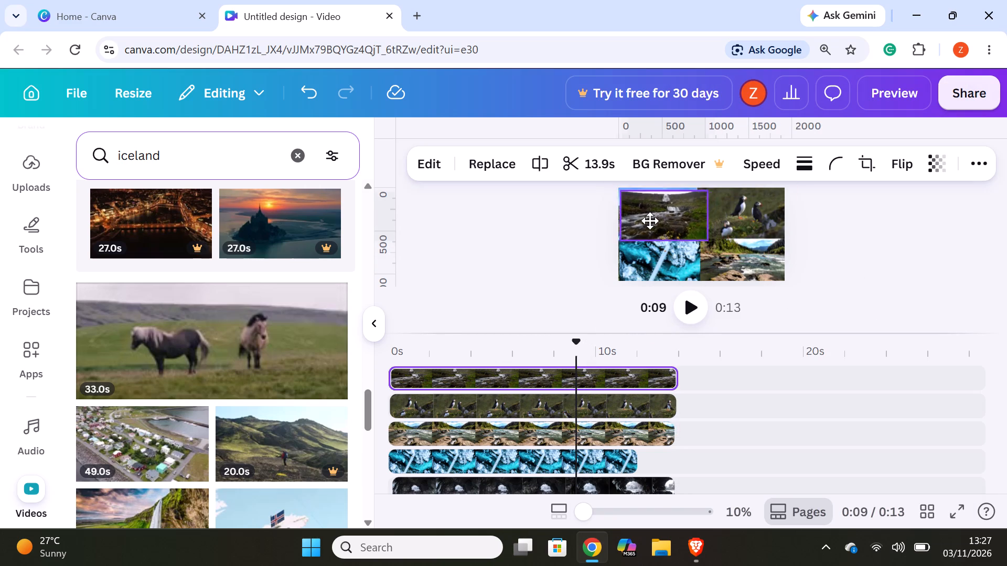
pyautogui.moveTo(650, 221); pyautogui.dragTo(652, 220)
pyautogui.click(652, 220)
pyautogui.click(887, 236)
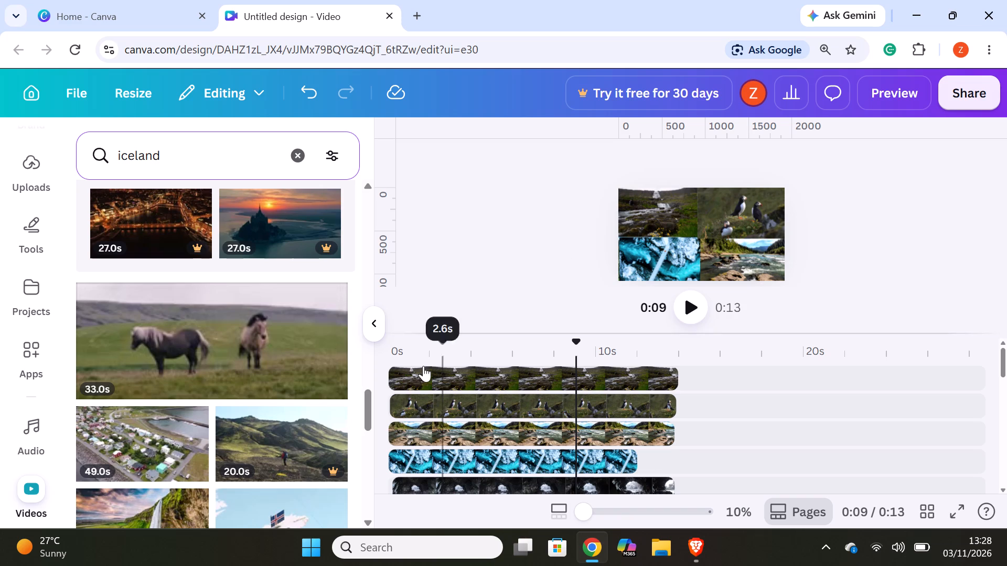
# Add the 11.0s lake and islet video from the iceland results on a new top timeline track, starting near 0s.
pyautogui.scroll(-5, 252, 433)
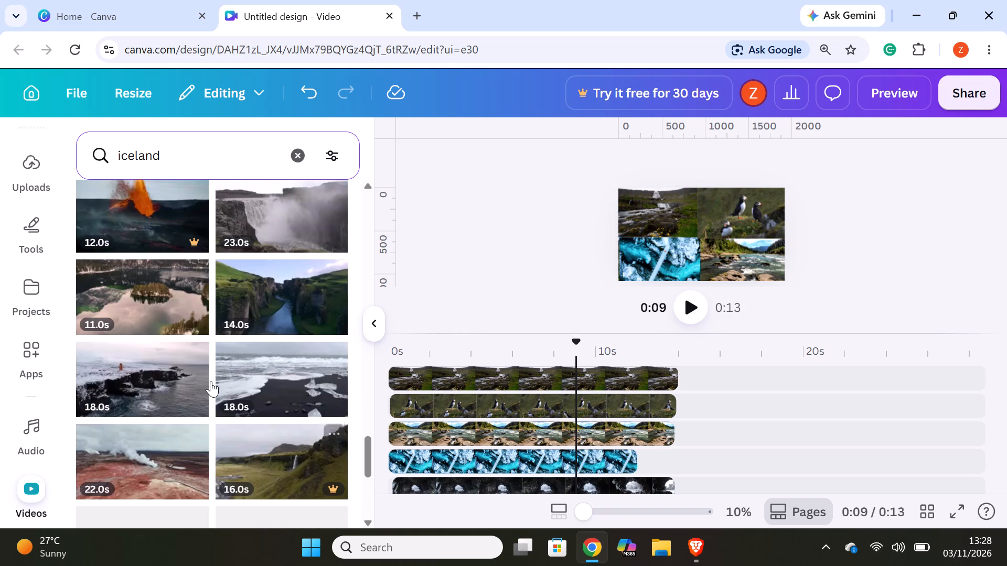
pyautogui.moveTo(134, 310); pyautogui.dragTo(467, 364)
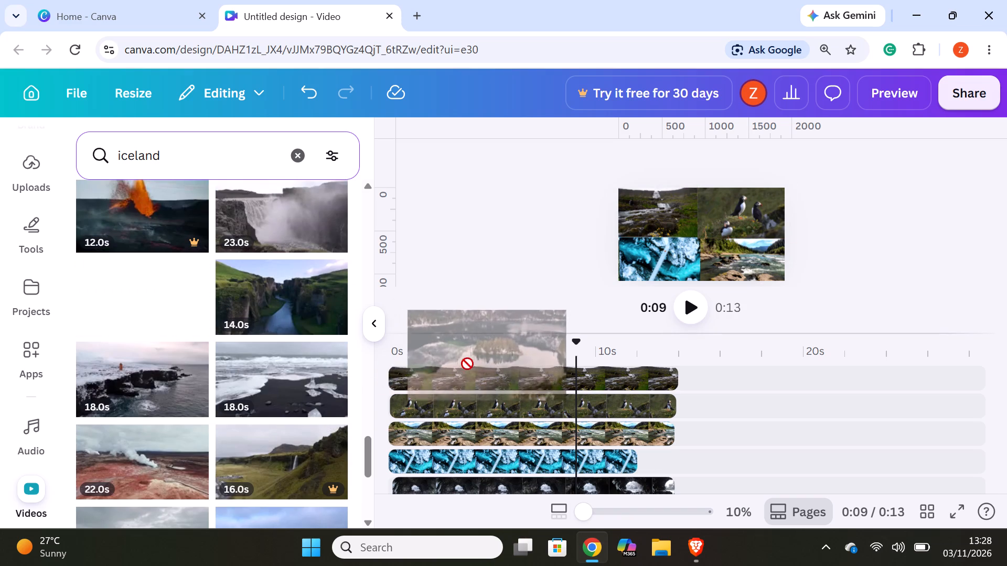
pyautogui.moveTo(467, 364); pyautogui.dragTo(467, 364)
pyautogui.moveTo(510, 377); pyautogui.dragTo(494, 373)
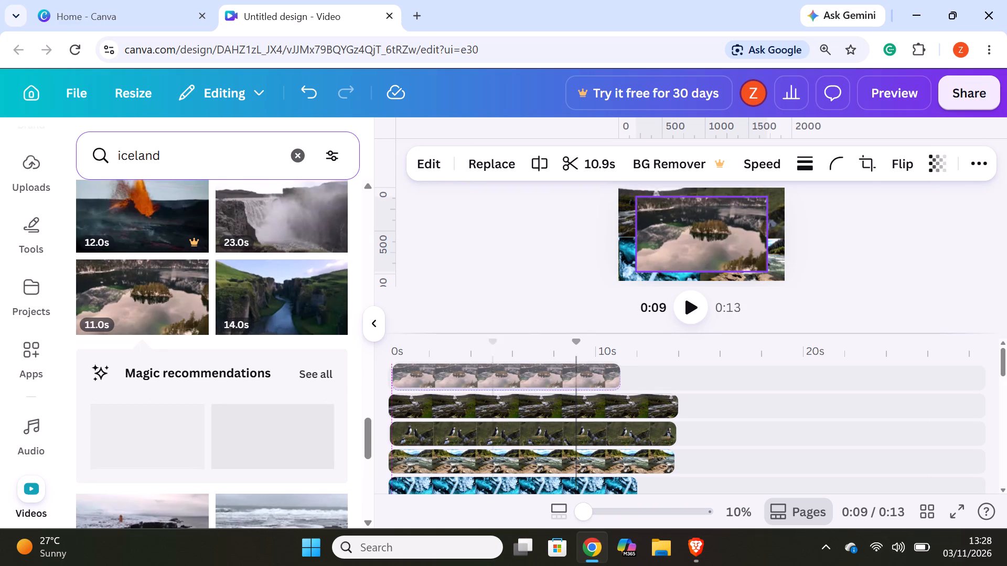
pyautogui.moveTo(494, 373); pyautogui.dragTo(492, 374)
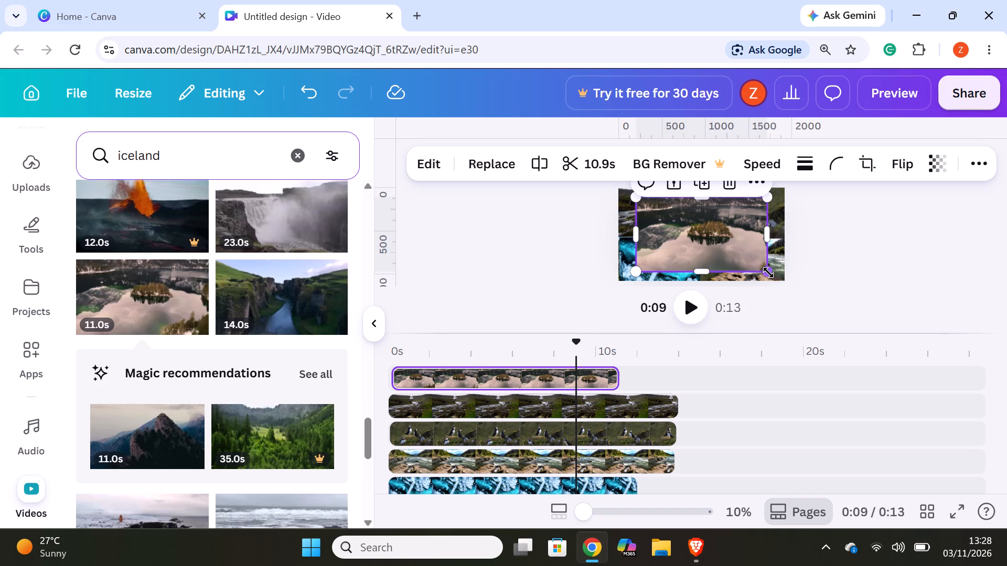
# Shrink the lake clip and fit it over the canvas's lower-left quadrant, covering the blue water clip.
pyautogui.moveTo(768, 273); pyautogui.dragTo(745, 242)
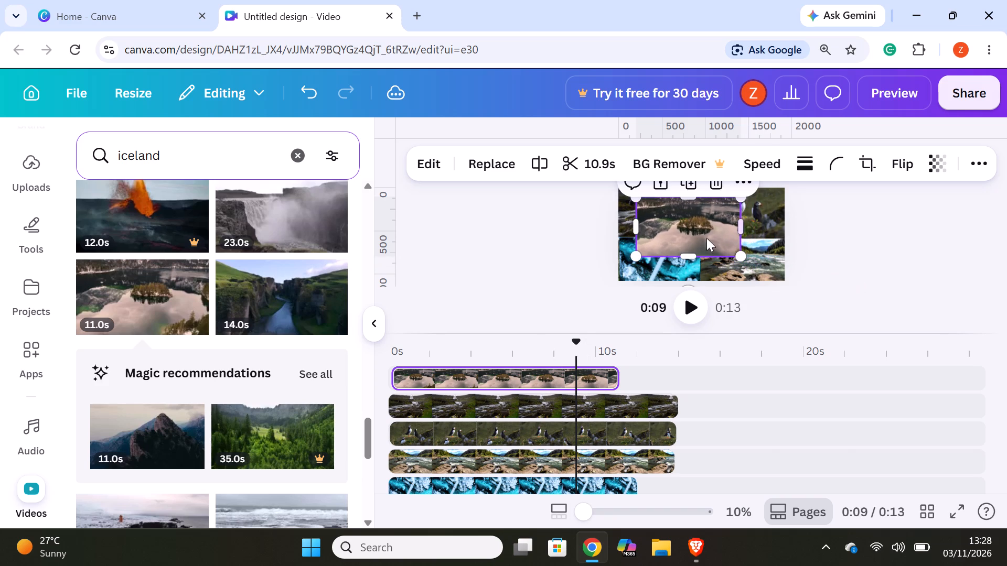
pyautogui.moveTo(706, 233); pyautogui.dragTo(683, 265)
pyautogui.click(683, 264)
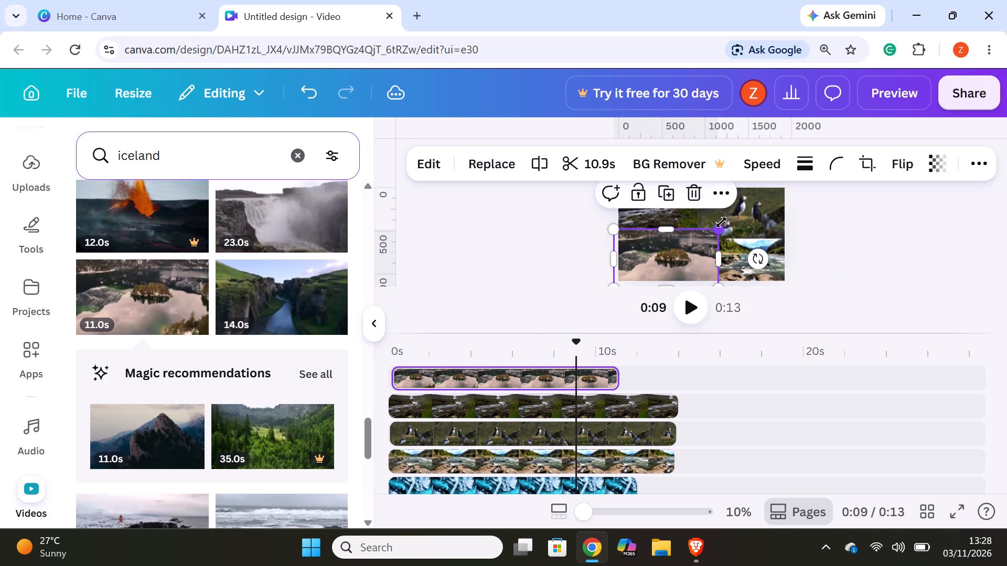
pyautogui.moveTo(722, 222); pyautogui.dragTo(708, 239)
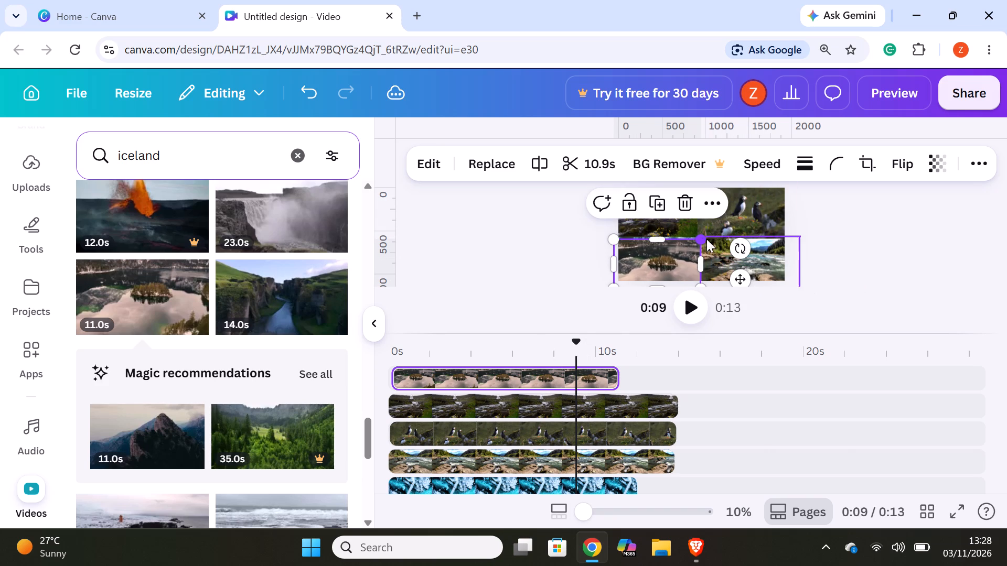
pyautogui.click(706, 239)
pyautogui.click(703, 239)
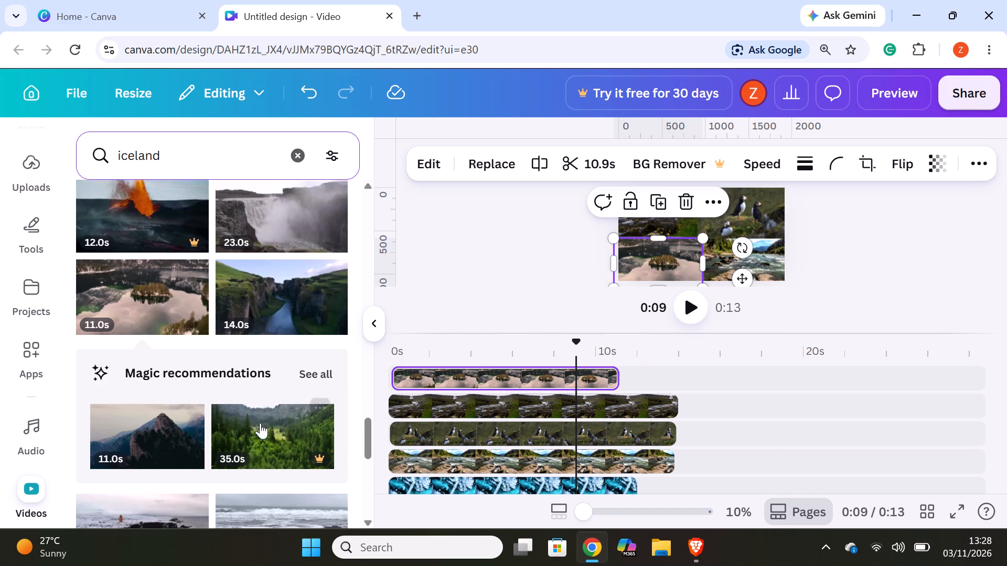
# Add the recommended 35.0s green forest video on a new top timeline track and move it to start at 0s.
pyautogui.moveTo(245, 438); pyautogui.dragTo(522, 365)
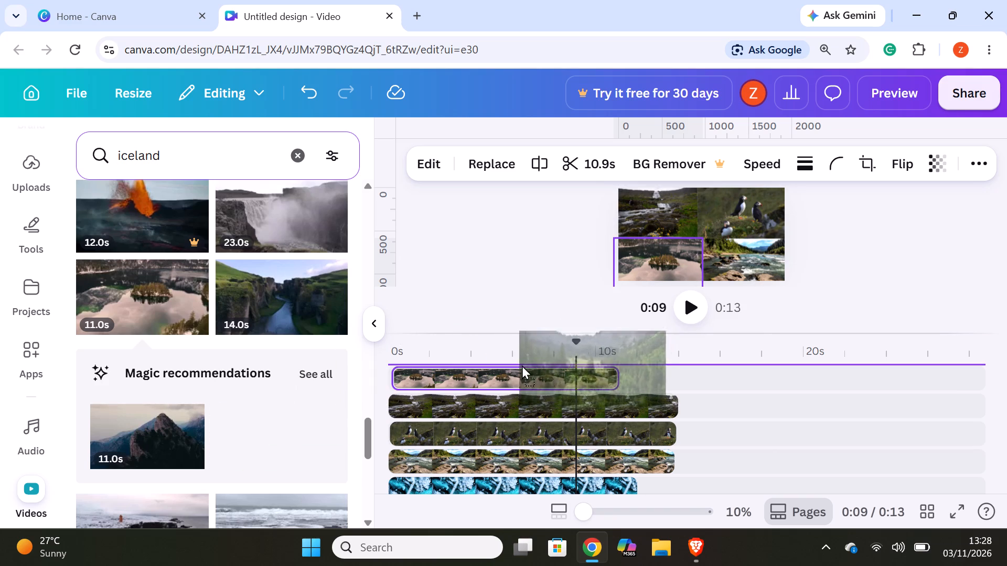
pyautogui.moveTo(522, 365); pyautogui.dragTo(485, 364)
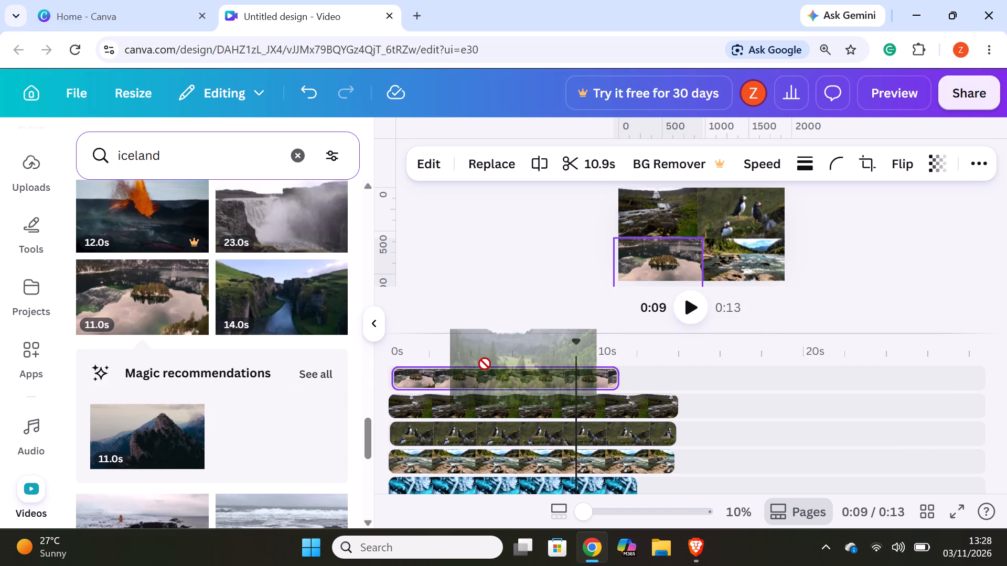
pyautogui.moveTo(485, 364); pyautogui.dragTo(484, 366)
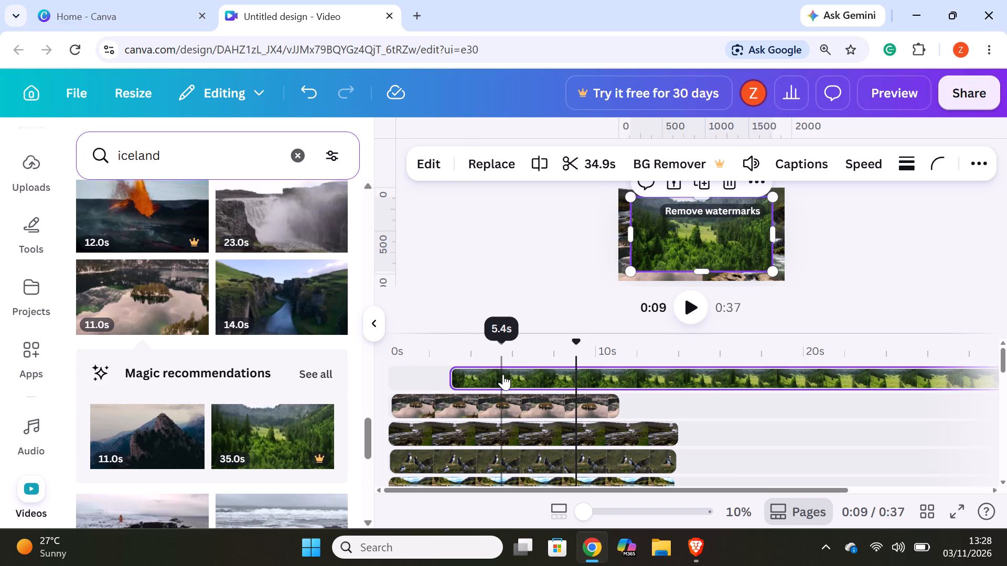
pyautogui.moveTo(503, 374); pyautogui.dragTo(438, 373)
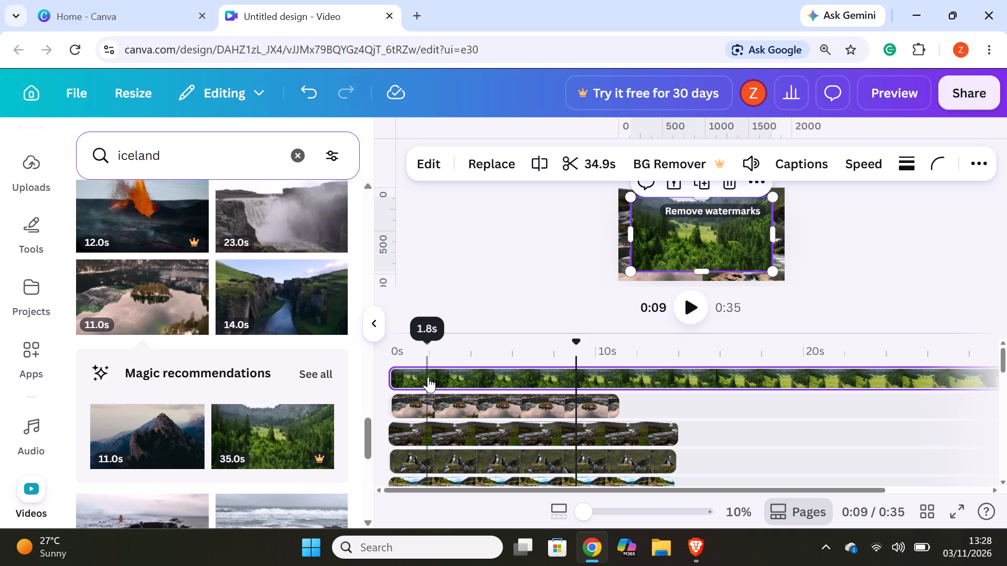
# Split the forest clip at about 14.1s and delete the part after the split.
pyautogui.click(683, 378)
pyautogui.rightClick(682, 378)
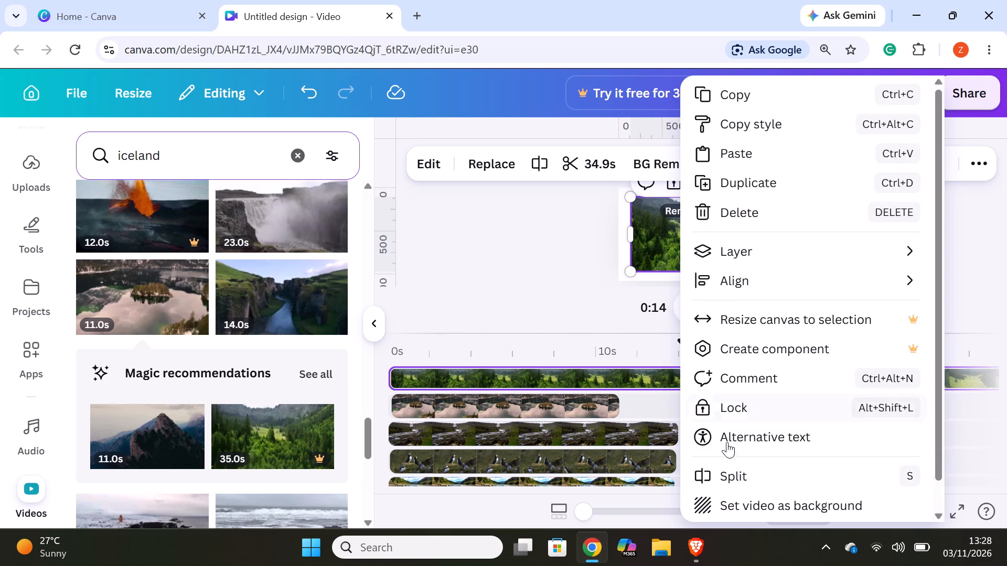
pyautogui.click(735, 469)
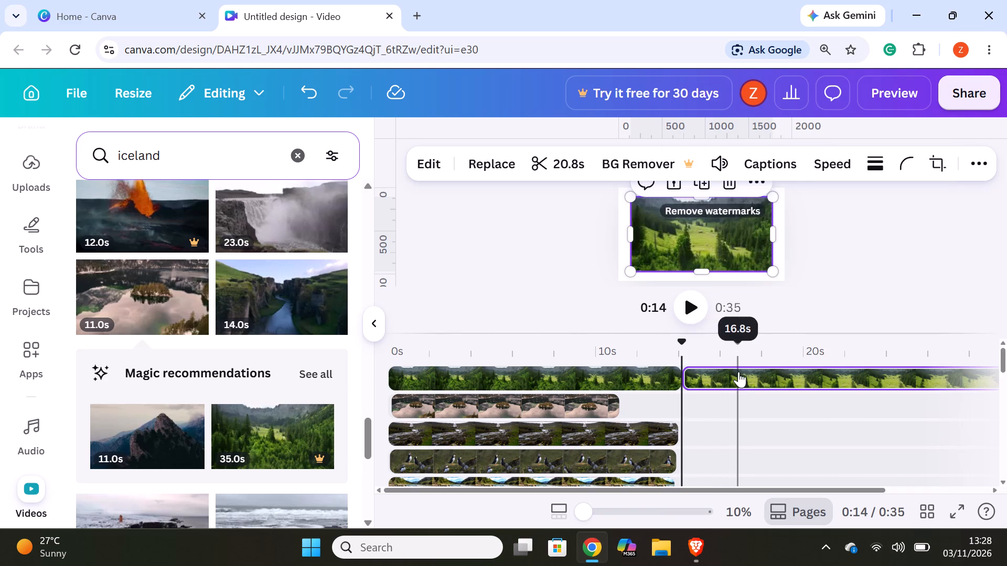
pyautogui.rightClick(738, 372)
pyautogui.click(804, 213)
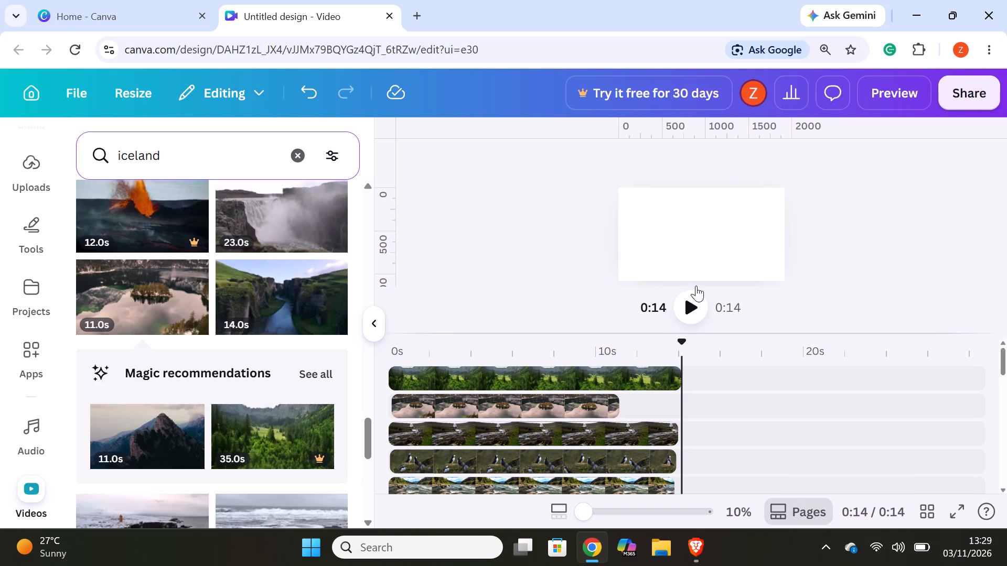
# Shrink the forest clip and fit it over the canvas's lower-right quadrant, covering the rocky river clip.
pyautogui.click(549, 372)
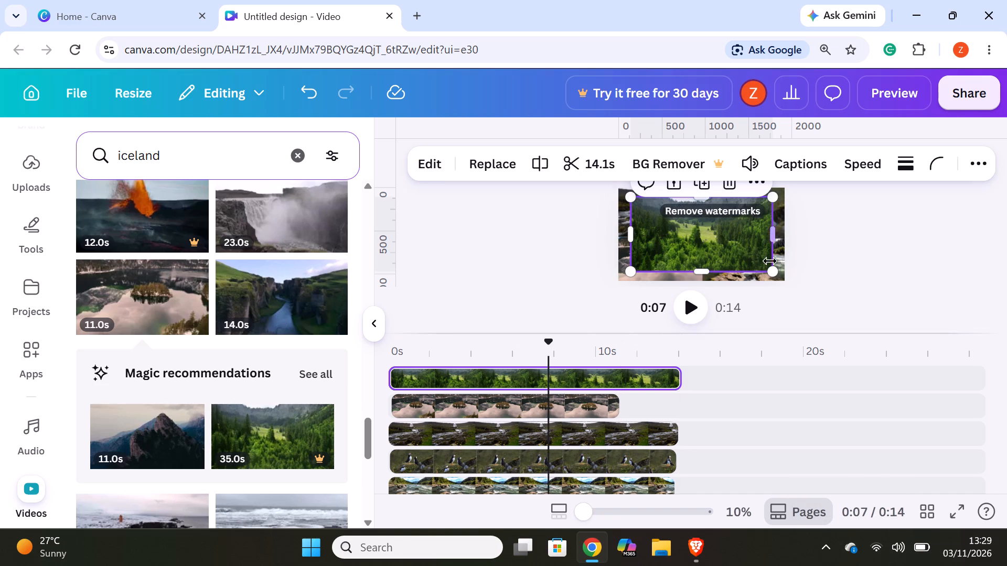
pyautogui.moveTo(773, 274); pyautogui.dragTo(758, 258)
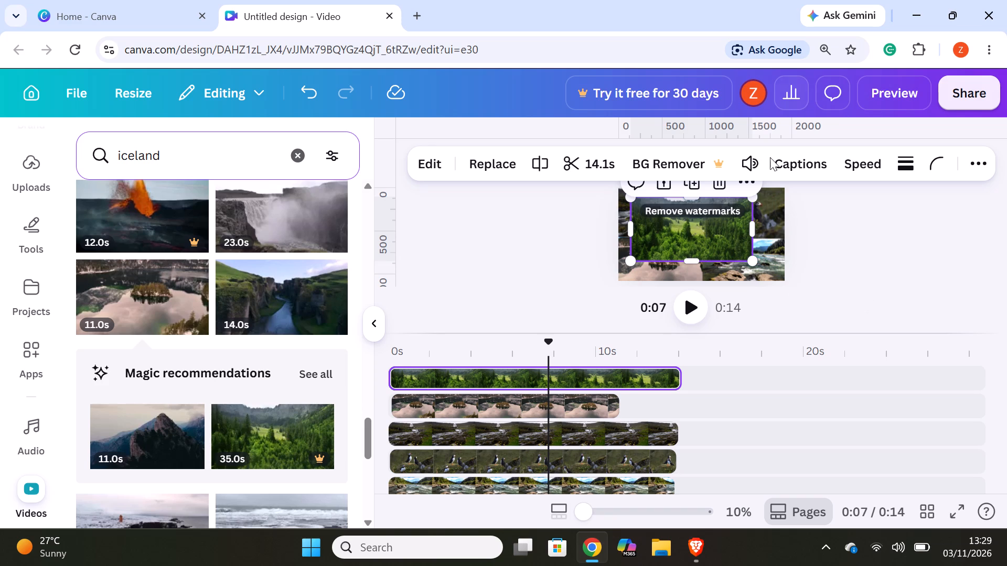
pyautogui.moveTo(703, 333); pyautogui.dragTo(705, 350)
pyautogui.moveTo(754, 261); pyautogui.dragTo(737, 243)
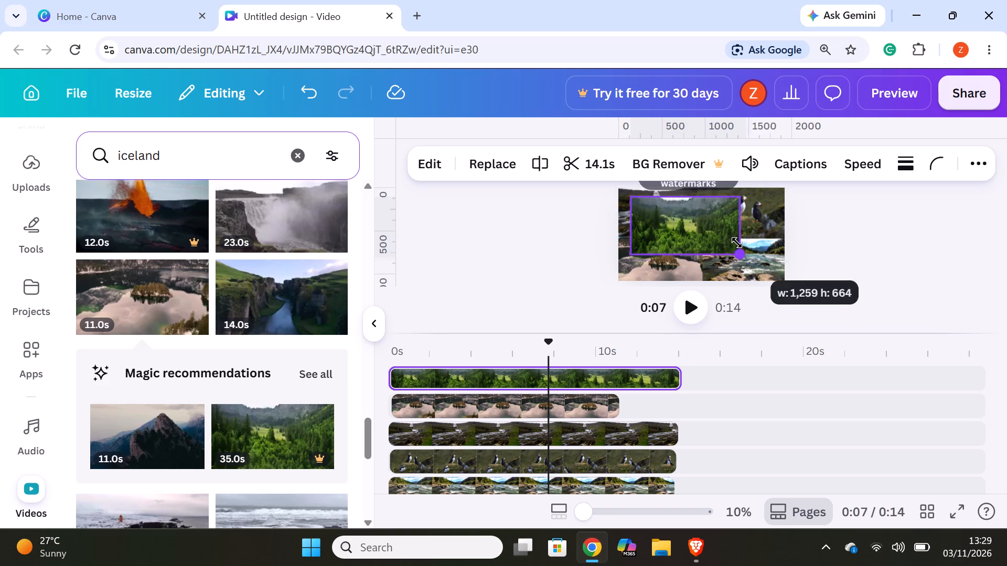
pyautogui.moveTo(737, 243); pyautogui.dragTo(725, 231)
pyautogui.moveTo(700, 233); pyautogui.dragTo(758, 259)
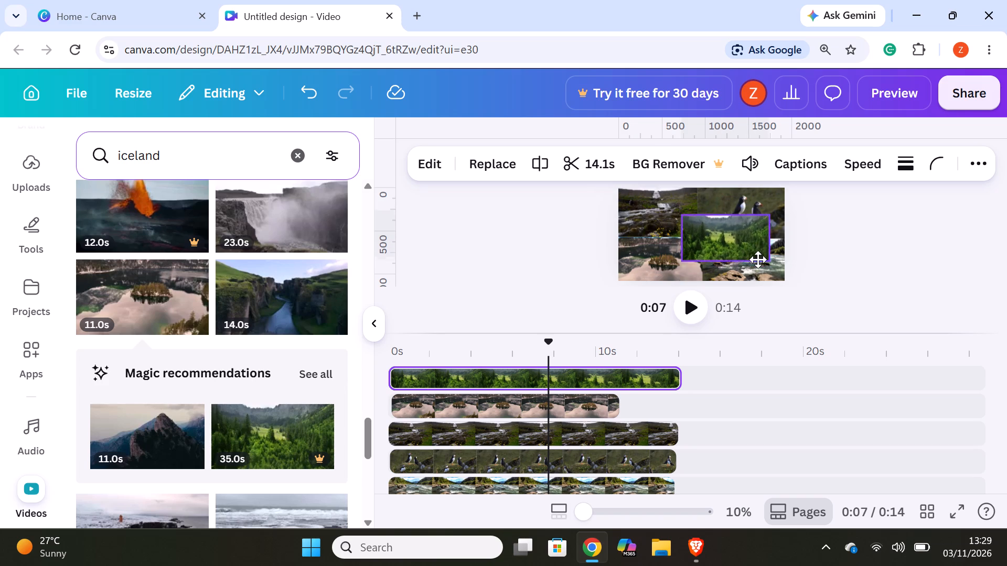
pyautogui.moveTo(758, 259); pyautogui.dragTo(770, 273)
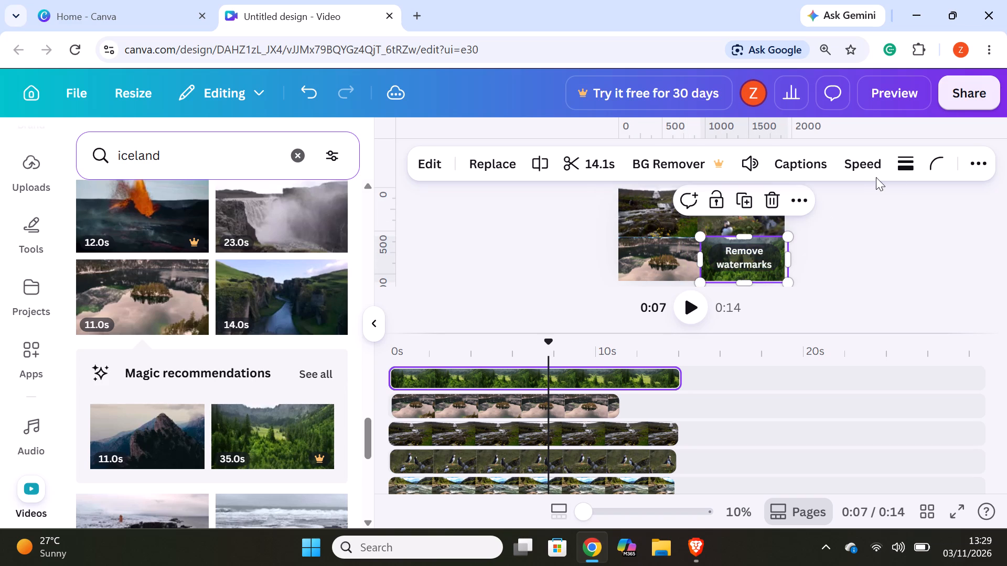
# Set the forest clip's corner rounding to 100.
pyautogui.click(927, 162)
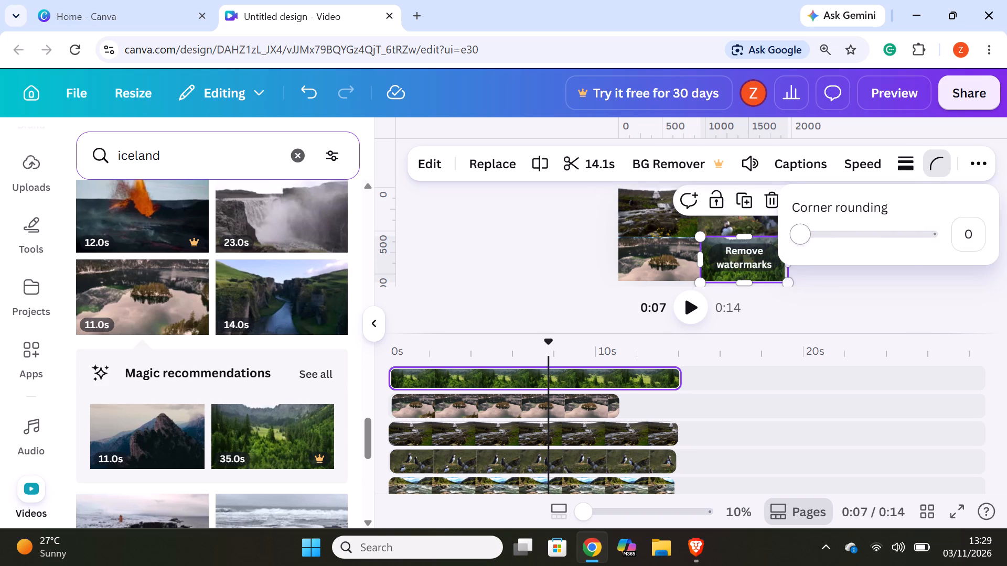
pyautogui.moveTo(797, 242); pyautogui.dragTo(935, 246)
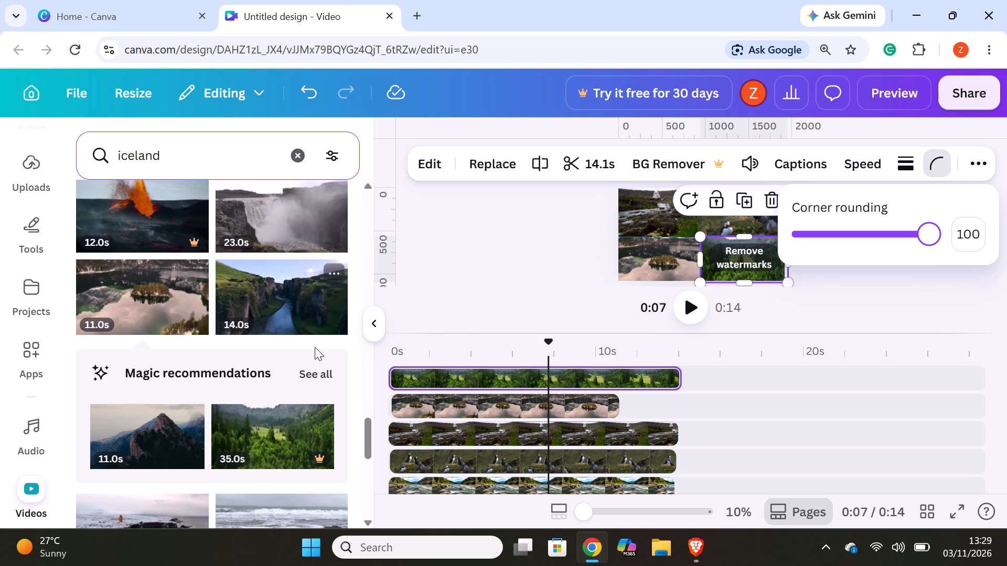
pyautogui.click(820, 283)
pyautogui.click(875, 270)
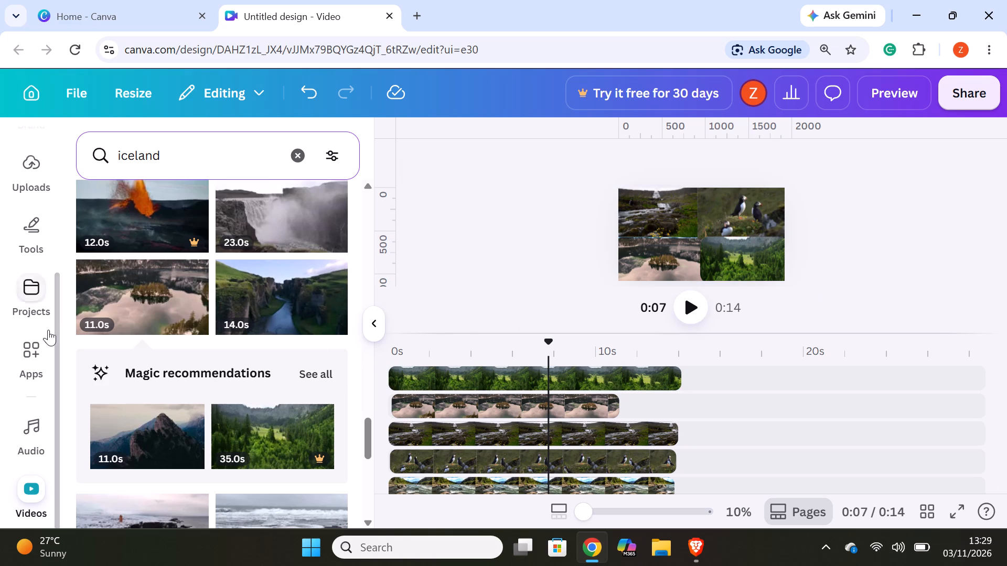
# Add the recommended 11.0s rocky mountain video on a new top timeline track, starting at 0s.
pyautogui.scroll(-1, 208, 405)
pyautogui.moveTo(168, 368); pyautogui.dragTo(455, 365)
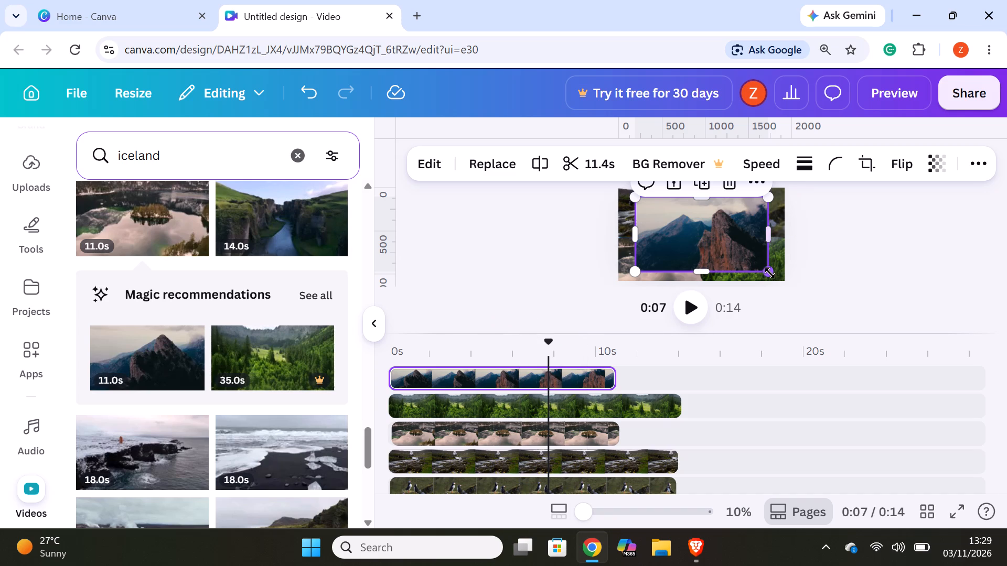
# Shrink the mountain clip and fit it over the canvas's lower-left quadrant, covering the lake clip.
pyautogui.moveTo(769, 273); pyautogui.dragTo(732, 240)
pyautogui.moveTo(691, 220); pyautogui.dragTo(666, 259)
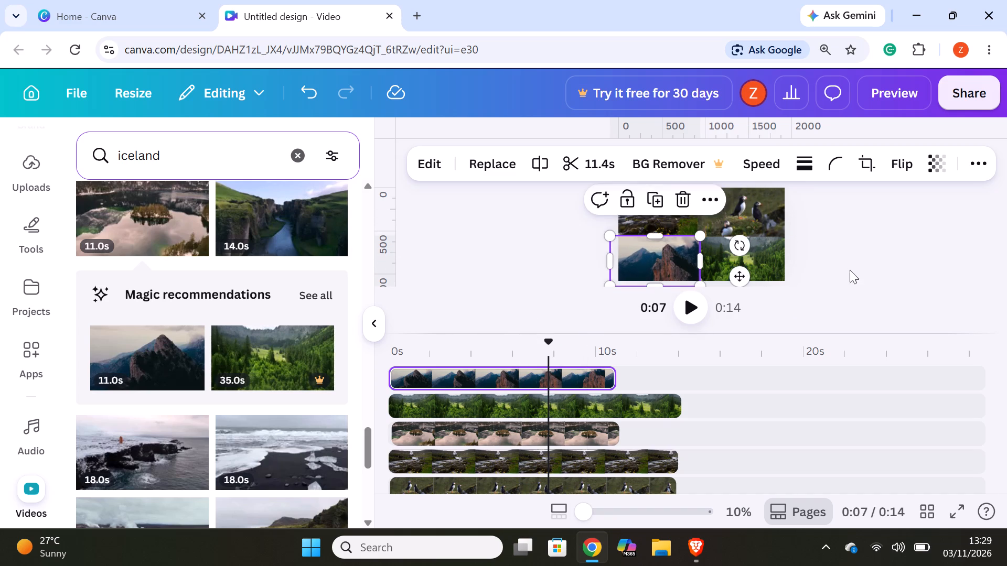
pyautogui.click(850, 270)
# Set the mountain clip's corner rounding to the maximum.
pyautogui.click(667, 257)
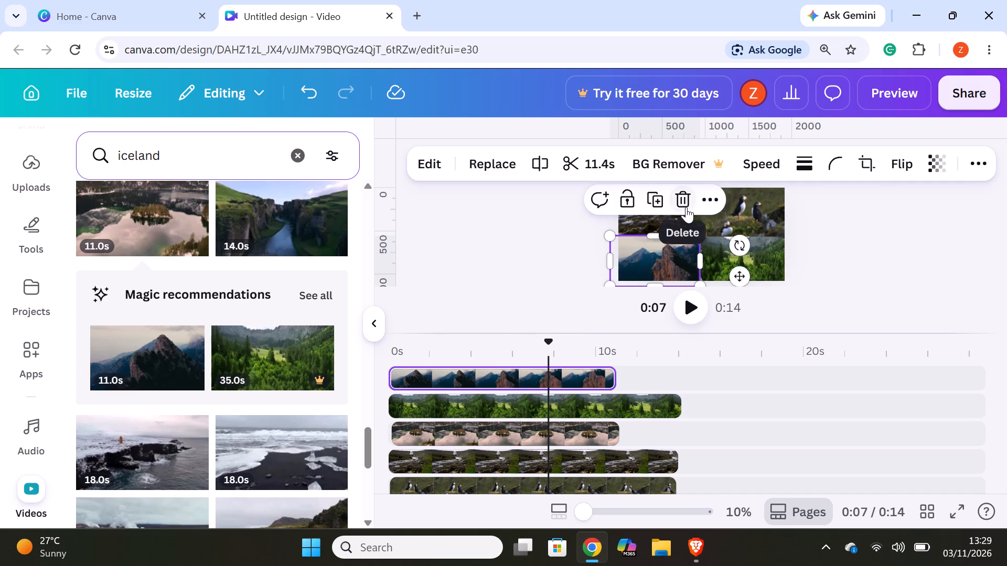
pyautogui.click(827, 159)
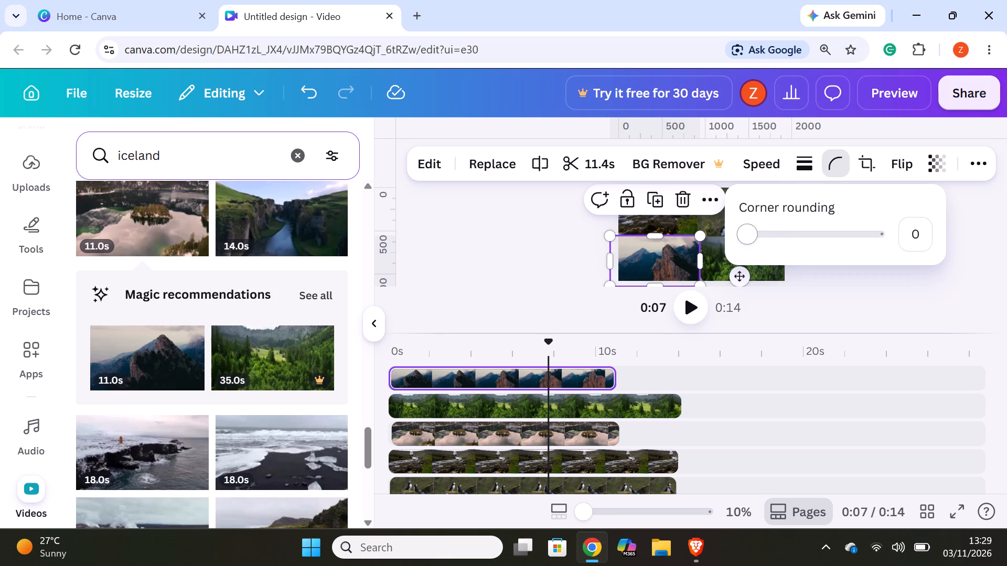
pyautogui.moveTo(751, 238); pyautogui.dragTo(930, 256)
pyautogui.click(938, 282)
pyautogui.click(870, 270)
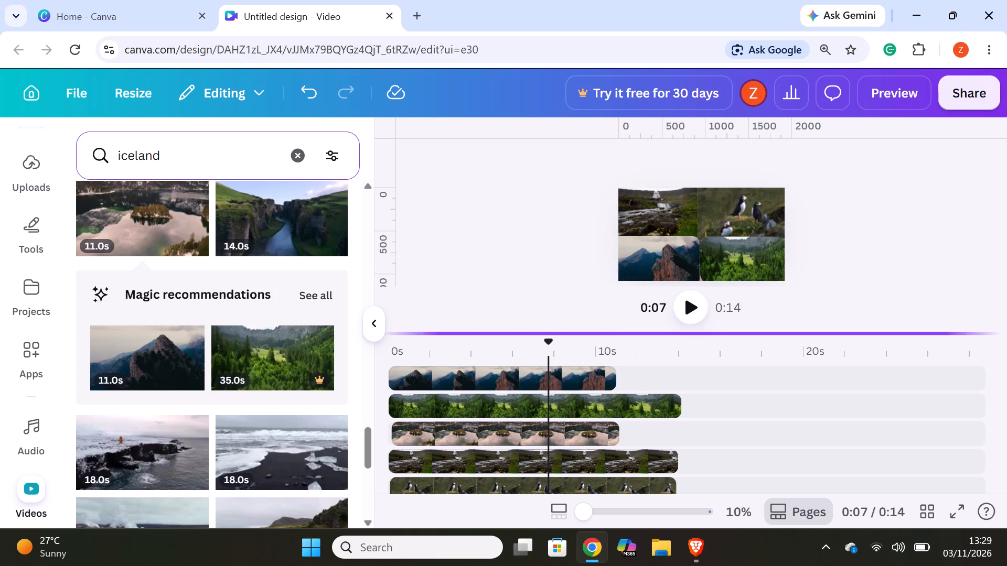
# Add the 18.0s rocky black coast video from the Iceland results on a new top timeline track, starting at 0s.
pyautogui.scroll(-2, 202, 371)
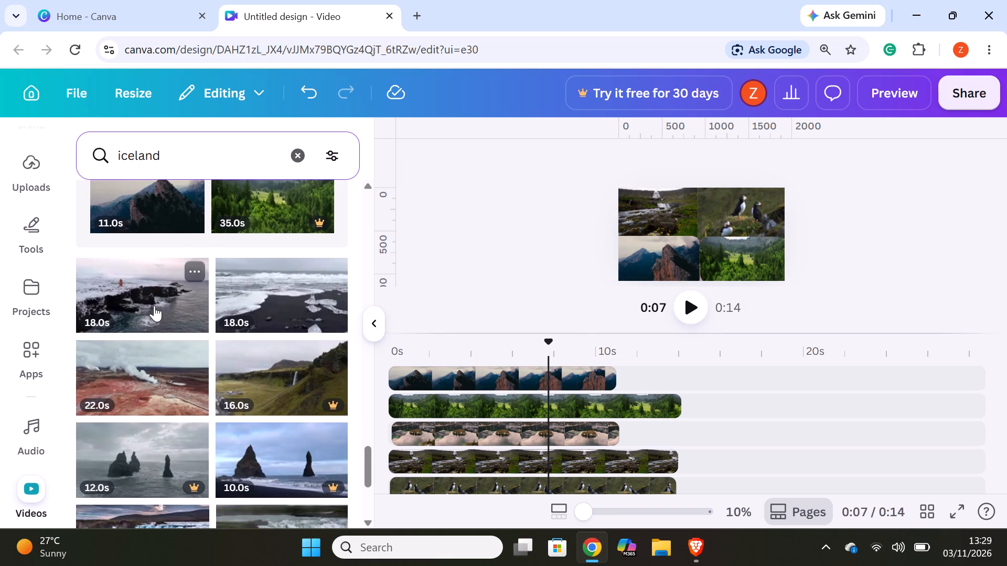
pyautogui.moveTo(154, 306); pyautogui.dragTo(486, 367)
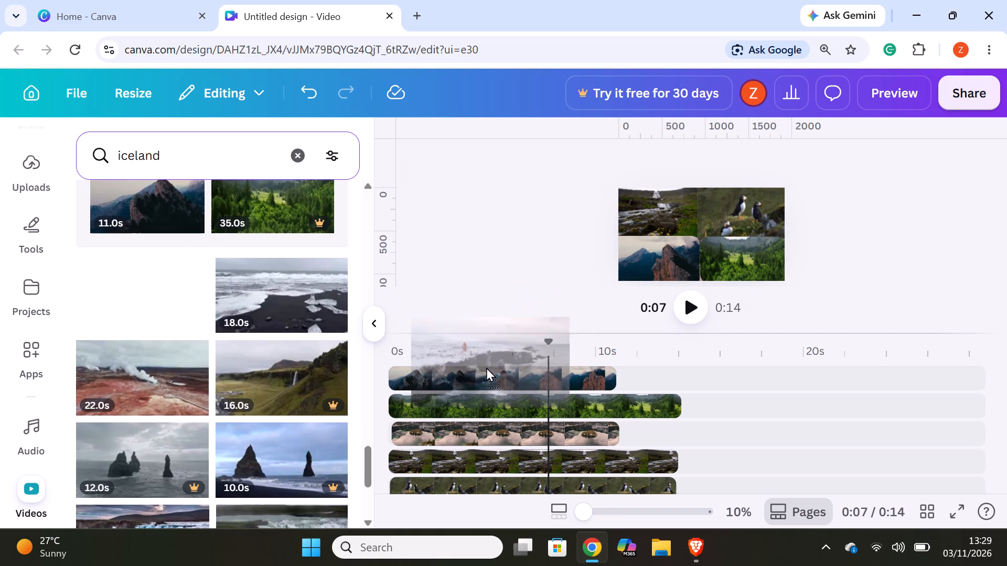
pyautogui.moveTo(486, 367); pyautogui.dragTo(481, 367)
pyautogui.moveTo(582, 374); pyautogui.dragTo(569, 374)
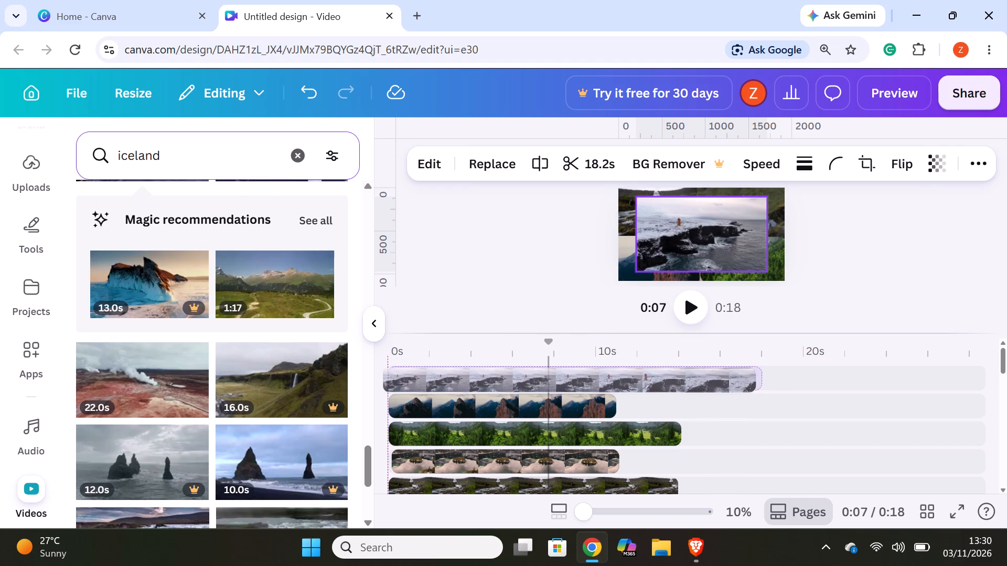
pyautogui.moveTo(569, 374); pyautogui.dragTo(559, 375)
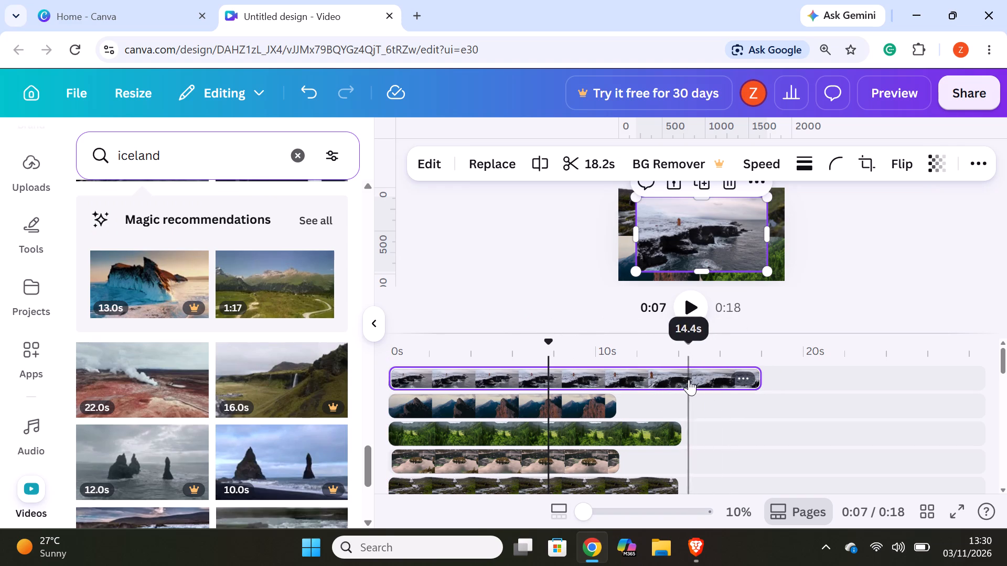
# Split the rocky coast clip at about 14.3s and delete the remainder after the split.
pyautogui.click(685, 379)
pyautogui.rightClick(684, 379)
pyautogui.click(732, 470)
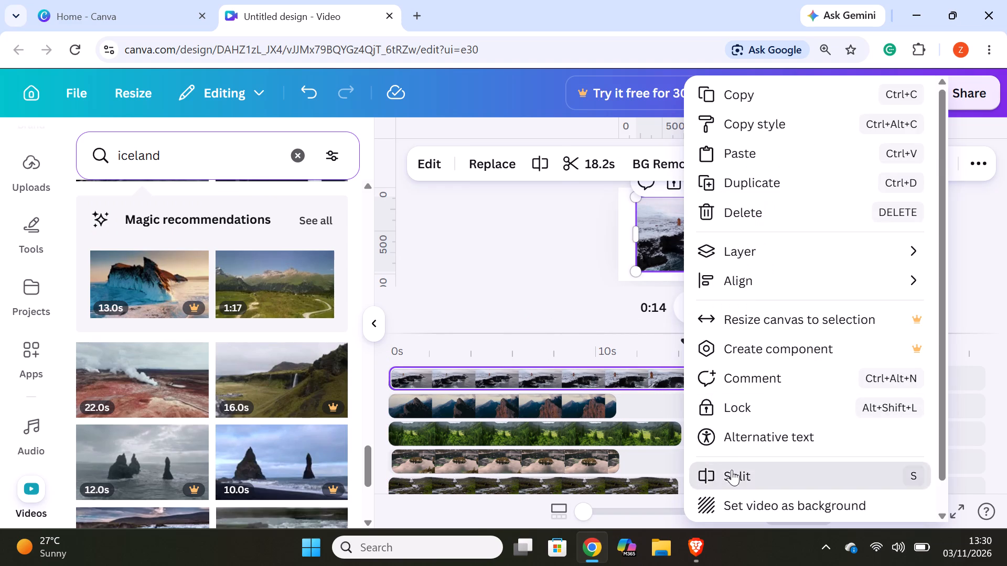
pyautogui.rightClick(731, 385)
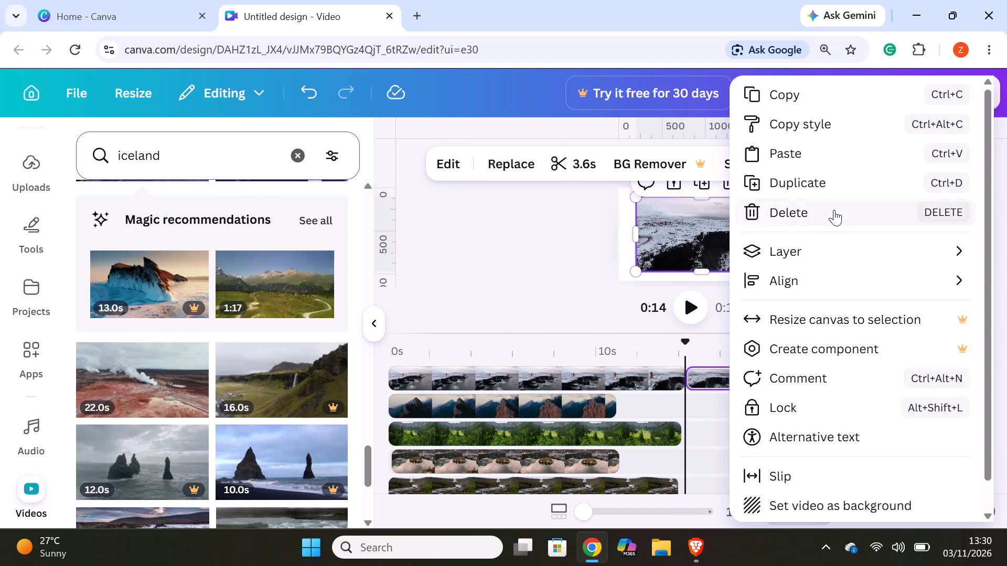
pyautogui.click(834, 209)
# Shrink the rocky coast clip and fit it over the canvas's upper-left quadrant, covering the stream clip.
pyautogui.click(554, 384)
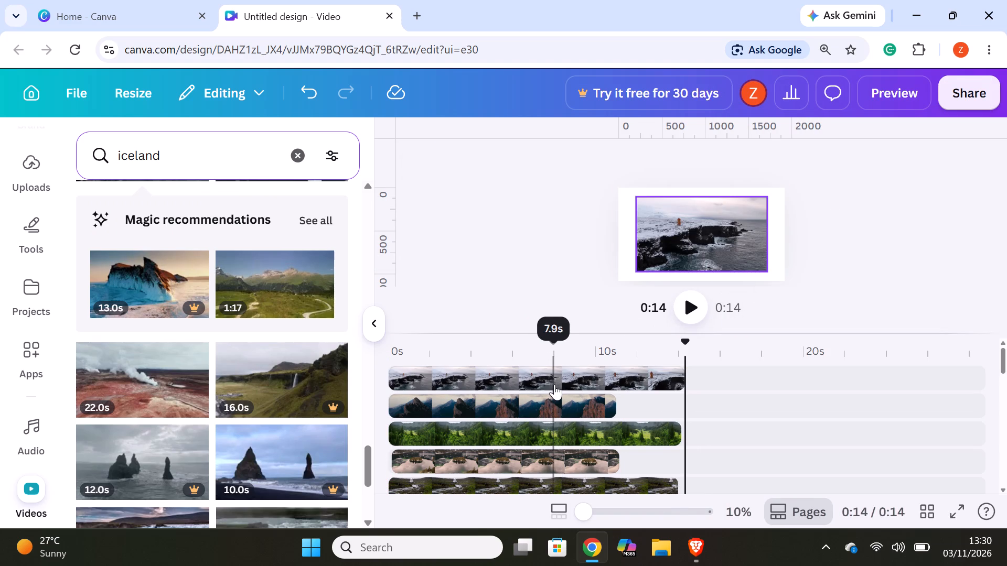
pyautogui.moveTo(767, 269); pyautogui.dragTo(733, 244)
pyautogui.moveTo(701, 233); pyautogui.dragTo(690, 217)
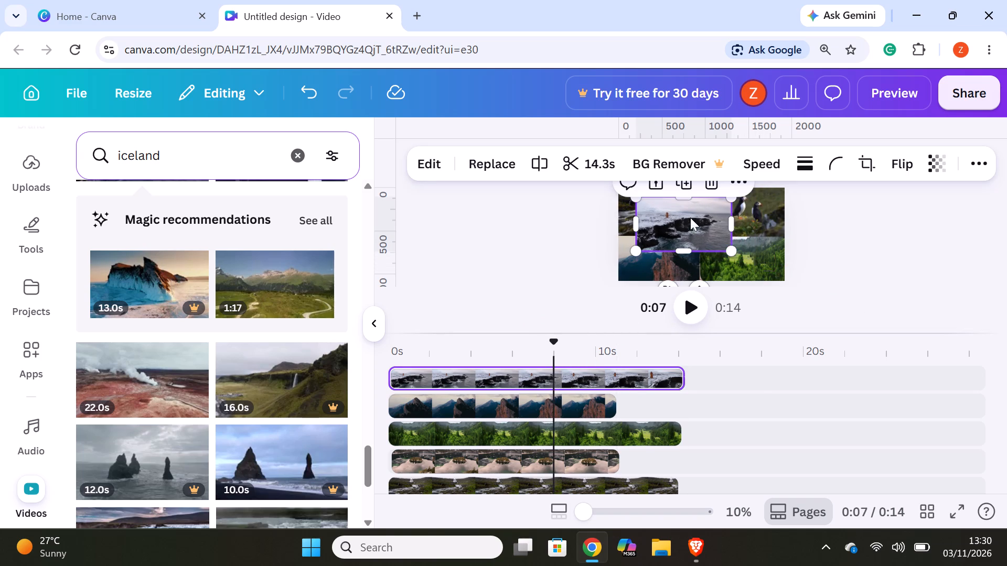
pyautogui.moveTo(690, 217); pyautogui.dragTo(671, 220)
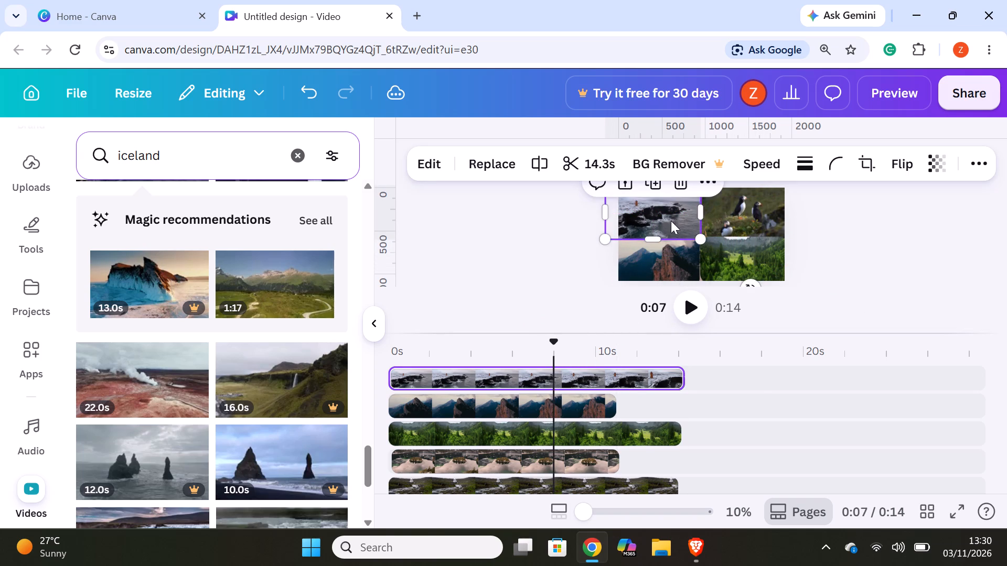
pyautogui.click(913, 242)
# Set the rocky coast clip's corner rounding to 100.
pyautogui.click(676, 225)
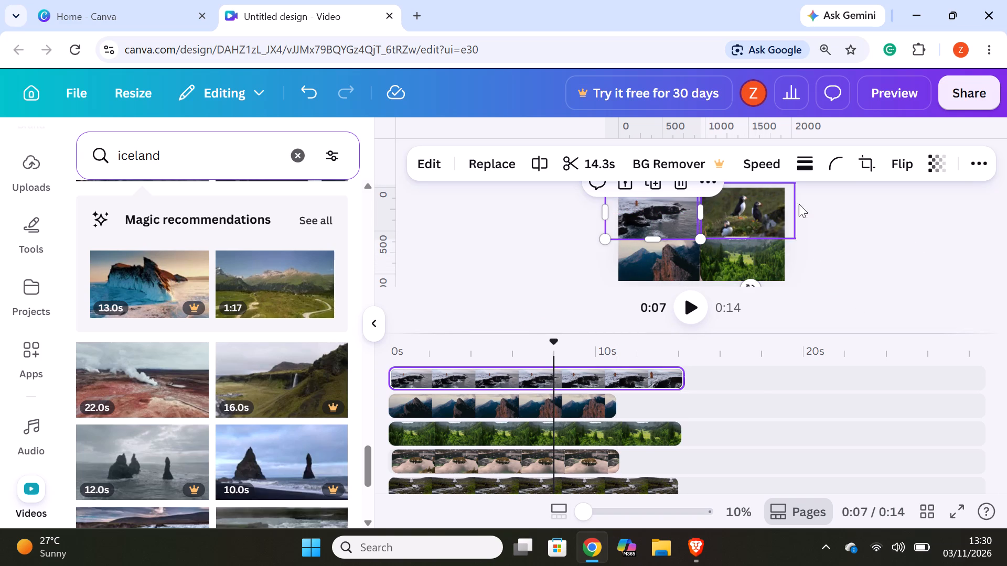
pyautogui.click(843, 158)
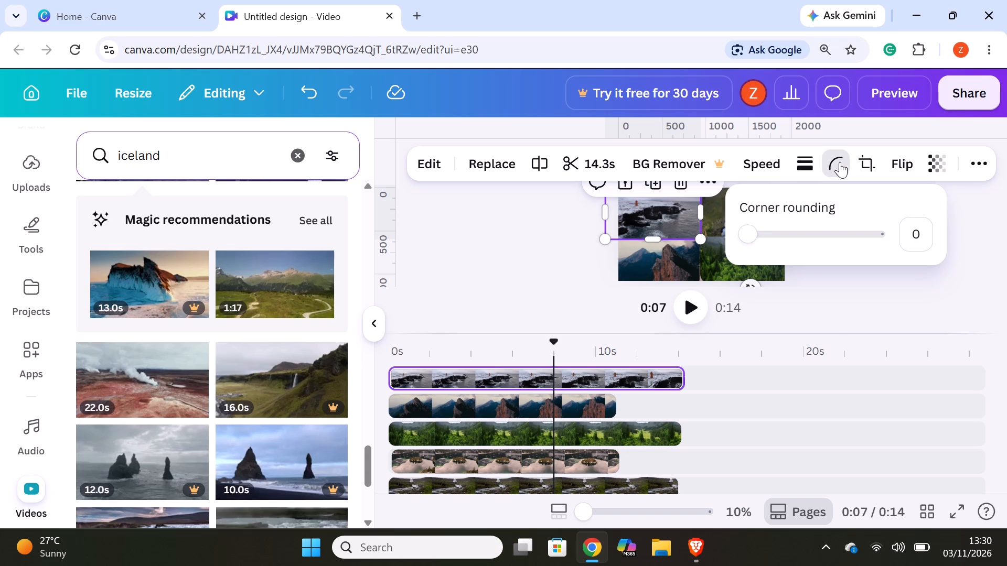
pyautogui.moveTo(744, 237); pyautogui.dragTo(907, 237)
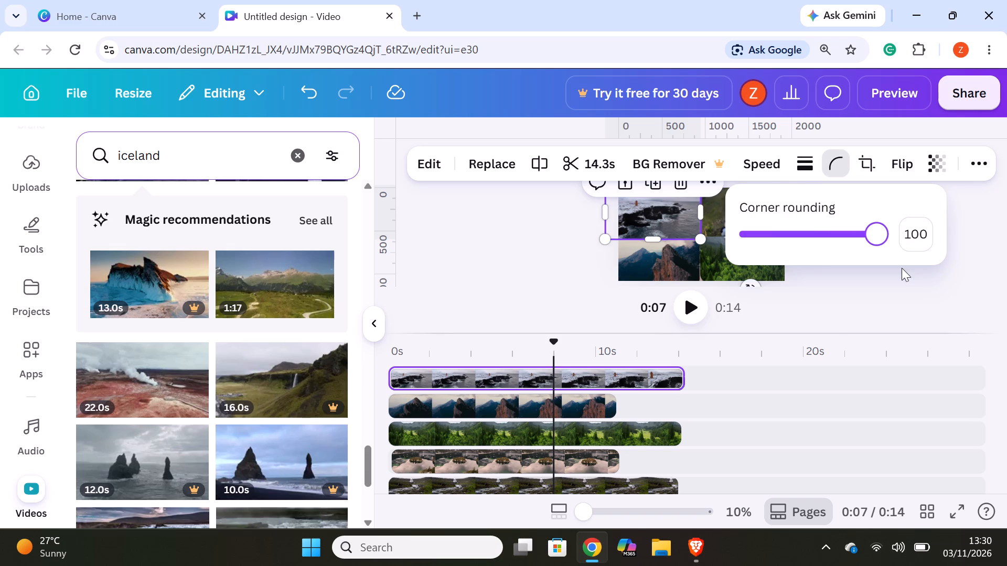
pyautogui.click(900, 276)
# Add the 18.0s blue waterfall video on a new top timeline track, starting at 0s.
pyautogui.scroll(-2, 263, 375)
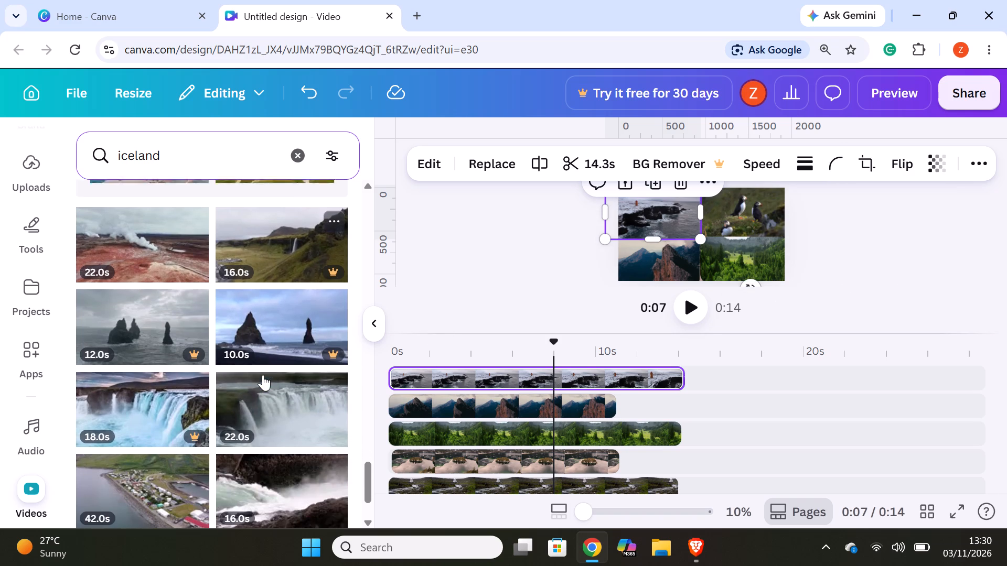
pyautogui.moveTo(159, 375); pyautogui.dragTo(490, 334)
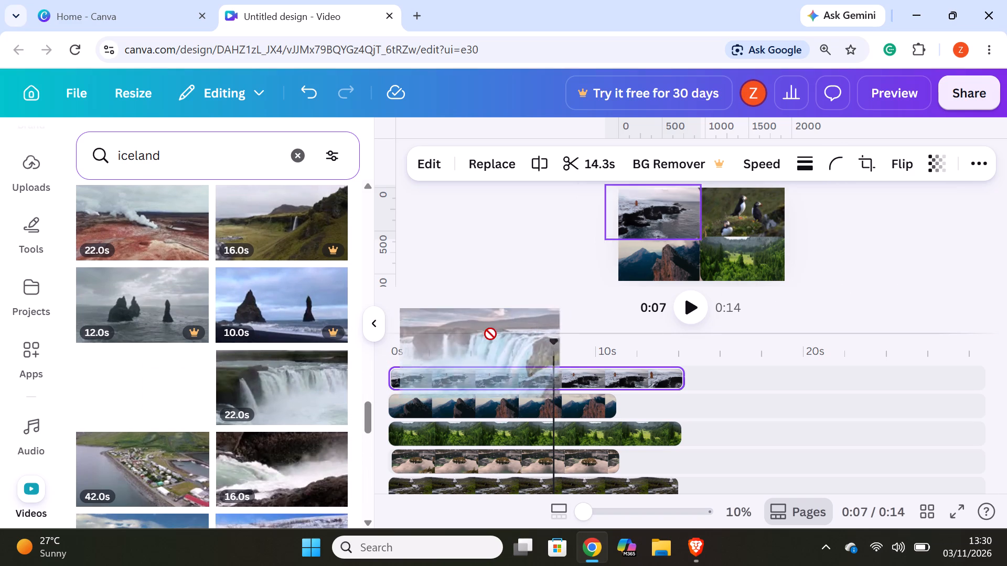
pyautogui.moveTo(490, 334); pyautogui.dragTo(488, 355)
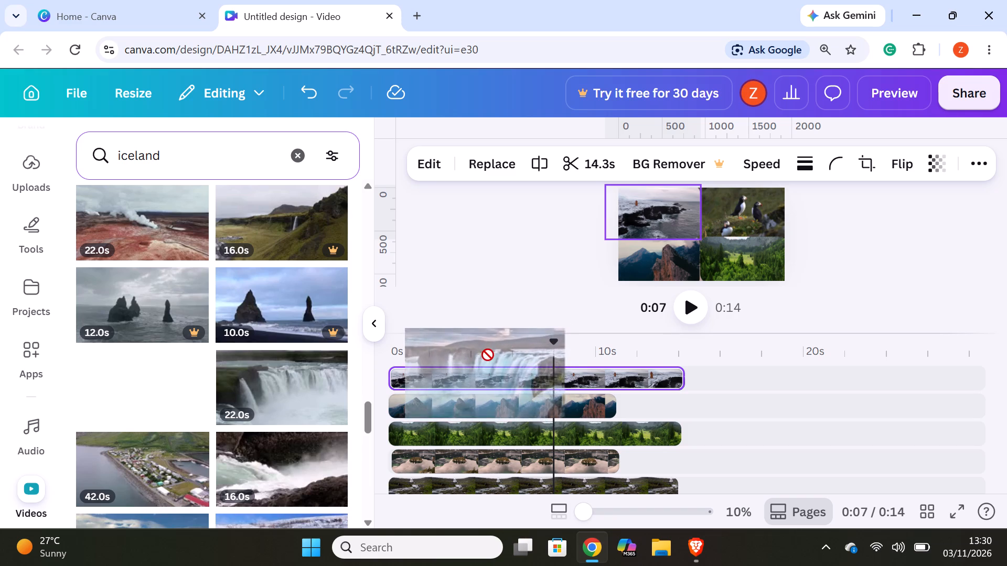
pyautogui.moveTo(488, 355); pyautogui.dragTo(485, 365)
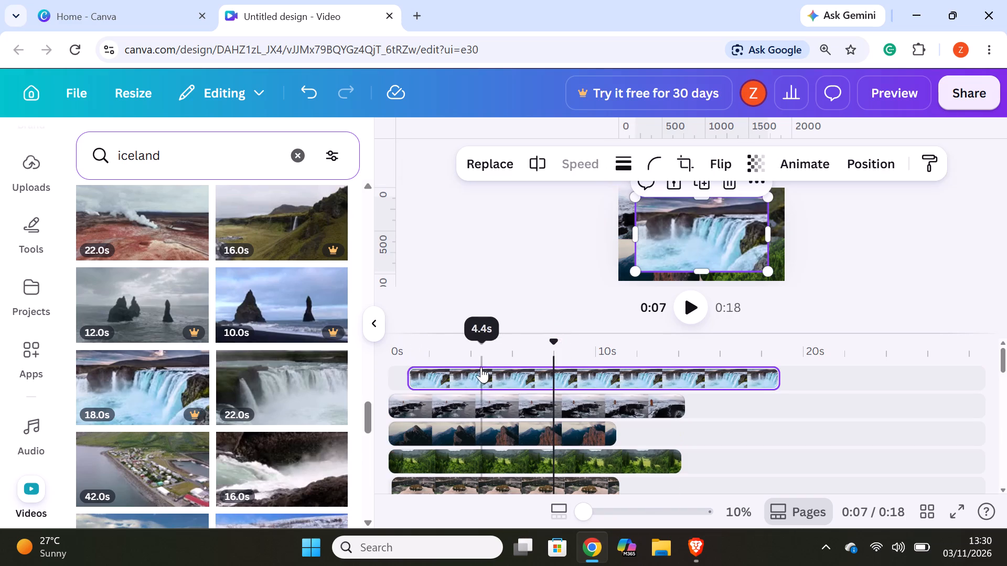
pyautogui.moveTo(495, 376); pyautogui.dragTo(473, 372)
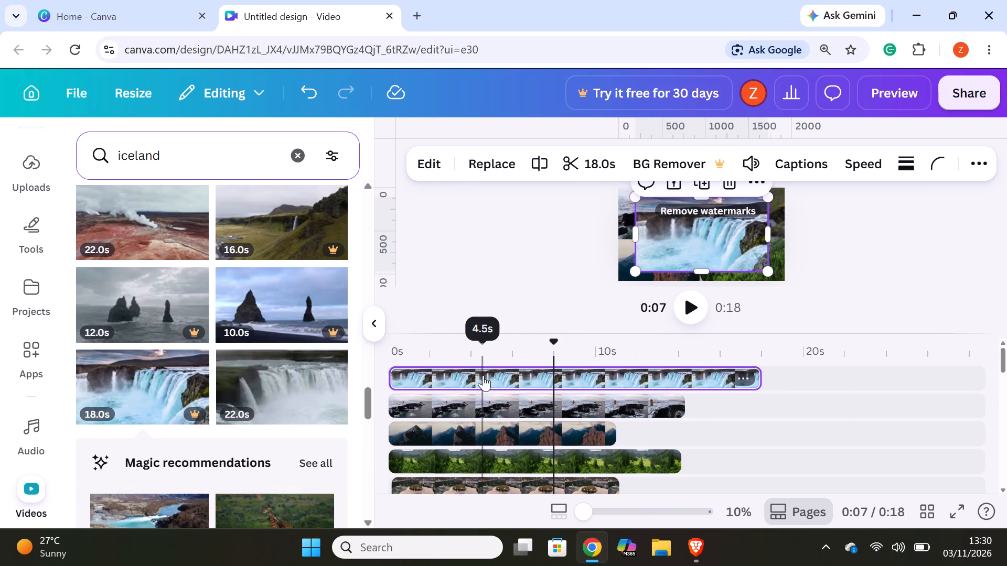
# Split the blue waterfall clip at about 14.3s and delete the remainder after the split.
pyautogui.click(699, 373)
pyautogui.click(686, 380)
pyautogui.rightClick(687, 383)
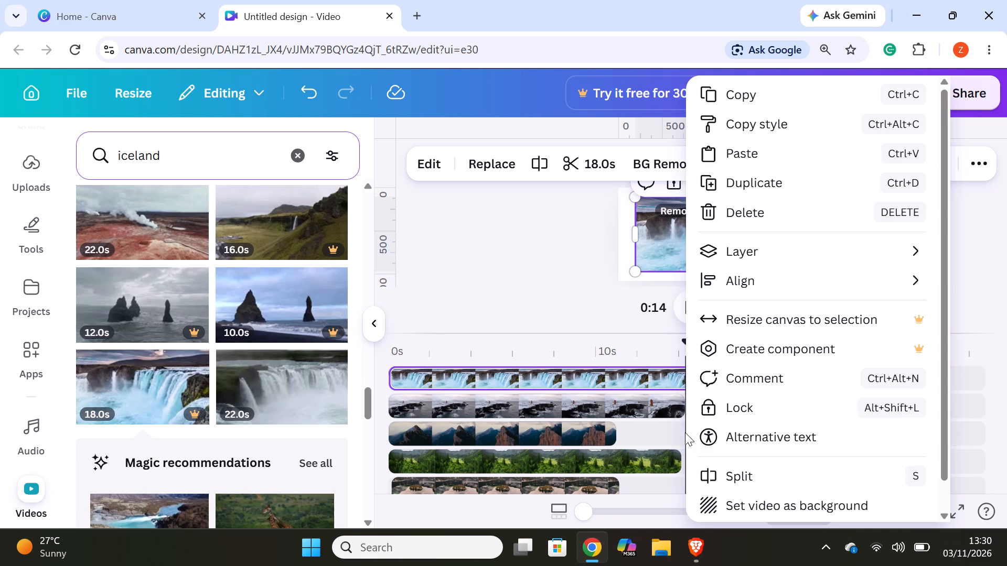
pyautogui.click(700, 483)
pyautogui.rightClick(709, 378)
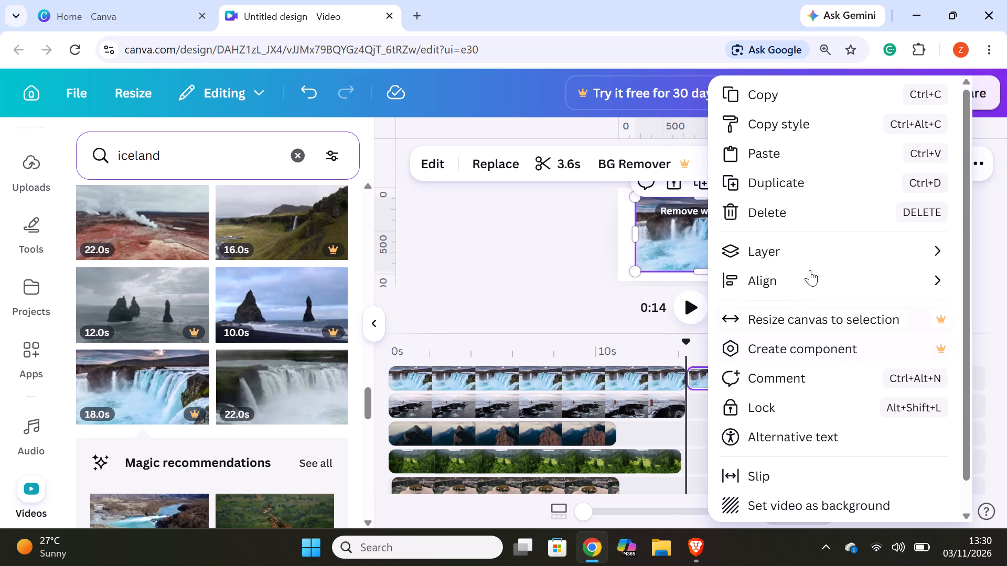
pyautogui.click(809, 216)
# Shrink the blue waterfall clip to roughly the size of one canvas quadrant.
pyautogui.click(553, 372)
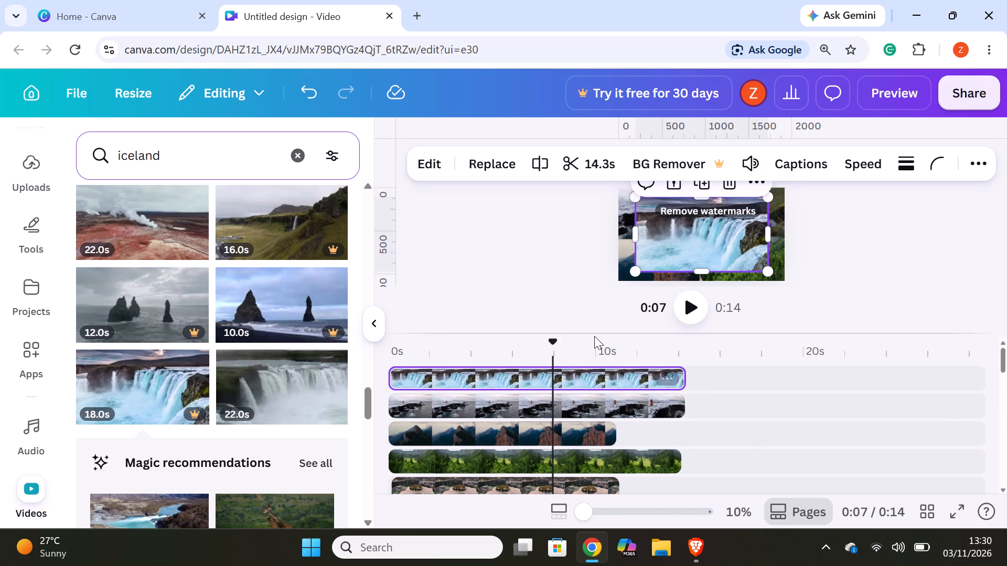
pyautogui.moveTo(767, 271); pyautogui.dragTo(723, 242)
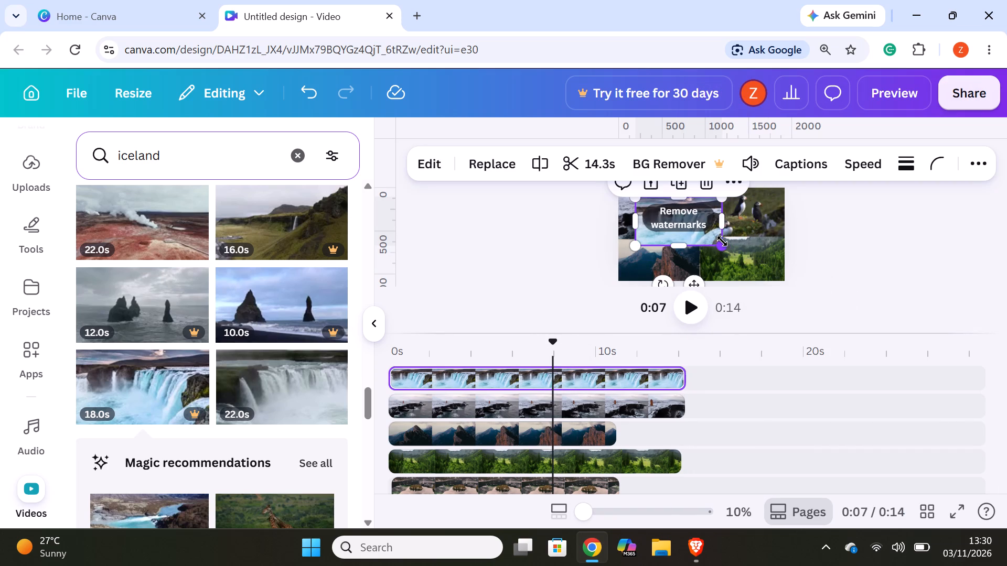
# Set the blue waterfall clip's corner rounding to the maximum.
pyautogui.click(933, 157)
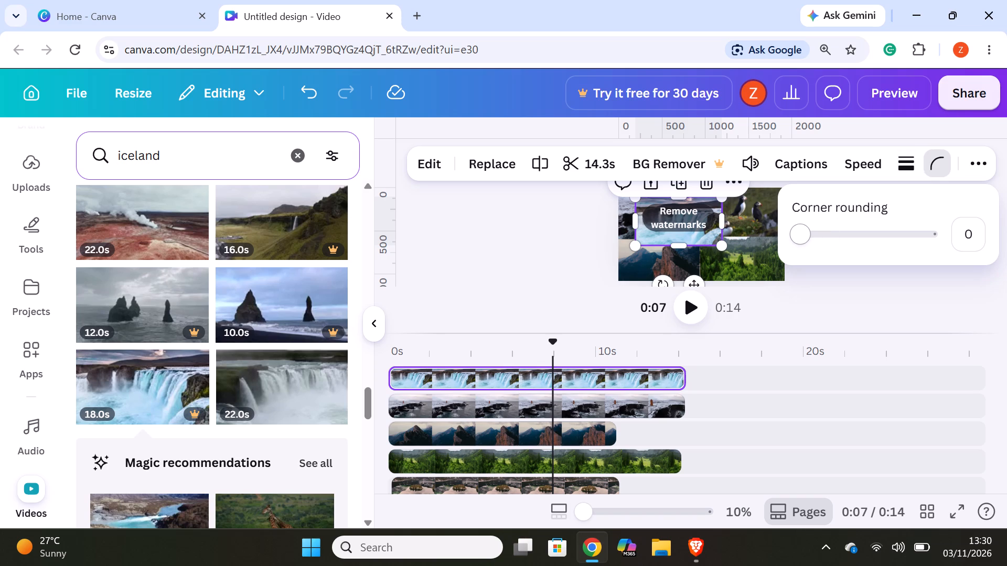
pyautogui.moveTo(797, 242); pyautogui.dragTo(905, 241)
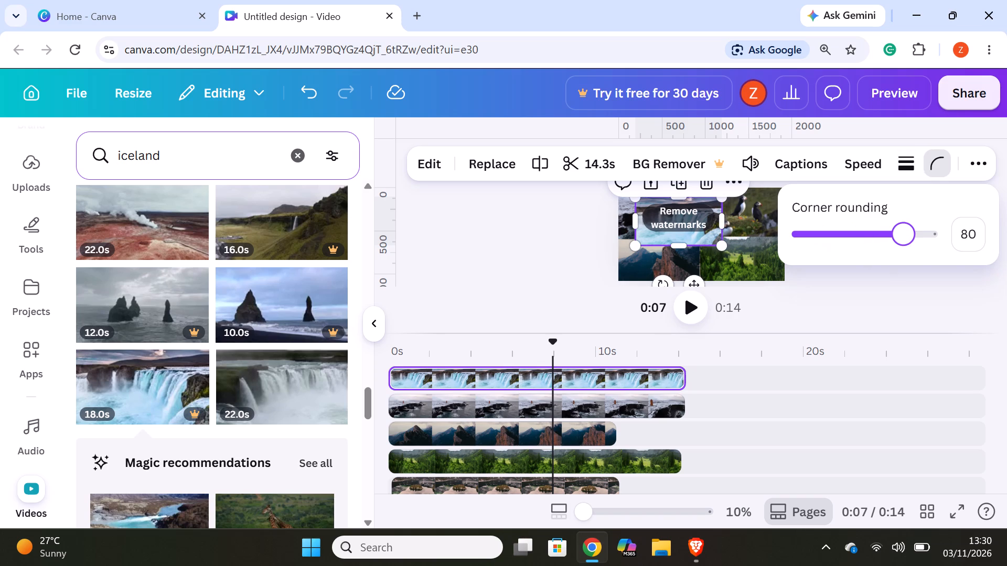
pyautogui.moveTo(897, 235); pyautogui.dragTo(955, 237)
# Move the blue waterfall clip over the canvas's lower-right quadrant, covering the forest clip.
pyautogui.moveTo(670, 235); pyautogui.dragTo(733, 251)
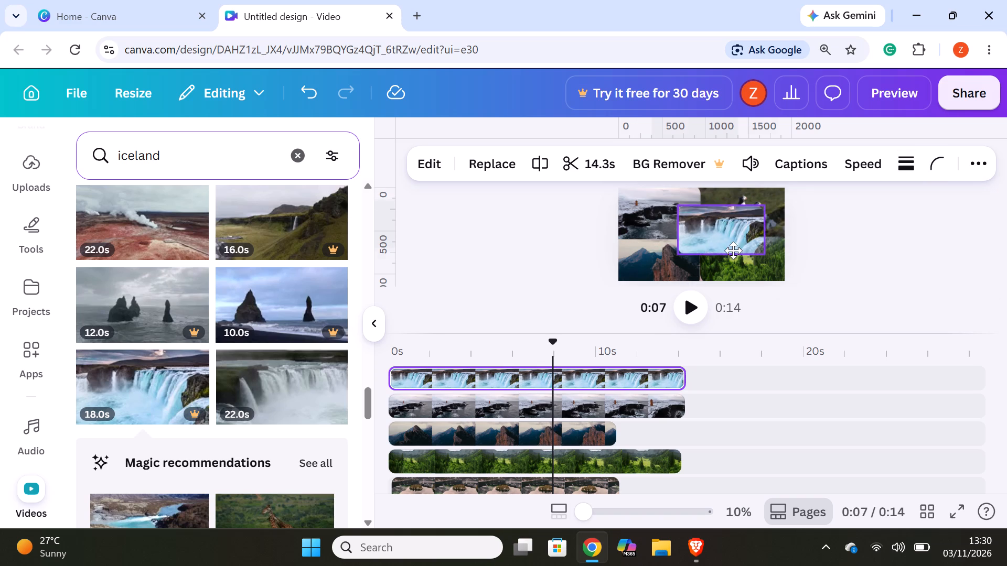
pyautogui.moveTo(733, 251); pyautogui.dragTo(732, 273)
pyautogui.click(731, 273)
pyautogui.click(802, 266)
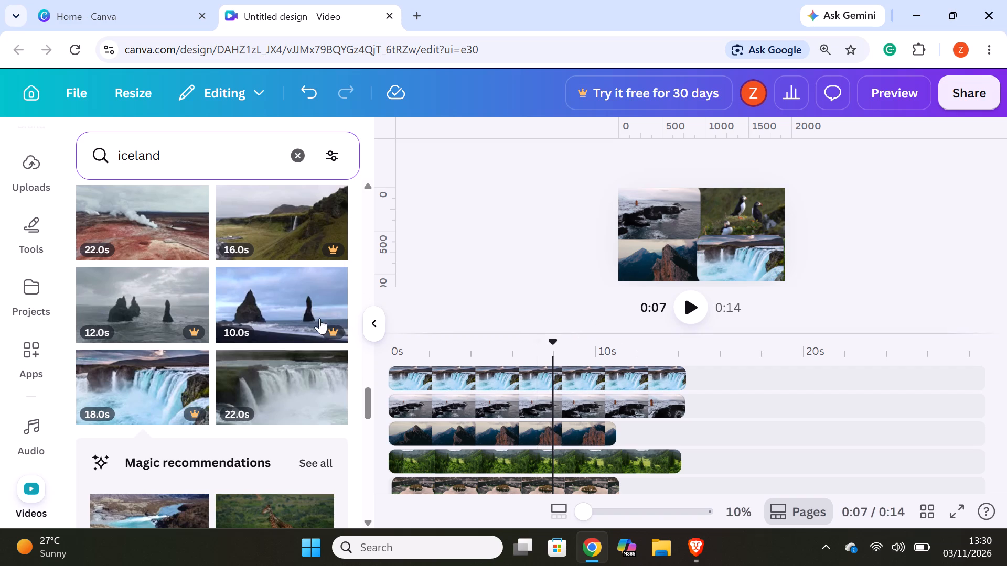
# Add the 30.0s snowy cliff waterfall video on a new top timeline track, starting at 0s.
pyautogui.scroll(-2, 142, 382)
pyautogui.scroll(-1, 183, 412)
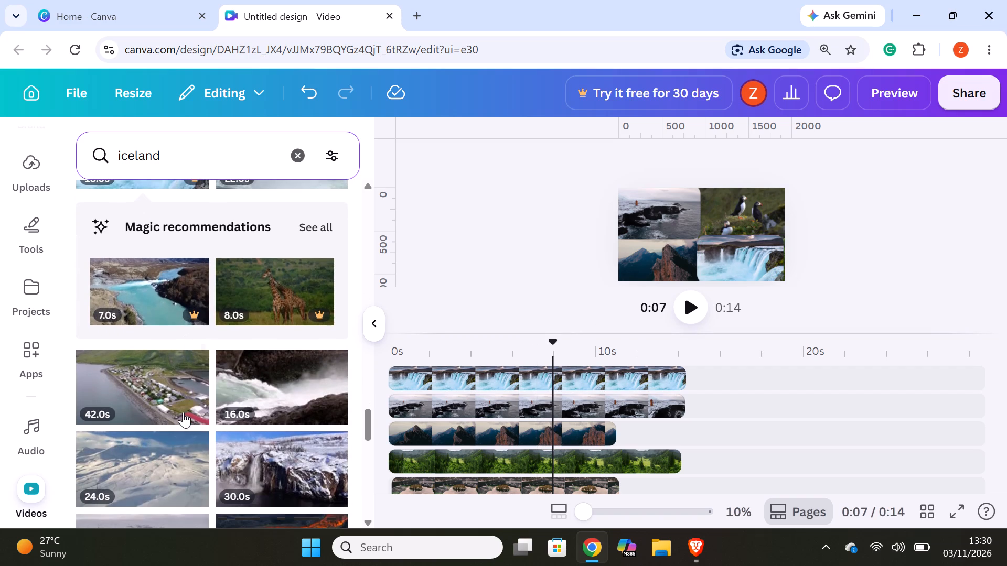
pyautogui.scroll(-2, 155, 459)
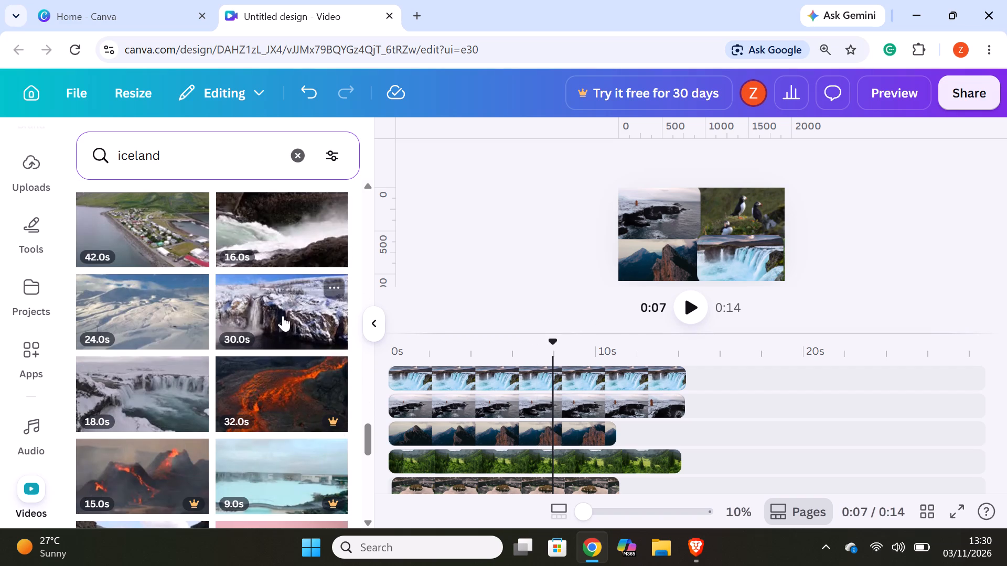
pyautogui.moveTo(283, 315); pyautogui.dragTo(509, 364)
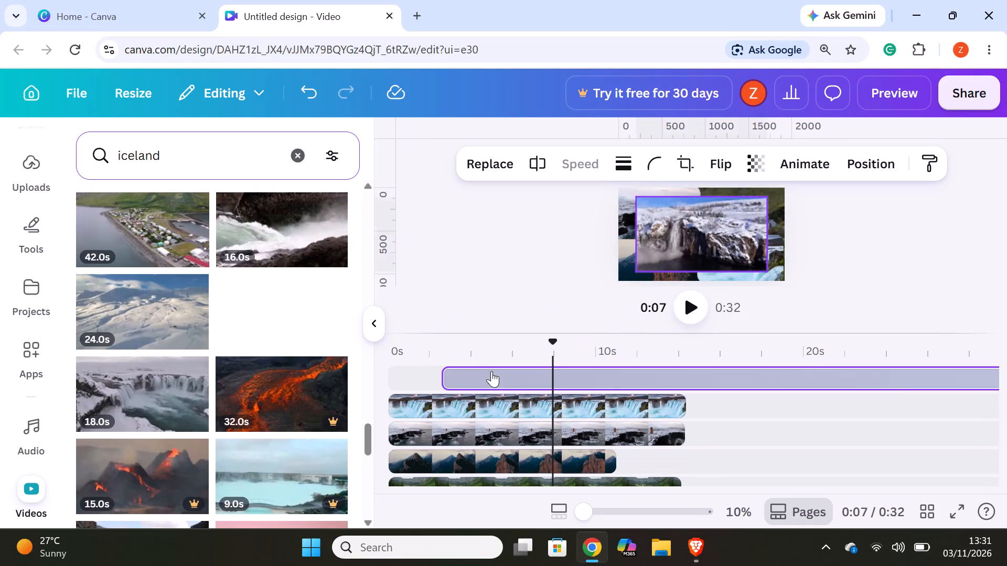
pyautogui.moveTo(489, 372); pyautogui.dragTo(475, 369)
pyautogui.moveTo(446, 374); pyautogui.dragTo(416, 374)
pyautogui.moveTo(485, 377); pyautogui.dragTo(436, 378)
# Split the snowy cliff clip at 14.3s and delete the remainder after the split.
pyautogui.click(687, 381)
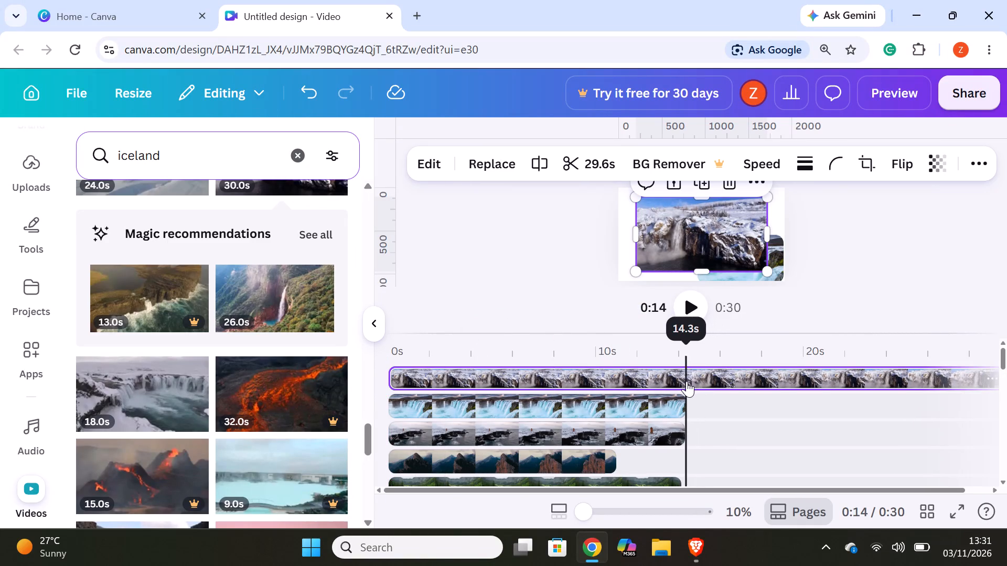
pyautogui.rightClick(687, 381)
pyautogui.click(734, 471)
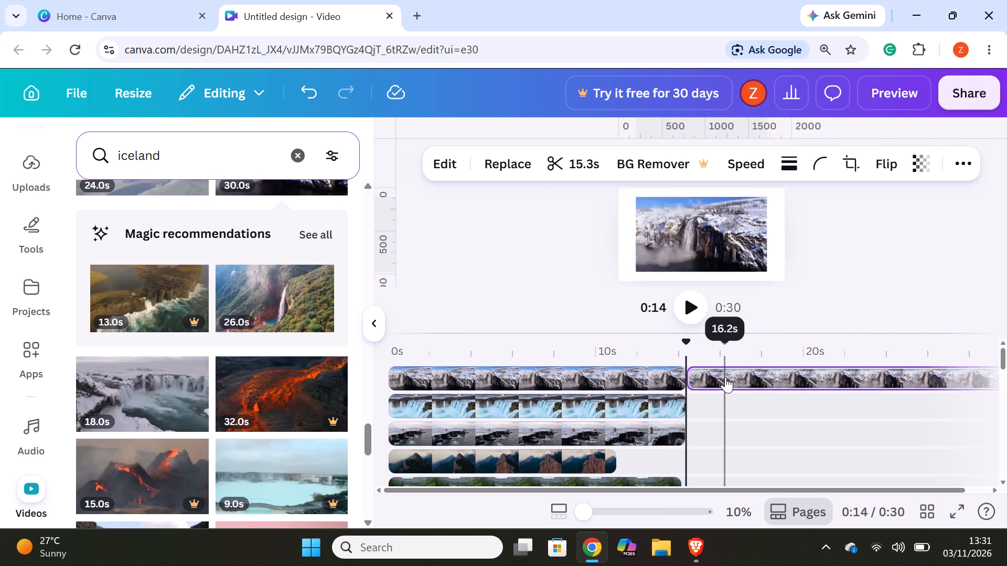
pyautogui.rightClick(725, 377)
pyautogui.click(796, 218)
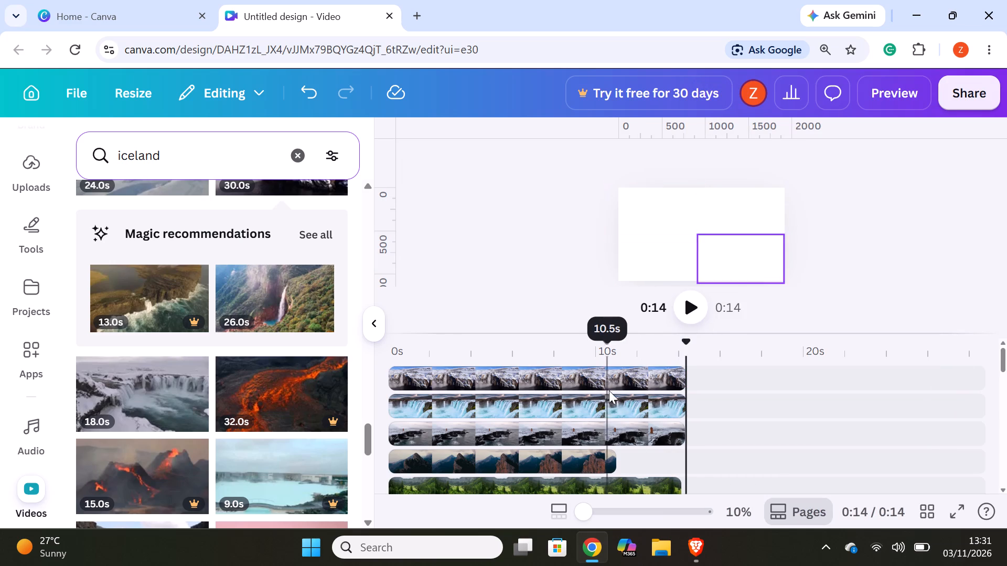
# Shrink the snowy cliff clip and fit it over the canvas's lower-left quadrant, covering the mountain clip.
pyautogui.click(607, 370)
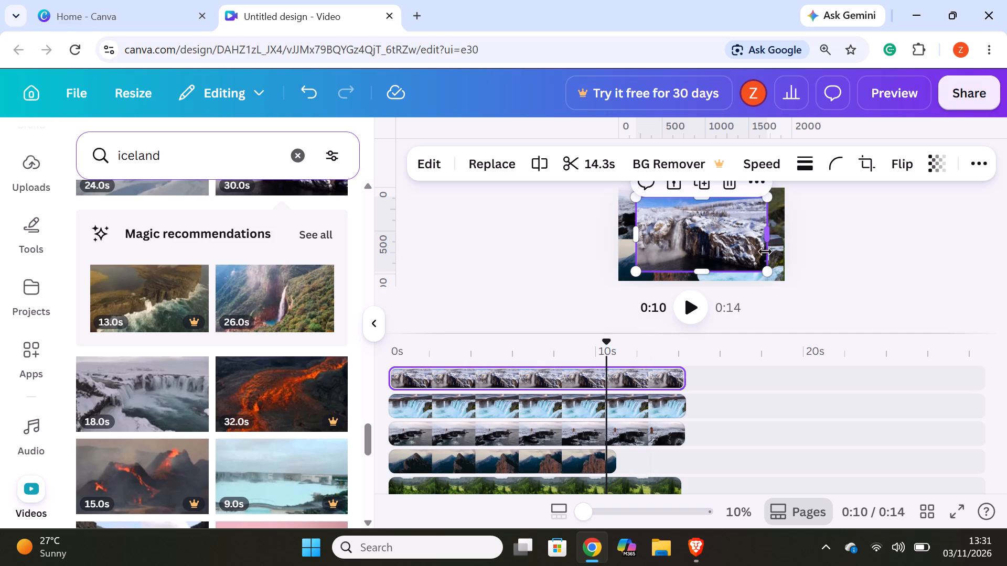
pyautogui.moveTo(768, 271); pyautogui.dragTo(736, 241)
pyautogui.moveTo(697, 222); pyautogui.dragTo(674, 246)
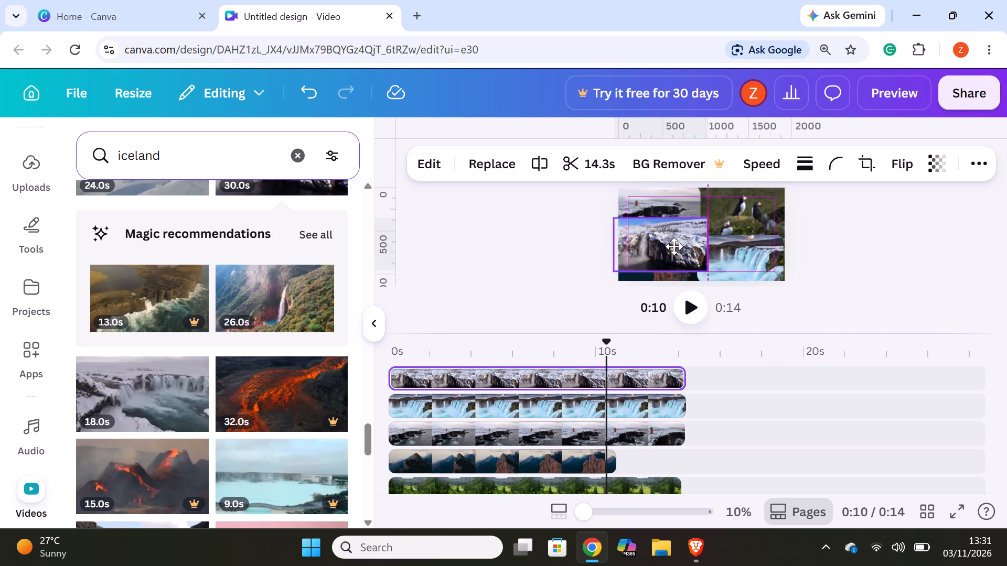
pyautogui.moveTo(674, 246); pyautogui.dragTo(670, 257)
# Set the snowy cliff clip's corner rounding to the maximum.
pyautogui.click(841, 161)
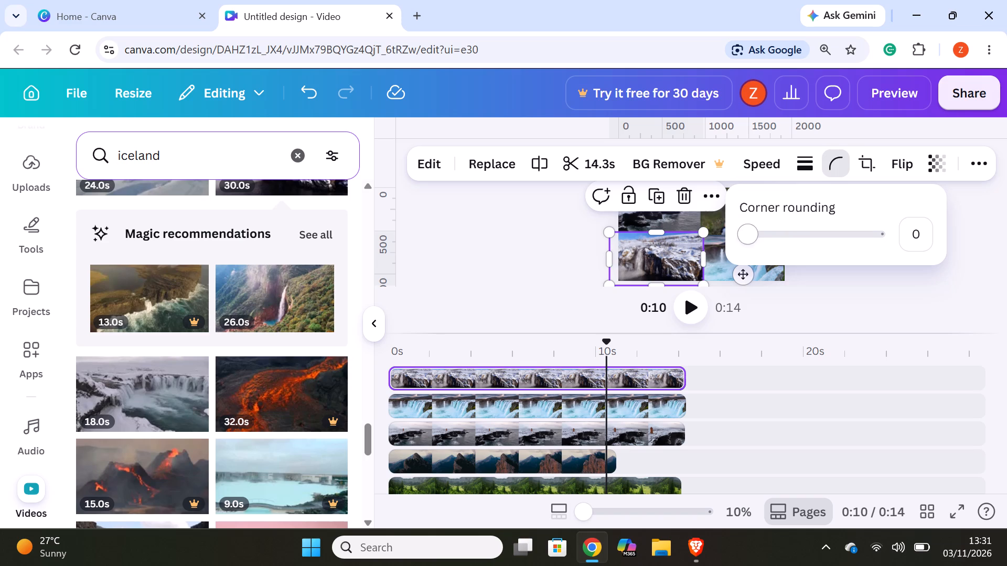
pyautogui.moveTo(751, 241); pyautogui.dragTo(946, 281)
pyautogui.click(937, 300)
# Add the 27.0s misty lake video with the standing figure on a new top timeline track, starting at 0s.
pyautogui.scroll(-4, 242, 390)
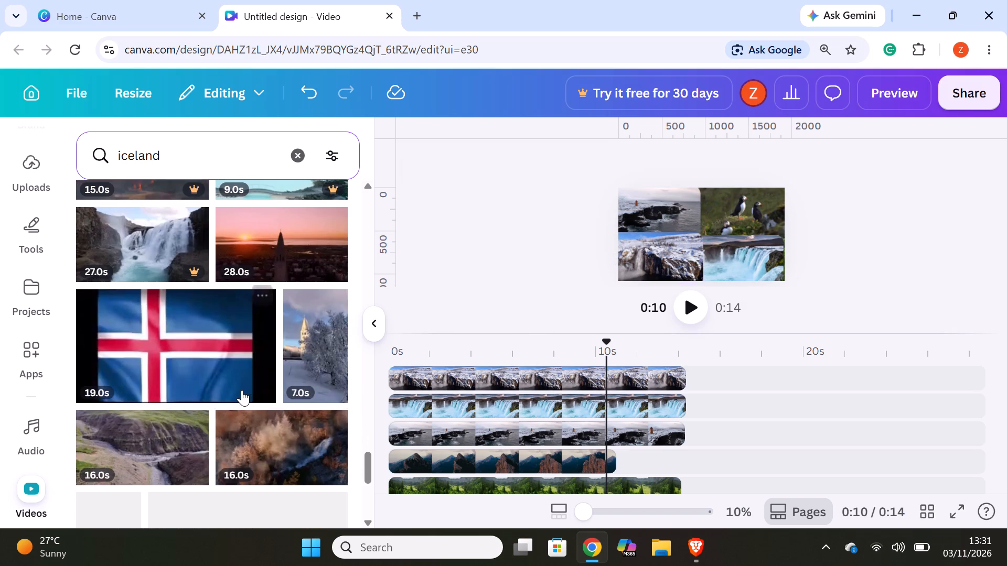
pyautogui.scroll(-3, 202, 417)
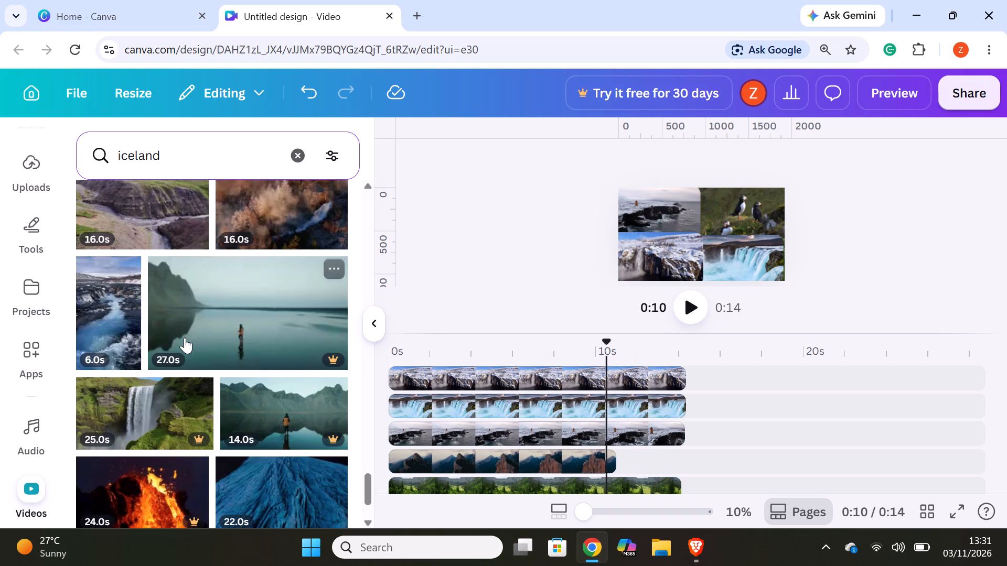
pyautogui.moveTo(186, 336); pyautogui.dragTo(441, 367)
pyautogui.click(441, 367)
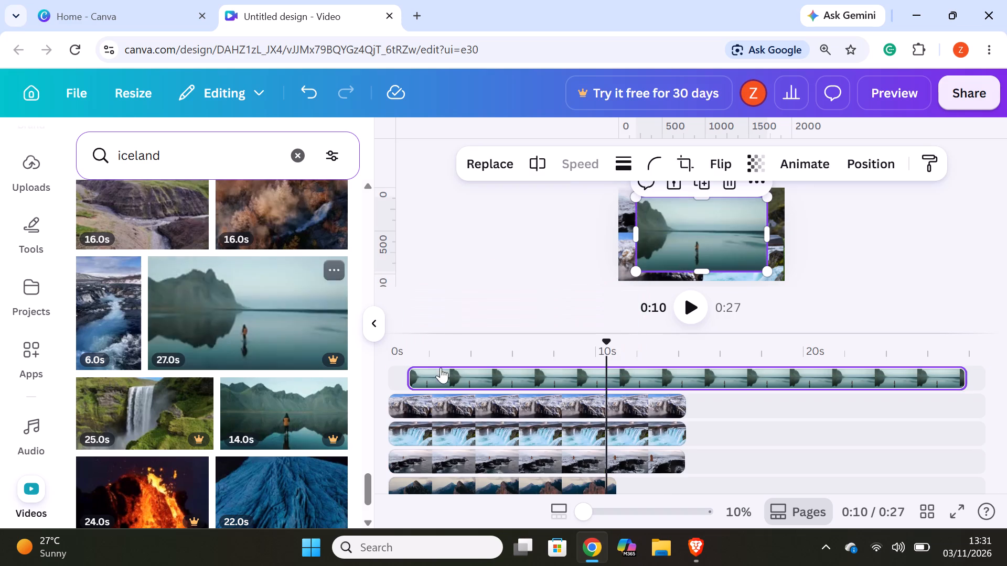
pyautogui.moveTo(476, 379); pyautogui.dragTo(456, 375)
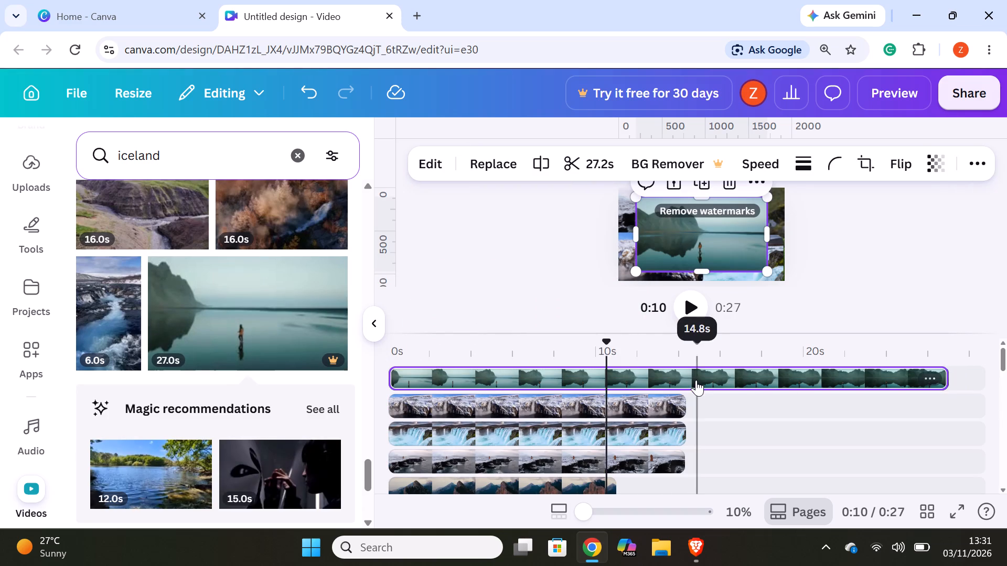
# Split the misty lake clip at 14.4s and delete the remainder after the split.
pyautogui.click(688, 380)
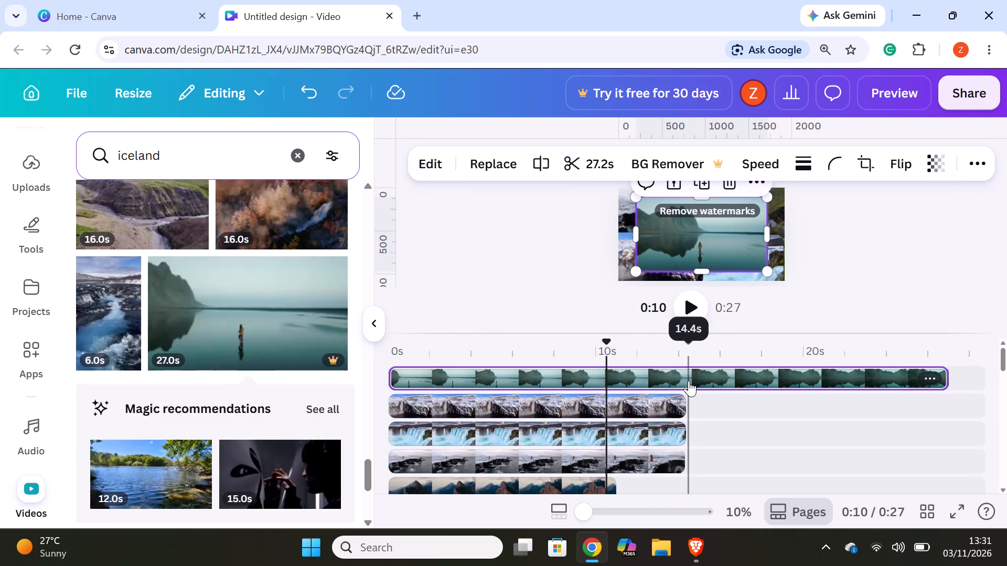
pyautogui.rightClick(689, 380)
pyautogui.click(724, 475)
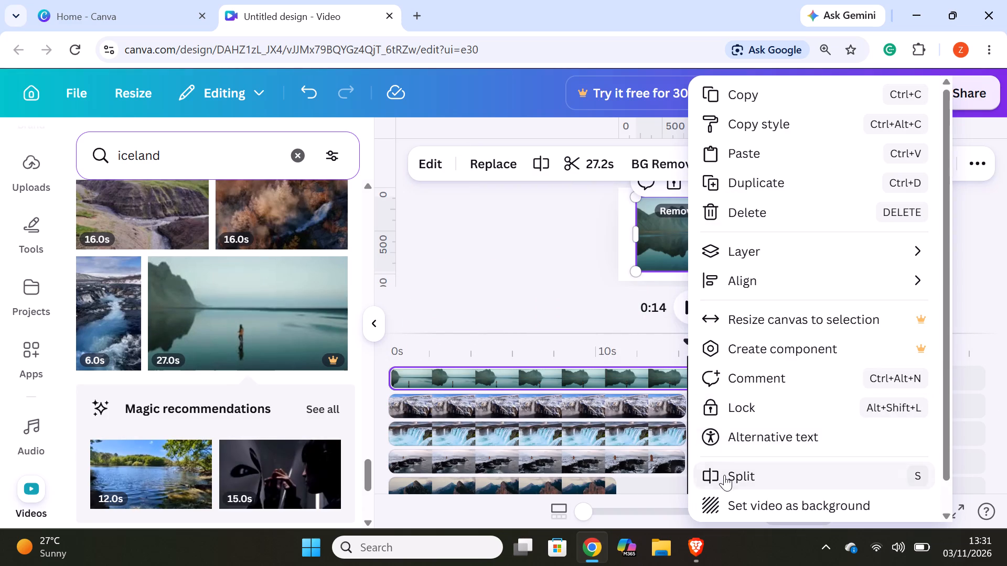
pyautogui.rightClick(715, 368)
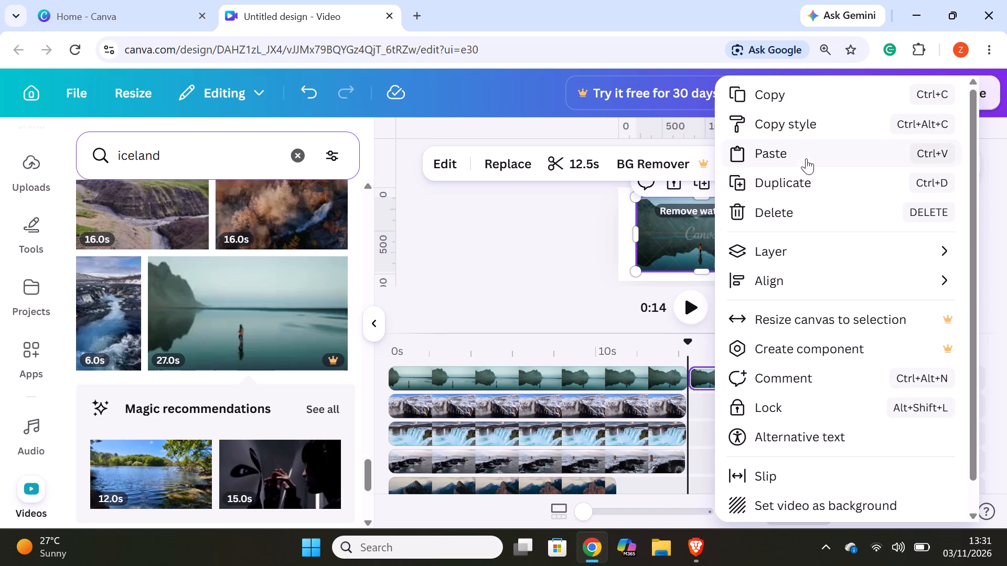
pyautogui.click(783, 209)
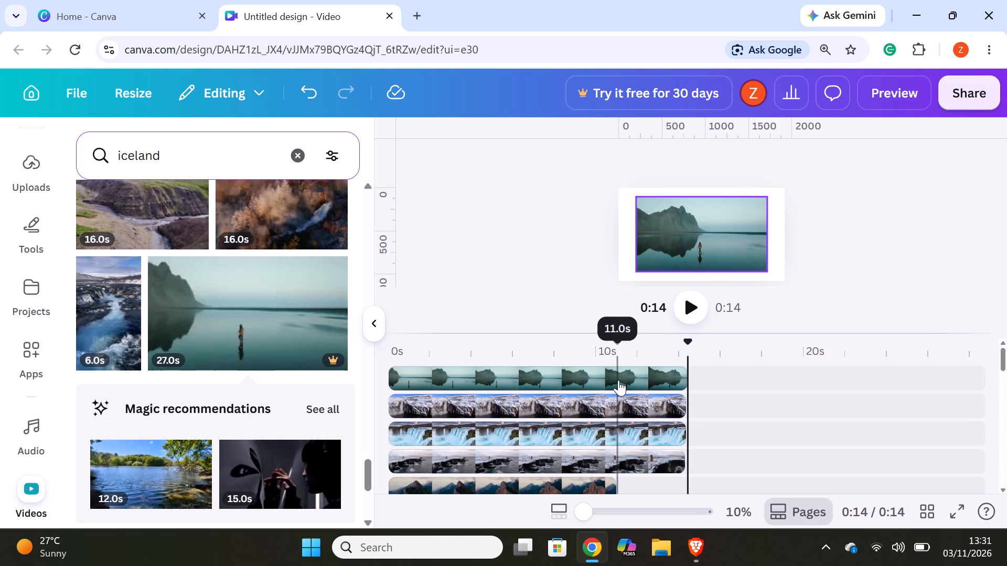
# Shrink the misty lake clip and fit it over the canvas's lower-left quadrant, covering the snowy cliff clip.
pyautogui.click(618, 380)
pyautogui.moveTo(765, 271); pyautogui.dragTo(765, 270)
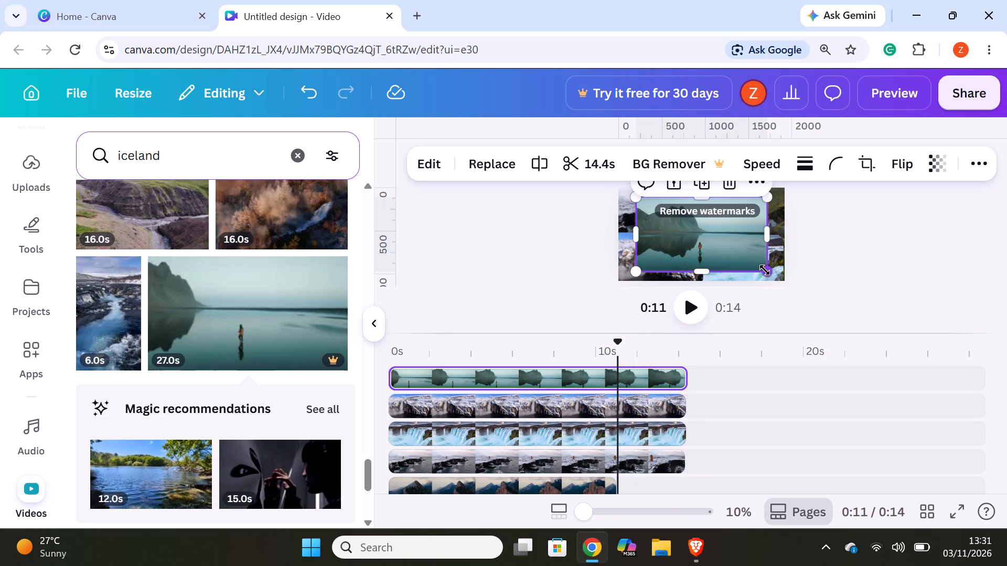
pyautogui.moveTo(765, 270); pyautogui.dragTo(730, 238)
pyautogui.moveTo(708, 232); pyautogui.dragTo(679, 267)
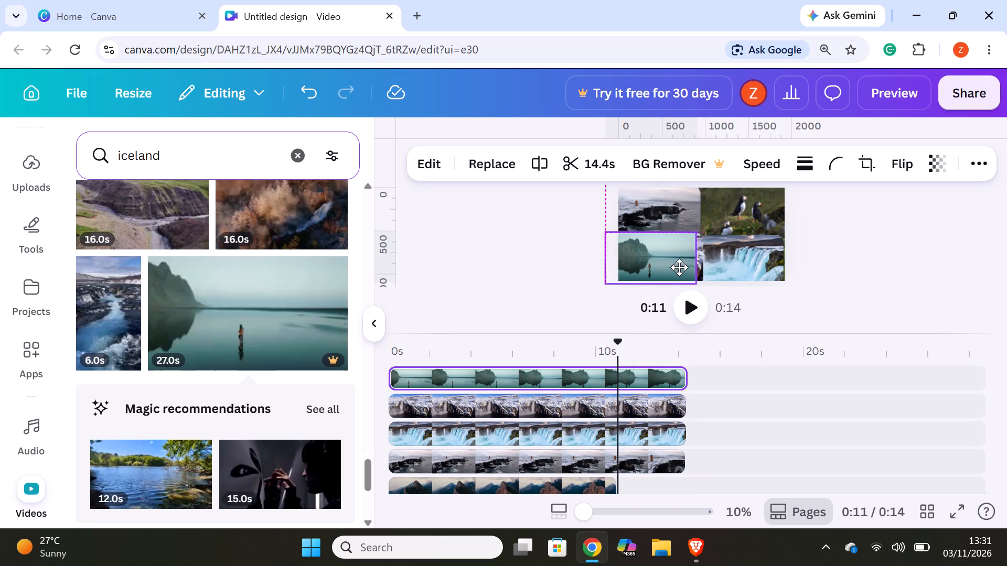
pyautogui.moveTo(679, 267); pyautogui.dragTo(685, 268)
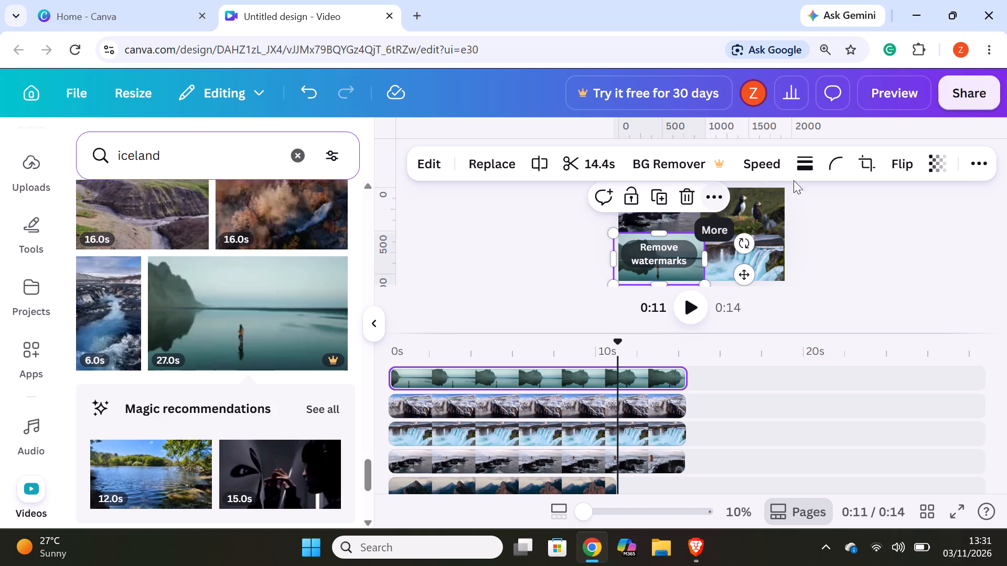
# Set the misty lake clip's corner rounding to 100.
pyautogui.click(838, 168)
pyautogui.moveTo(753, 240); pyautogui.dragTo(960, 253)
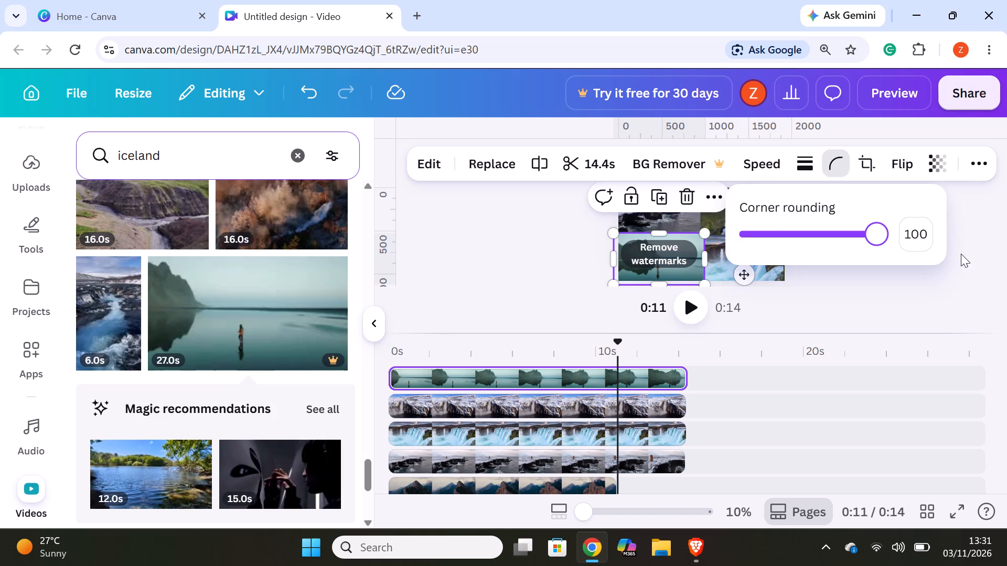
pyautogui.click(960, 300)
# Add the 12.0s blue lake with green trees video on a new top timeline track, starting at 0s.
pyautogui.scroll(-3, 314, 314)
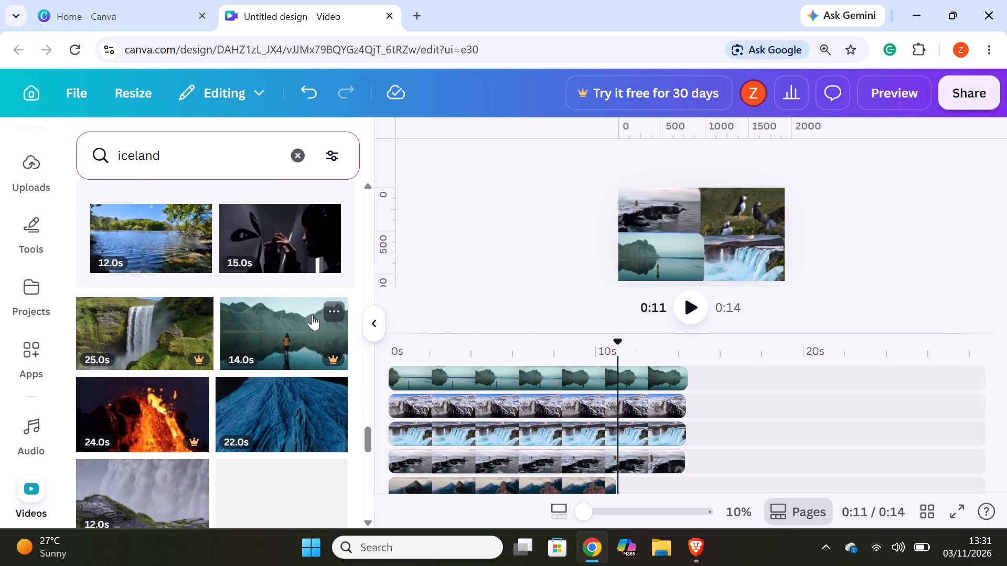
pyautogui.moveTo(117, 233); pyautogui.dragTo(458, 363)
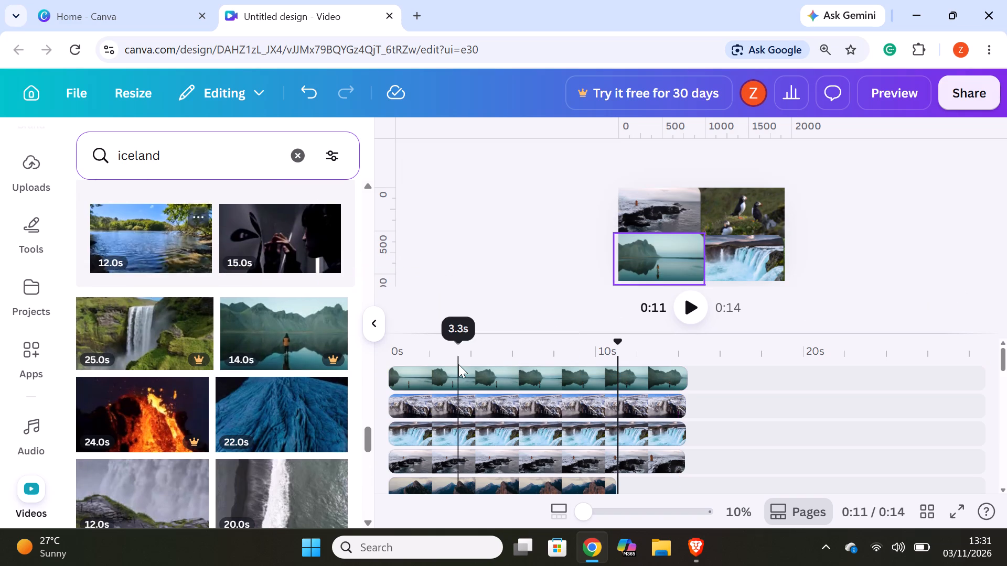
pyautogui.click(458, 364)
pyautogui.moveTo(160, 248); pyautogui.dragTo(267, 282)
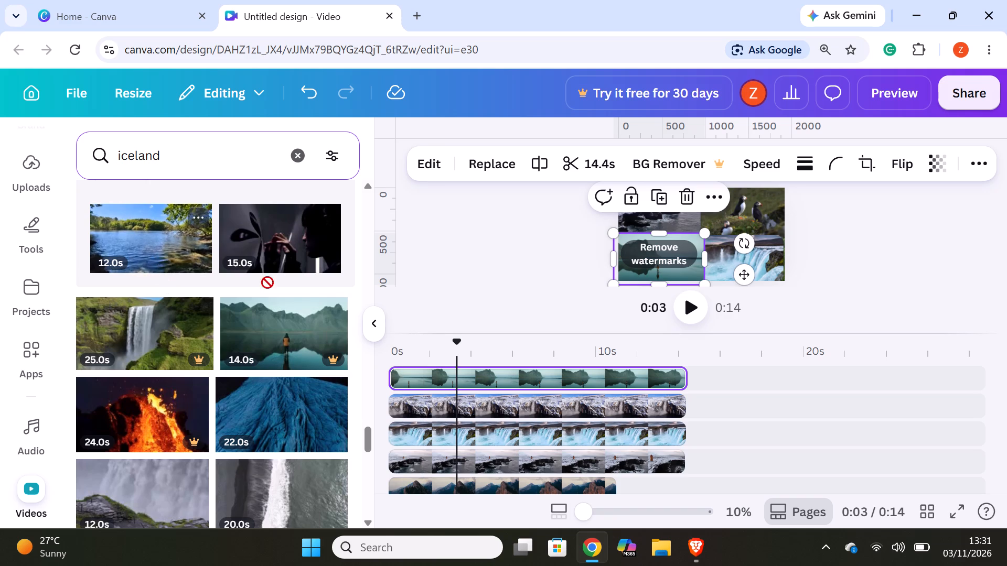
pyautogui.moveTo(267, 282); pyautogui.dragTo(452, 367)
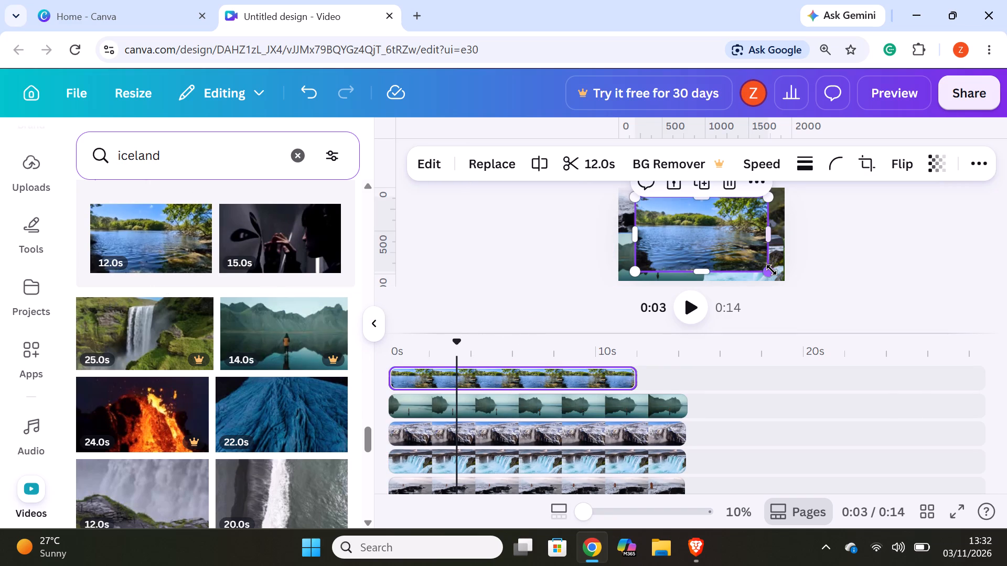
# Shrink the blue lake clip and fit it over the canvas's lower-left quadrant, covering the misty lake clip.
pyautogui.moveTo(770, 271); pyautogui.dragTo(744, 256)
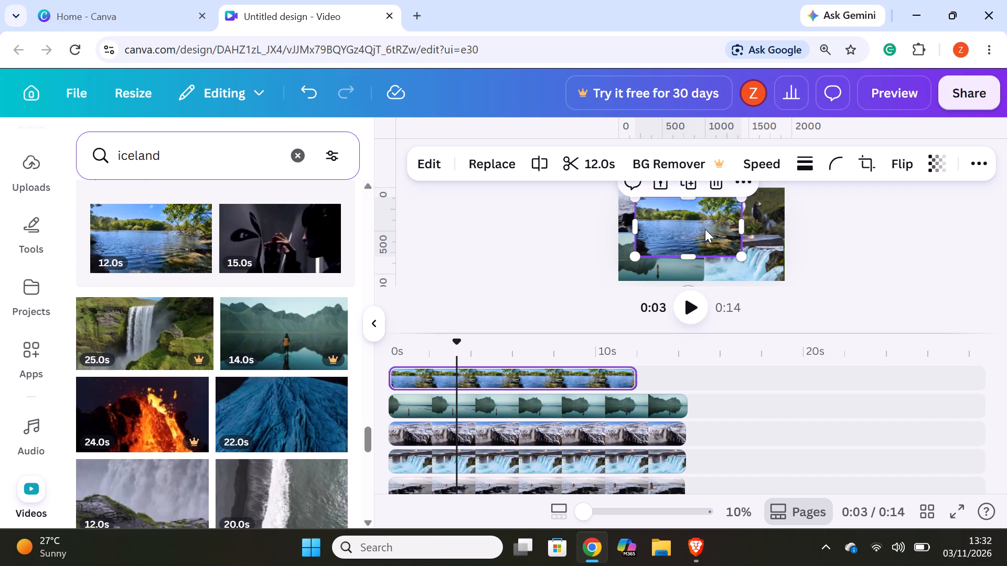
pyautogui.moveTo(705, 222); pyautogui.dragTo(699, 235)
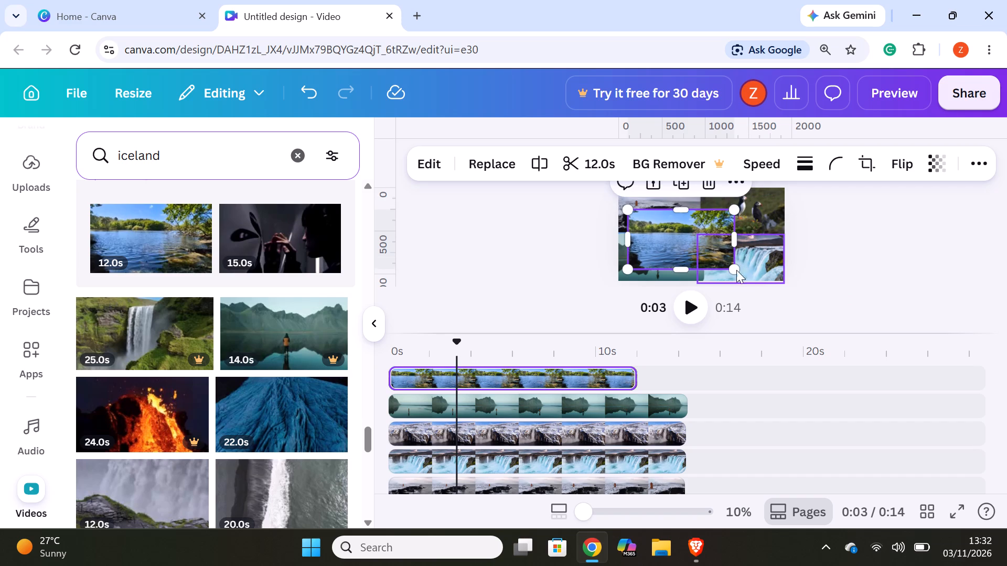
pyautogui.moveTo(733, 270); pyautogui.dragTo(715, 264)
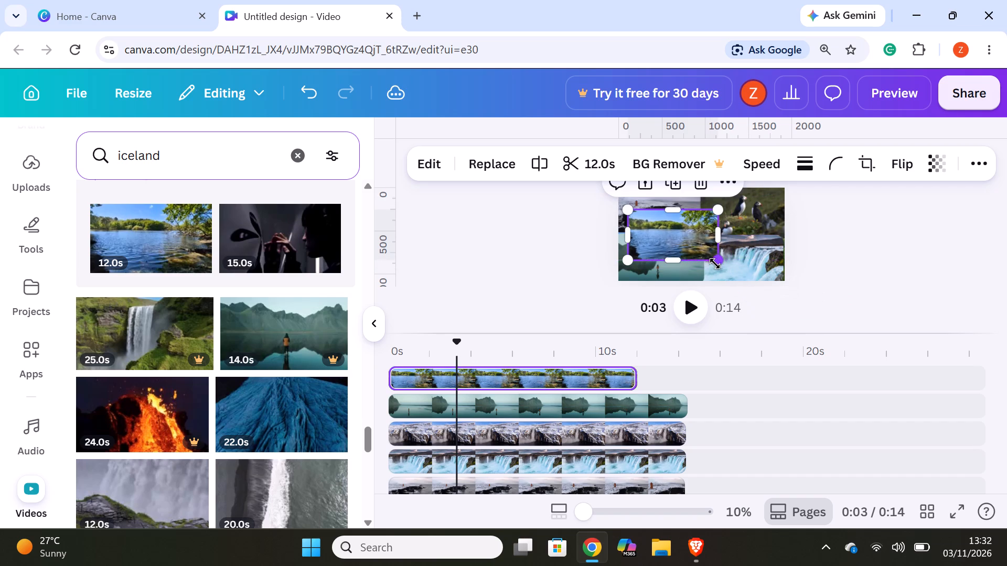
pyautogui.moveTo(680, 234); pyautogui.dragTo(667, 251)
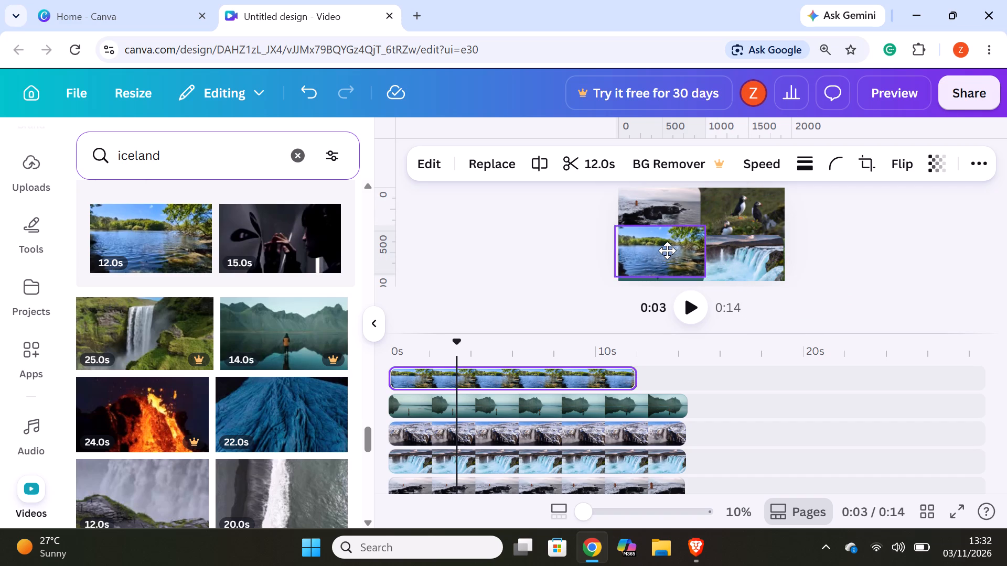
pyautogui.moveTo(667, 251); pyautogui.dragTo(665, 258)
pyautogui.click(968, 260)
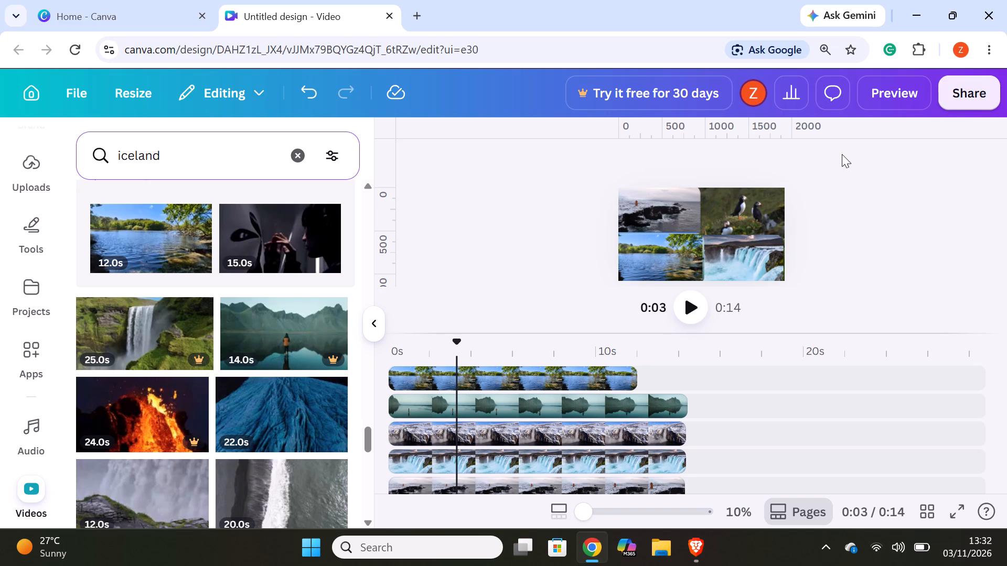
# Add the 20.0s aerial black-sand shoreline video on a new top timeline track, starting at 0s.
pyautogui.scroll(-3, 220, 389)
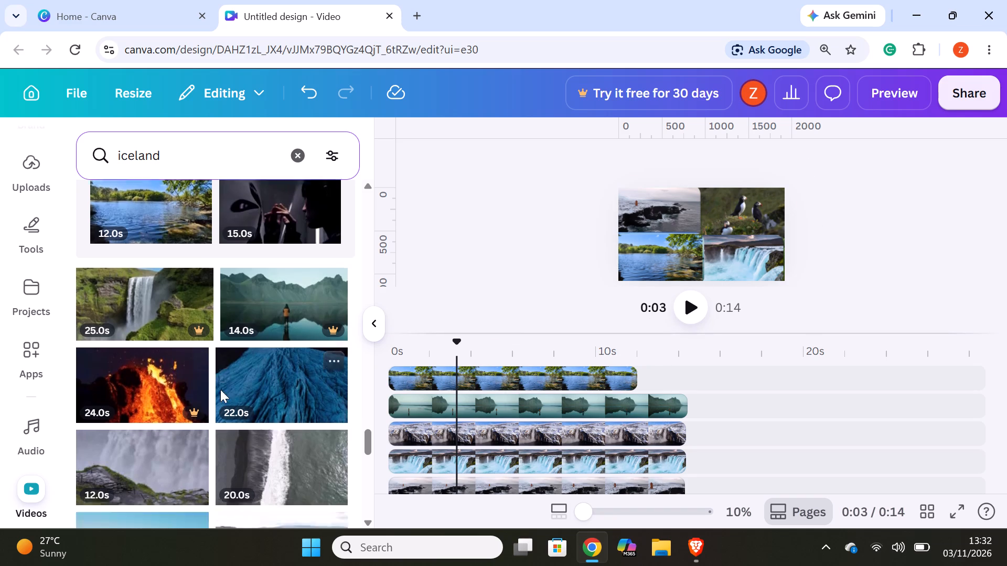
pyautogui.scroll(1, 220, 389)
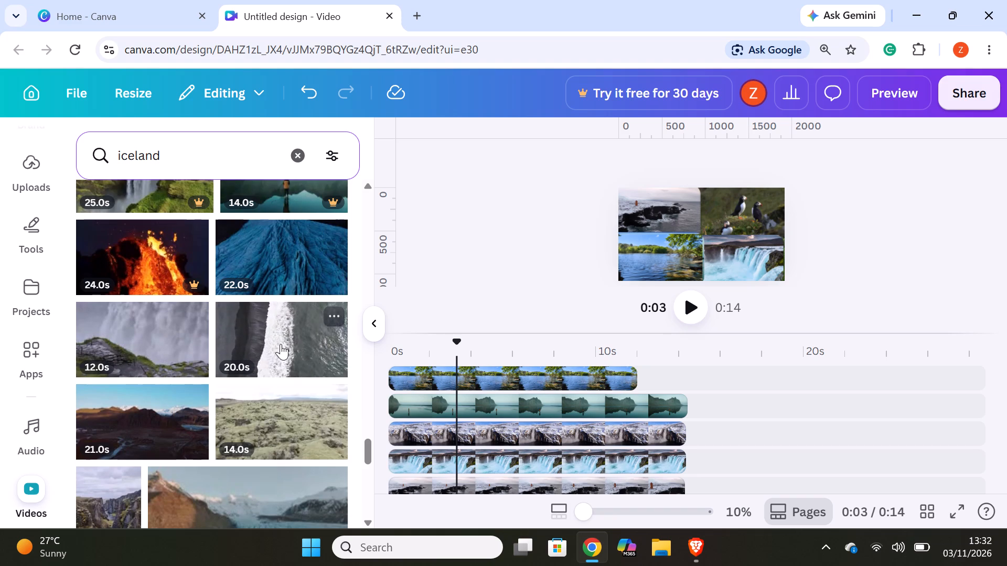
pyautogui.moveTo(280, 344); pyautogui.dragTo(469, 373)
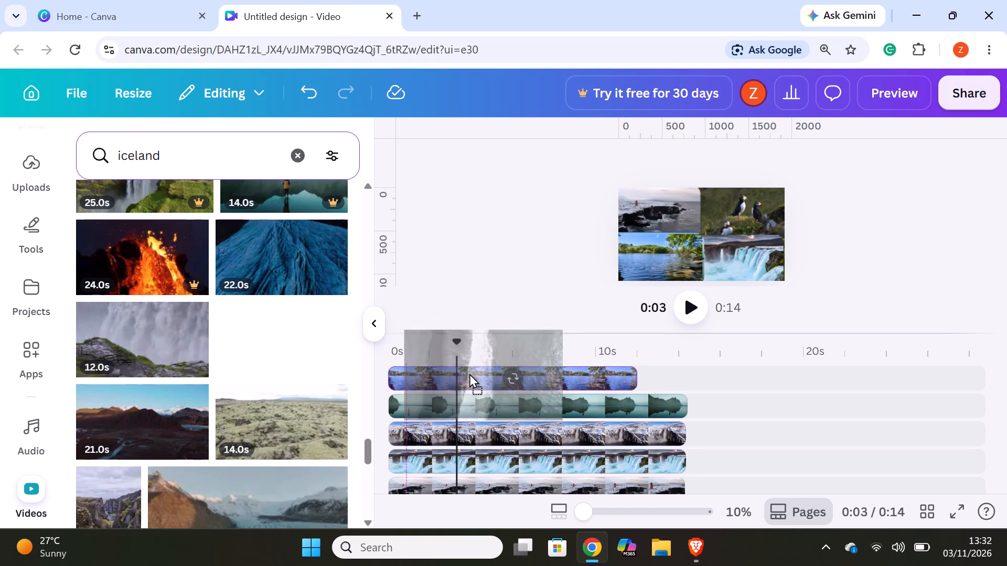
pyautogui.moveTo(469, 373); pyautogui.dragTo(469, 365)
pyautogui.moveTo(500, 372); pyautogui.dragTo(481, 373)
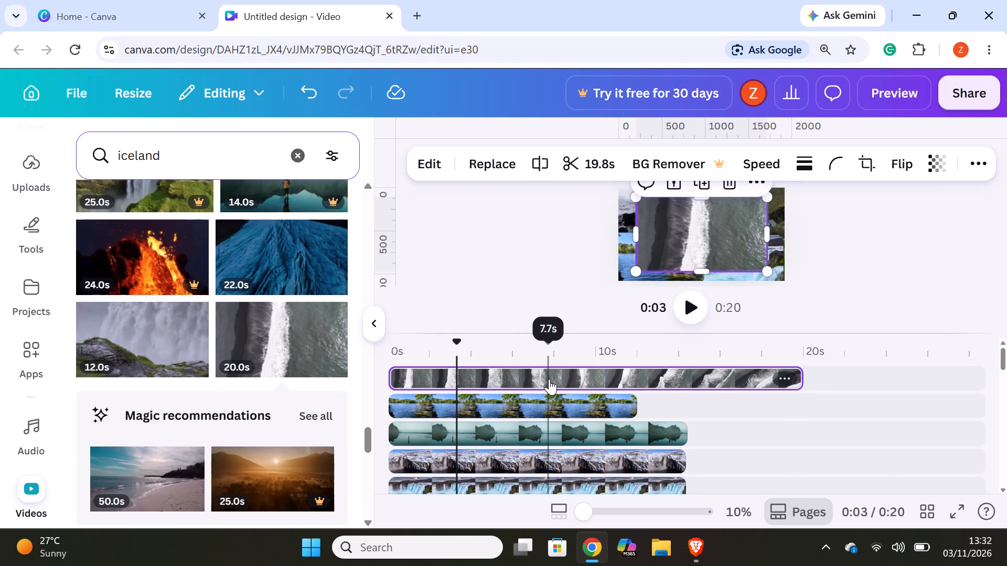
# Split the black-sand shoreline clip at 14.3s and delete the remainder after the split.
pyautogui.click(687, 380)
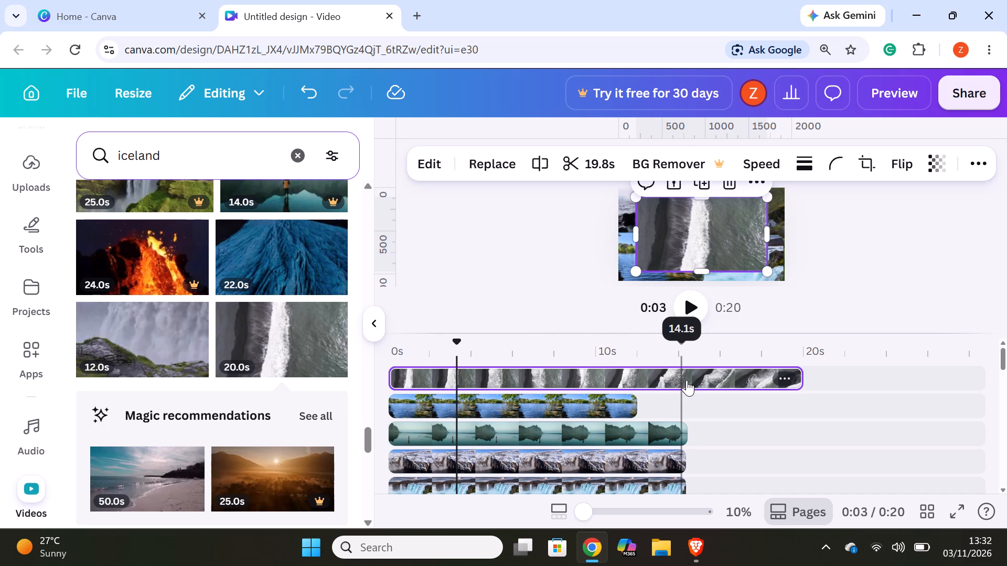
pyautogui.rightClick(687, 380)
pyautogui.click(731, 477)
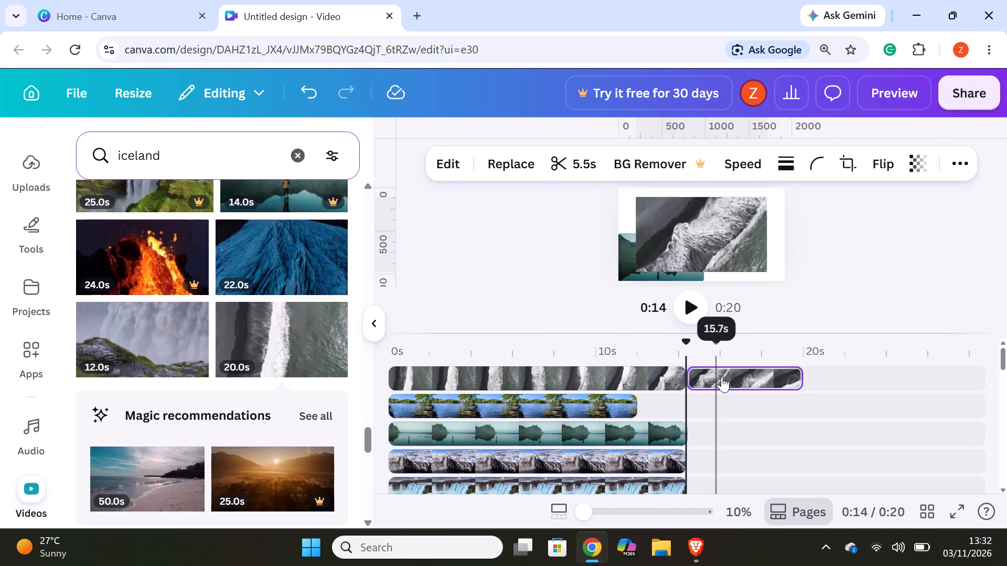
pyautogui.rightClick(721, 373)
pyautogui.click(767, 209)
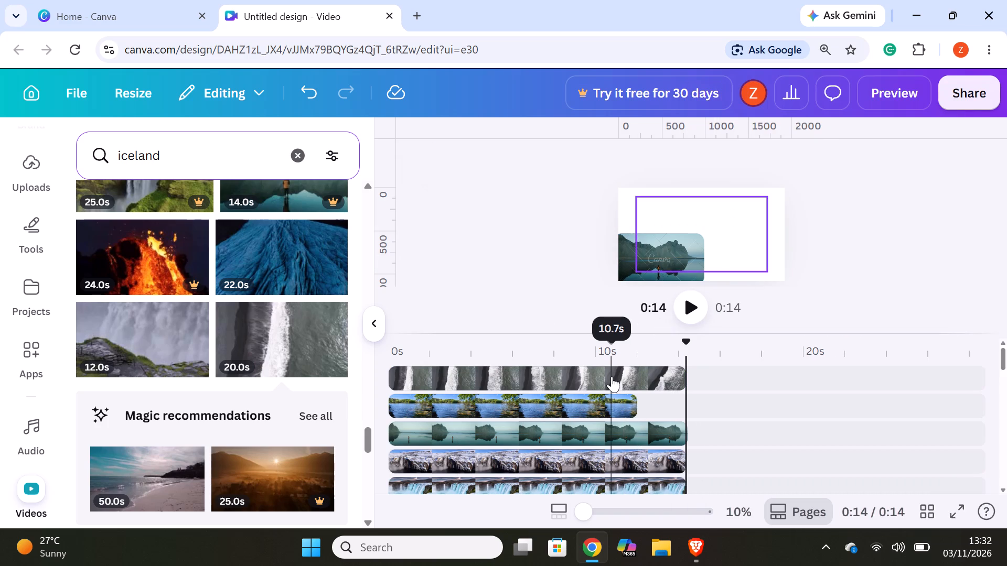
# Shrink the black-sand shoreline clip and fit it over the canvas's lower-right quadrant, covering the blue waterfall clip.
pyautogui.click(612, 376)
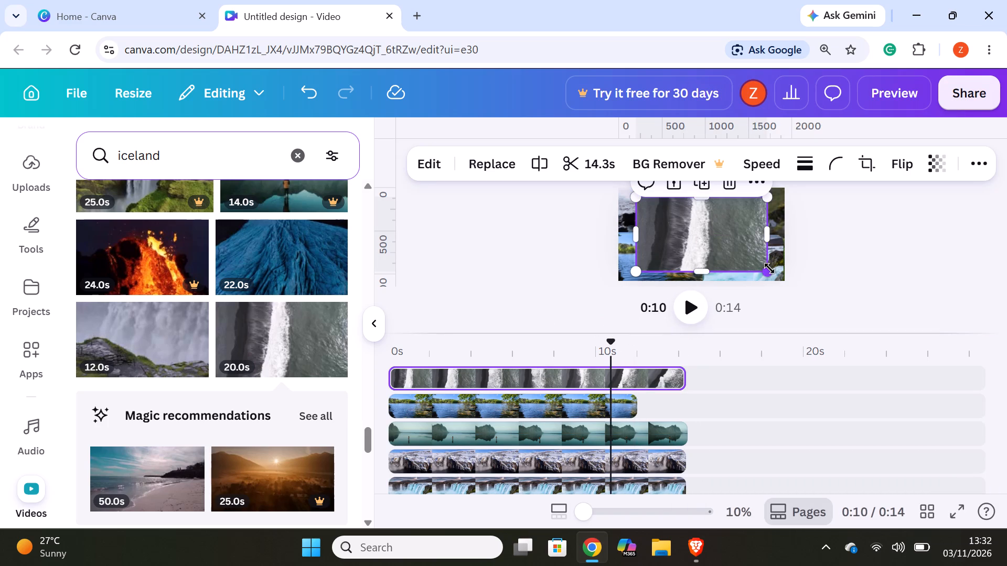
pyautogui.moveTo(767, 275); pyautogui.dragTo(730, 224)
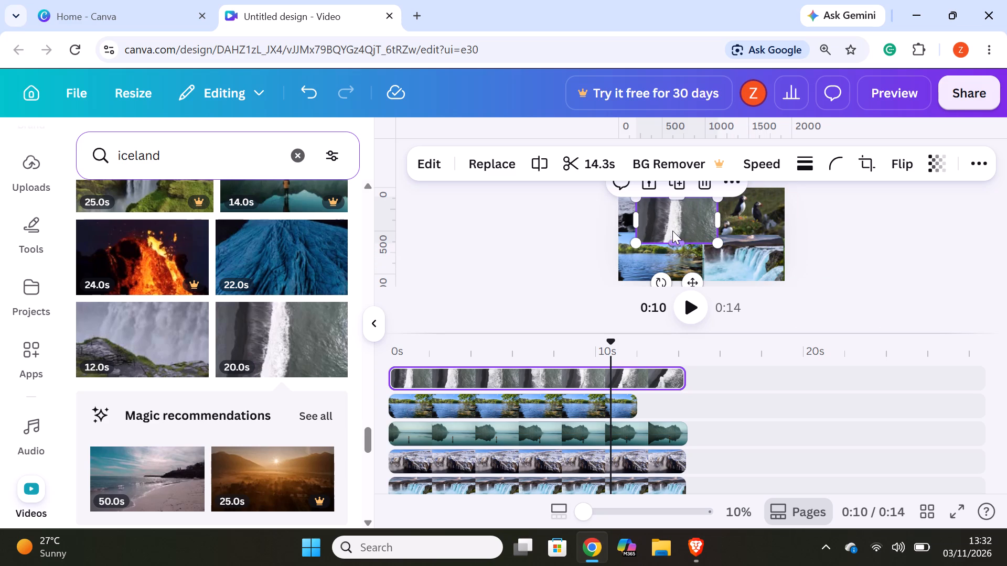
pyautogui.moveTo(673, 228); pyautogui.dragTo(740, 268)
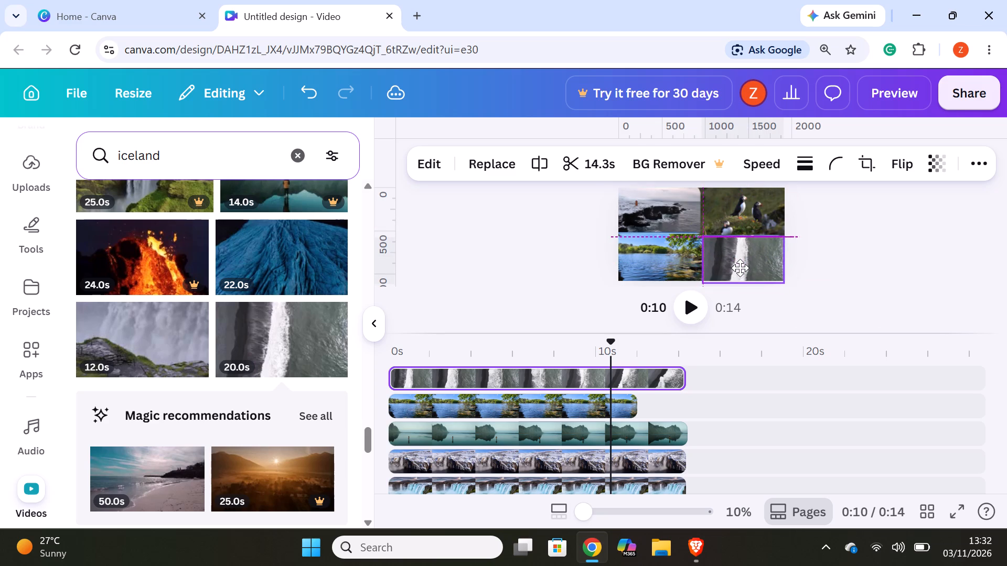
pyautogui.moveTo(740, 268); pyautogui.dragTo(736, 263)
pyautogui.moveTo(745, 262); pyautogui.dragTo(754, 265)
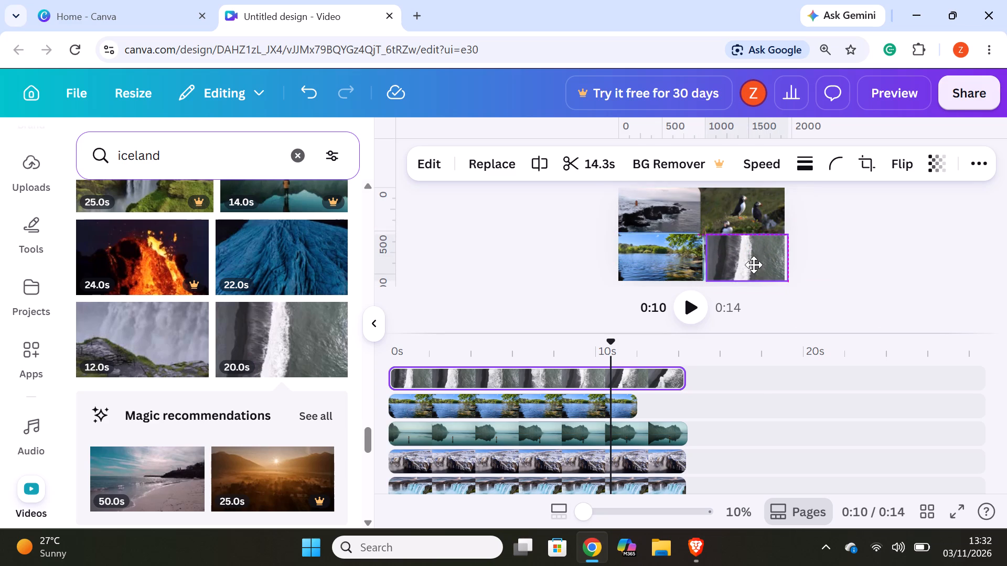
pyautogui.moveTo(754, 265); pyautogui.dragTo(752, 263)
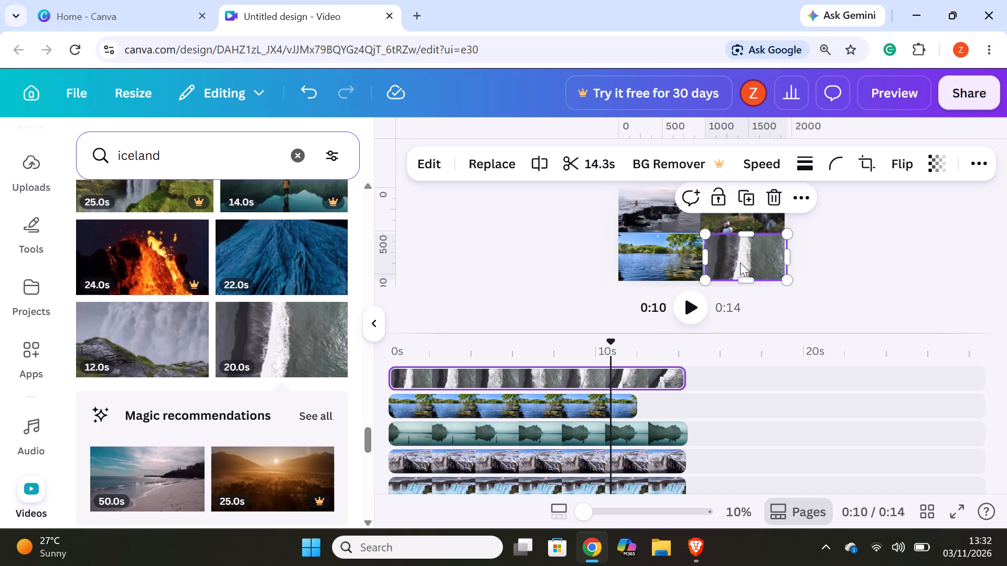
pyautogui.moveTo(709, 237); pyautogui.dragTo(702, 233)
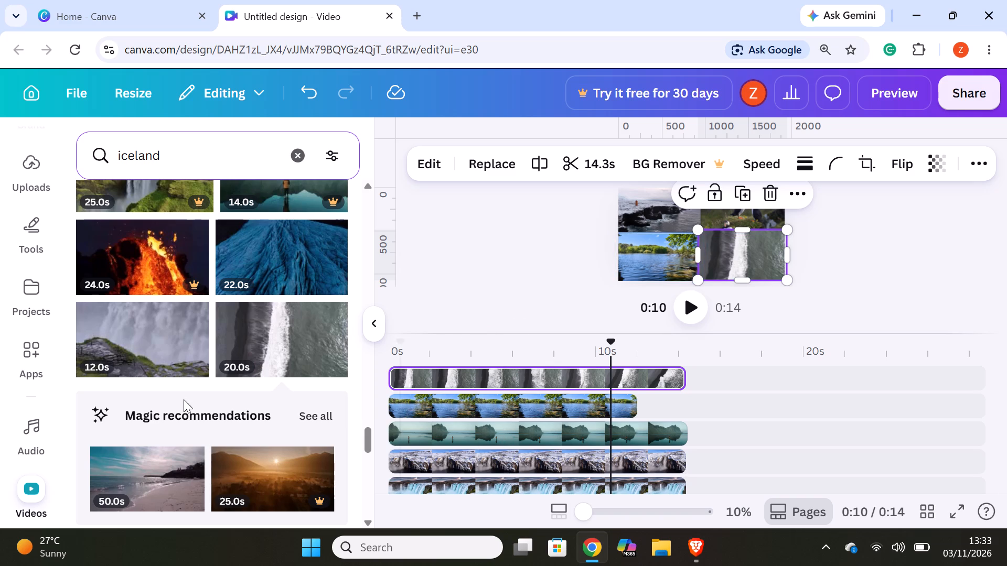
# Add the 21.0s brown mountain valley video on a new top timeline track, starting near 0s.
pyautogui.scroll(-3, 184, 399)
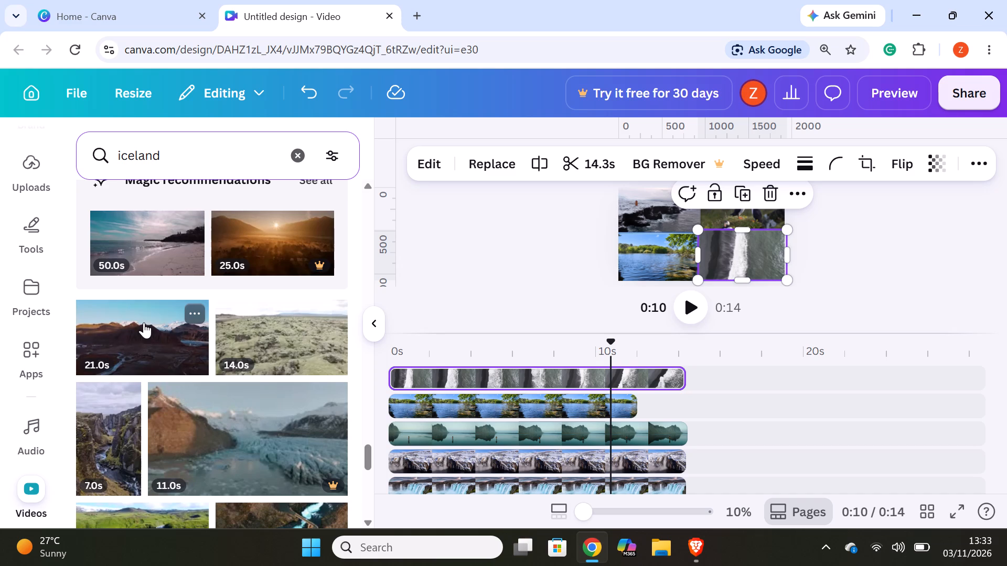
pyautogui.moveTo(144, 322); pyautogui.dragTo(454, 363)
pyautogui.moveTo(470, 356); pyautogui.dragTo(472, 367)
pyautogui.moveTo(155, 335); pyautogui.dragTo(472, 371)
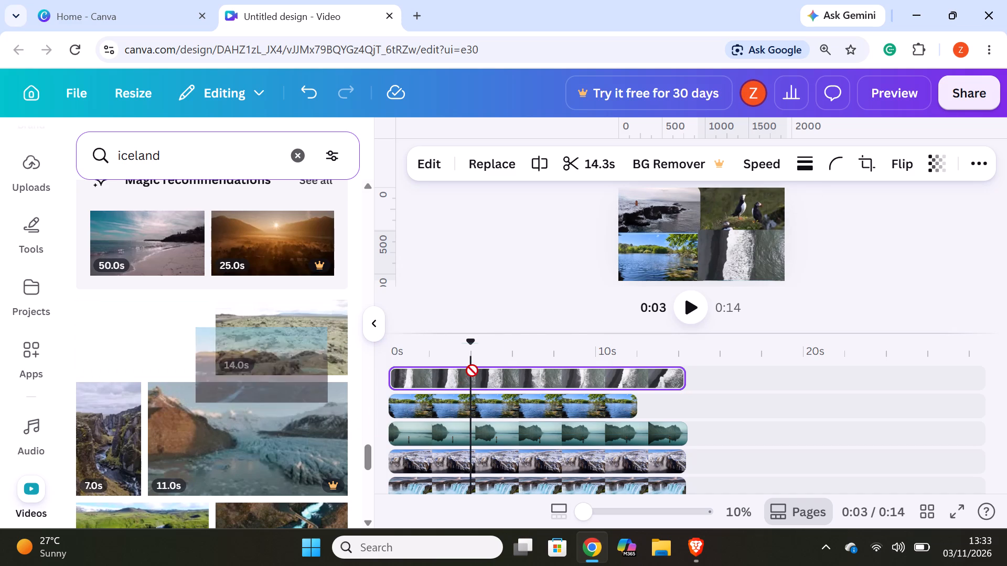
pyautogui.moveTo(472, 371); pyautogui.dragTo(474, 366)
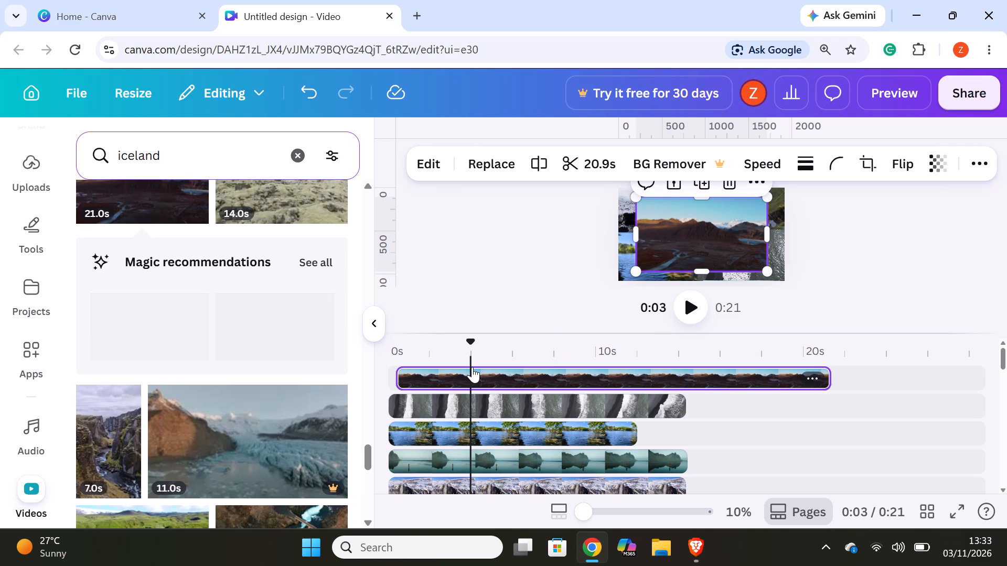
pyautogui.click(472, 369)
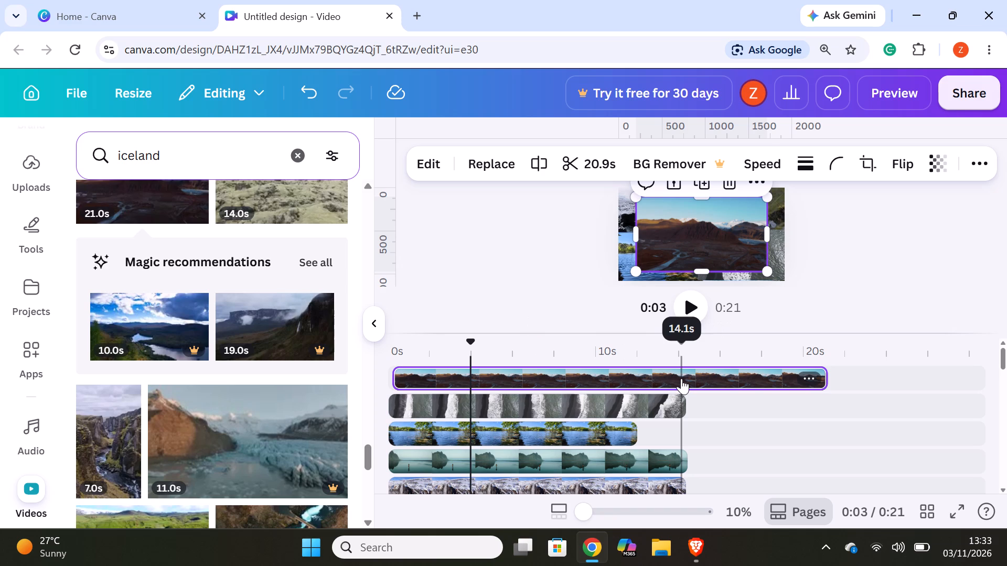
# Split the mountain valley clip at 14.4s and delete the remainder after the split.
pyautogui.click(690, 377)
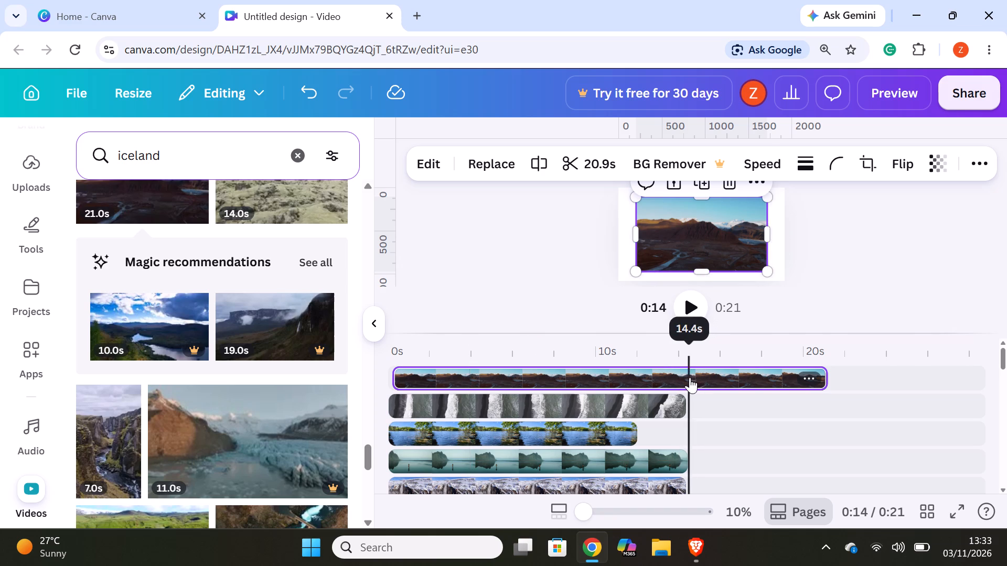
pyautogui.rightClick(690, 377)
pyautogui.click(733, 480)
pyautogui.rightClick(734, 372)
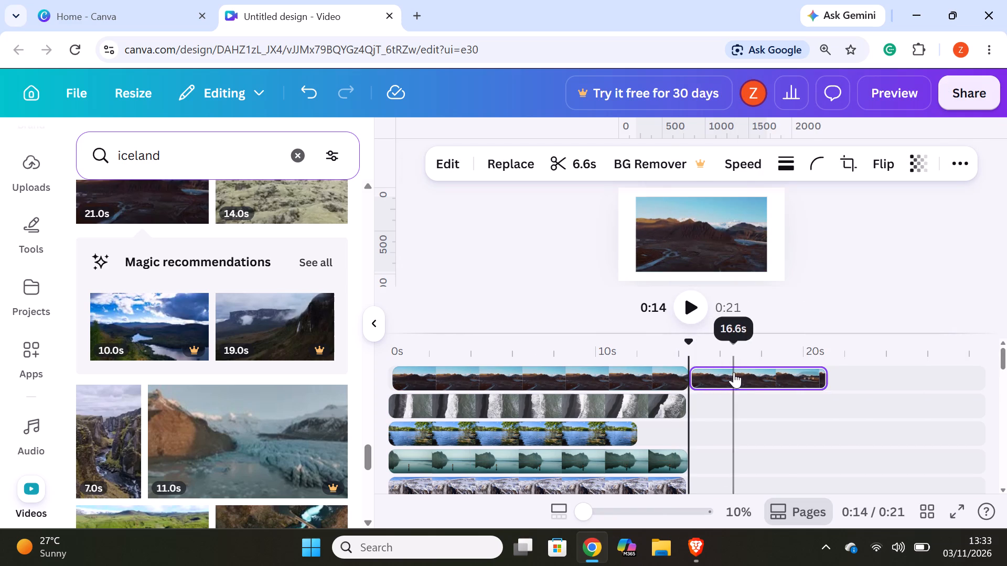
pyautogui.click(819, 213)
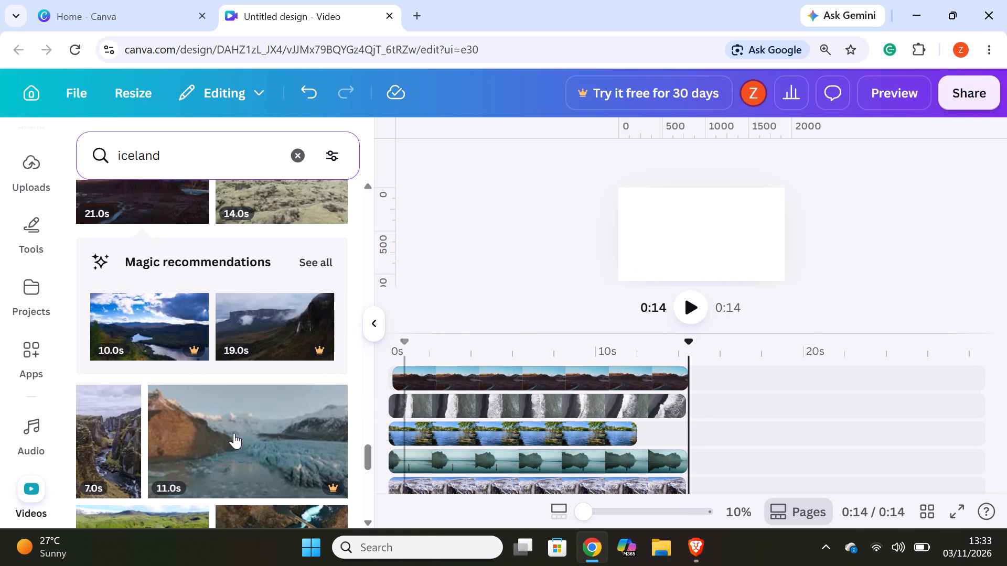
# Add the 11.0s glacier lagoon video on a new top timeline track, starting at 0s.
pyautogui.scroll(-2, 226, 433)
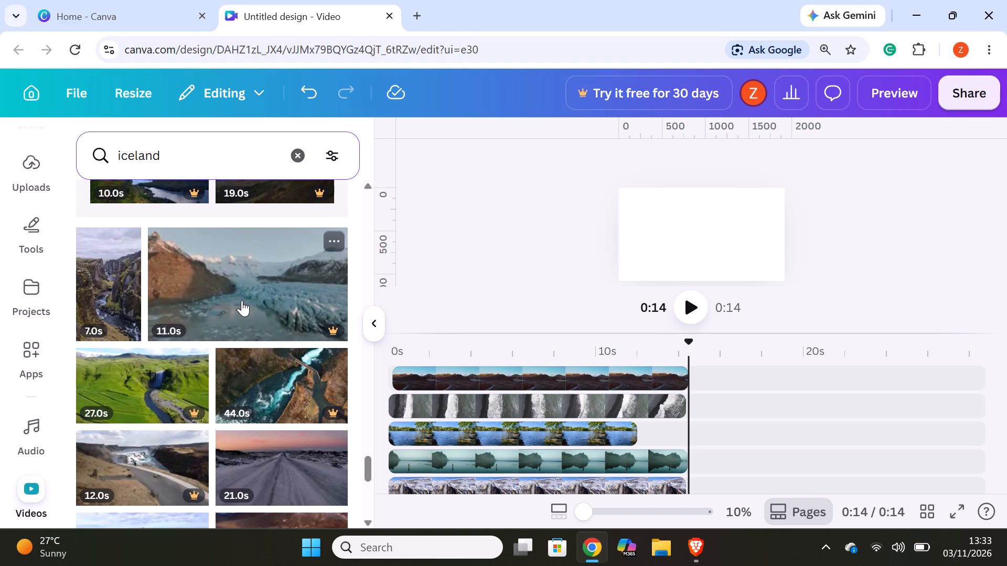
pyautogui.moveTo(242, 300); pyautogui.dragTo(523, 365)
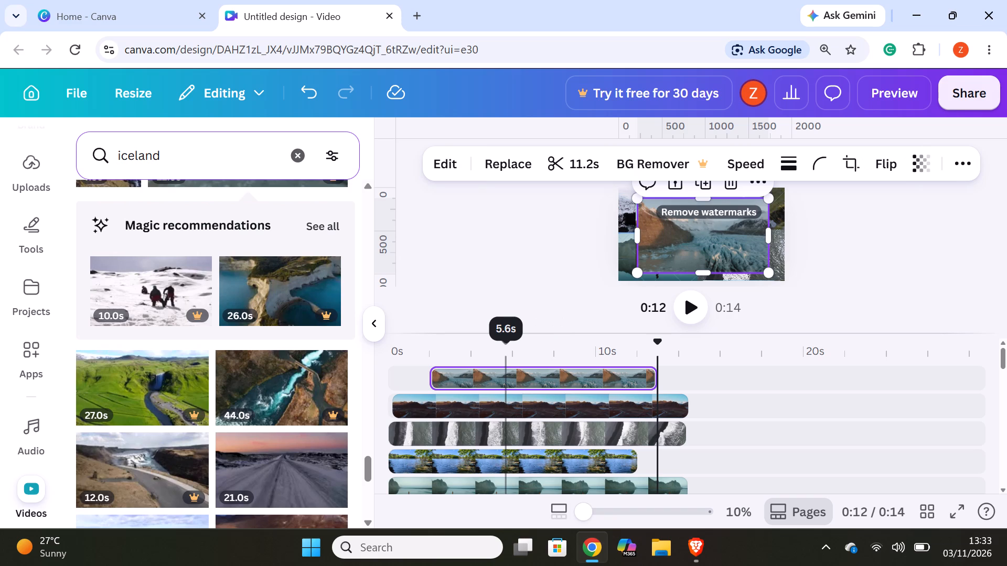
pyautogui.moveTo(513, 373); pyautogui.dragTo(513, 373)
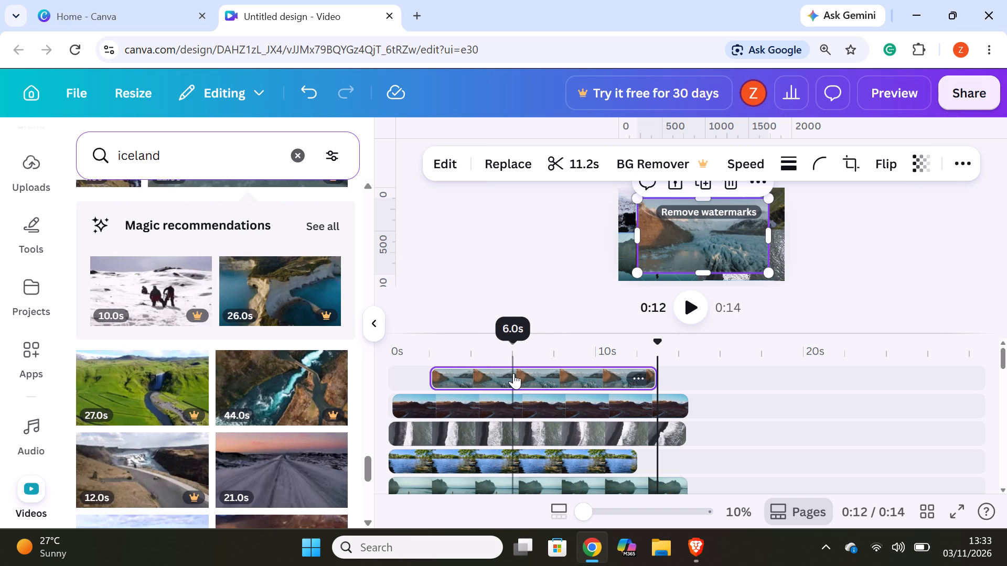
pyautogui.moveTo(513, 373); pyautogui.dragTo(472, 374)
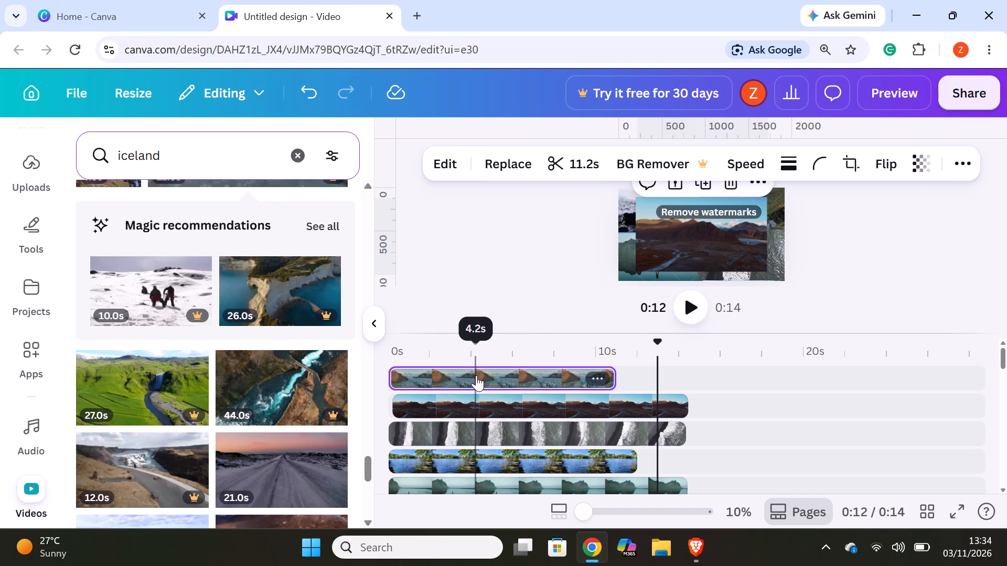
# Shrink the mountain valley clip on the canvas to about the size of one quadrant.
pyautogui.scroll(-2, 196, 377)
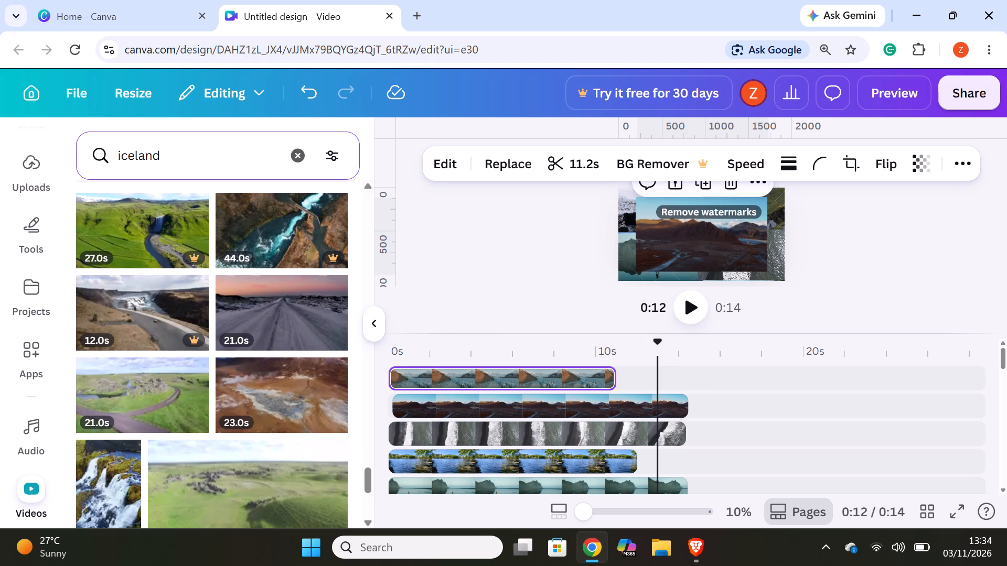
pyautogui.click(738, 245)
pyautogui.moveTo(766, 270); pyautogui.dragTo(766, 266)
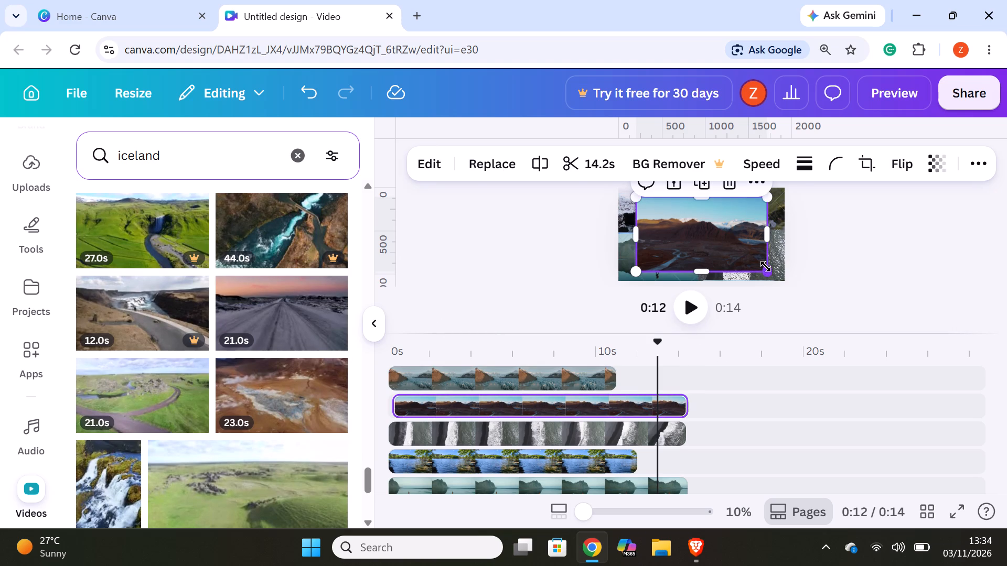
pyautogui.moveTo(766, 266); pyautogui.dragTo(756, 257)
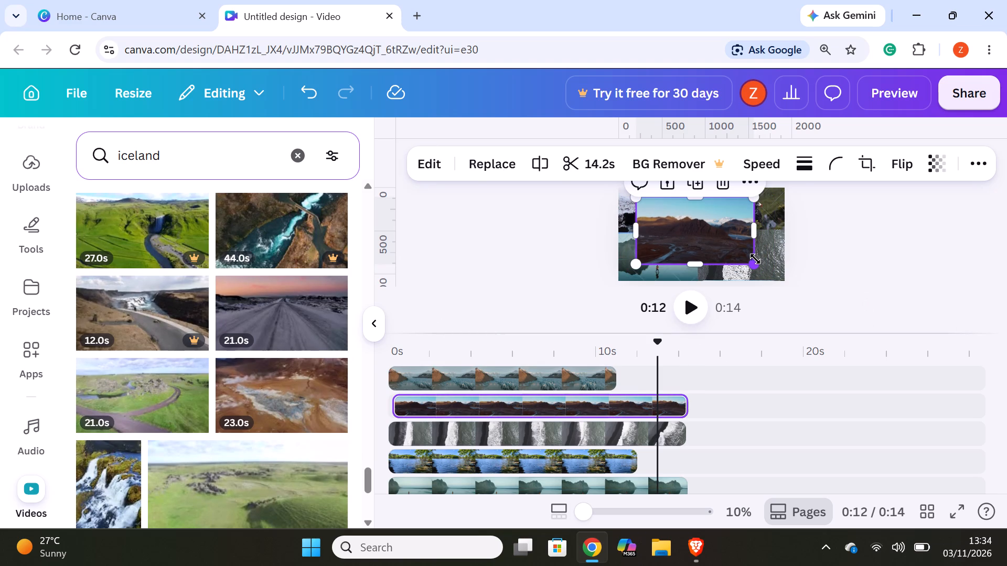
pyautogui.moveTo(752, 262); pyautogui.dragTo(719, 242)
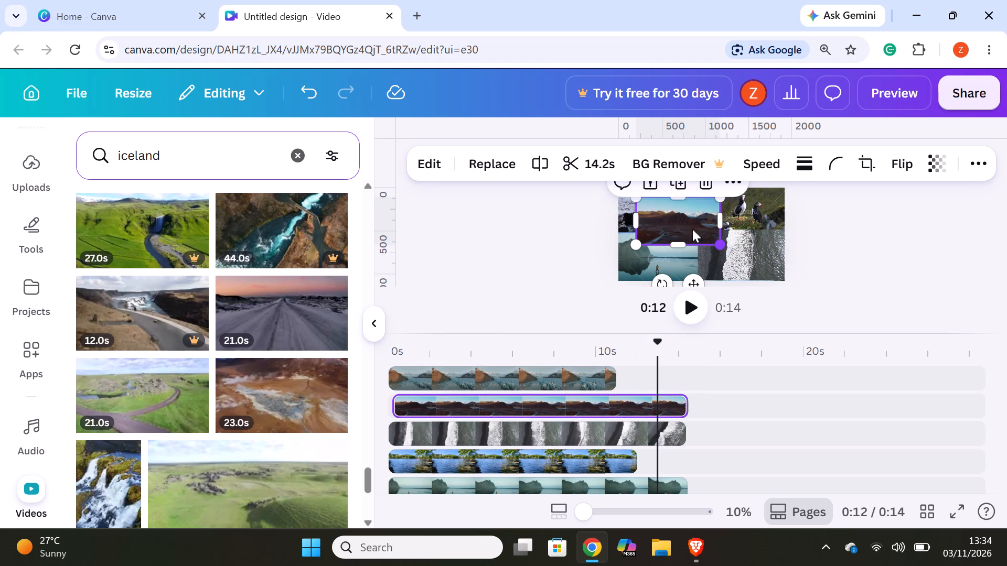
# Set the mountain valley clip's corner rounding to 100.
pyautogui.click(840, 169)
pyautogui.moveTo(749, 236); pyautogui.dragTo(880, 256)
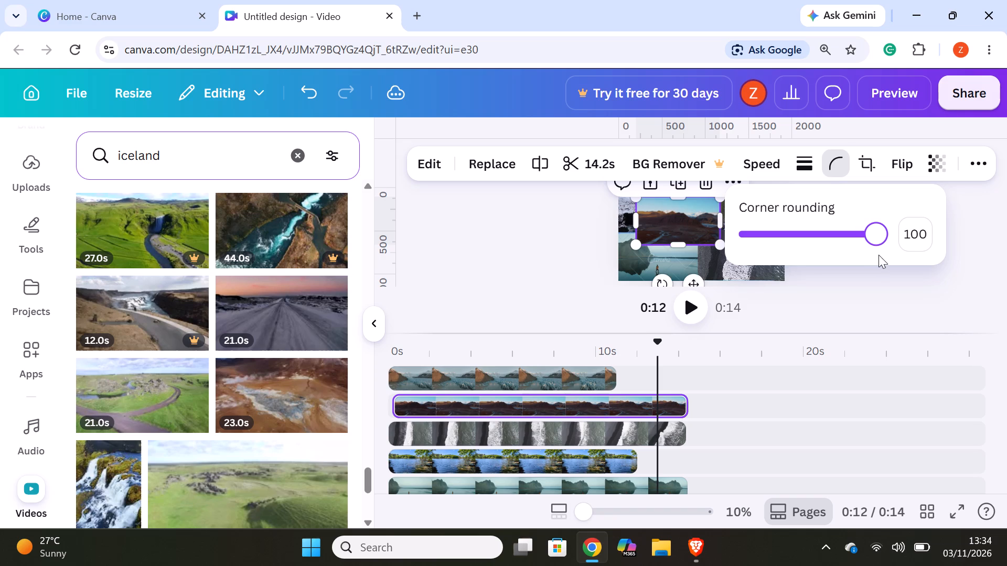
# Move the mountain valley clip over the canvas's lower-right quadrant and size it to fit, covering the black-sand shoreline clip.
pyautogui.click(678, 218)
pyautogui.moveTo(677, 217); pyautogui.dragTo(723, 244)
pyautogui.moveTo(688, 221); pyautogui.dragTo(737, 252)
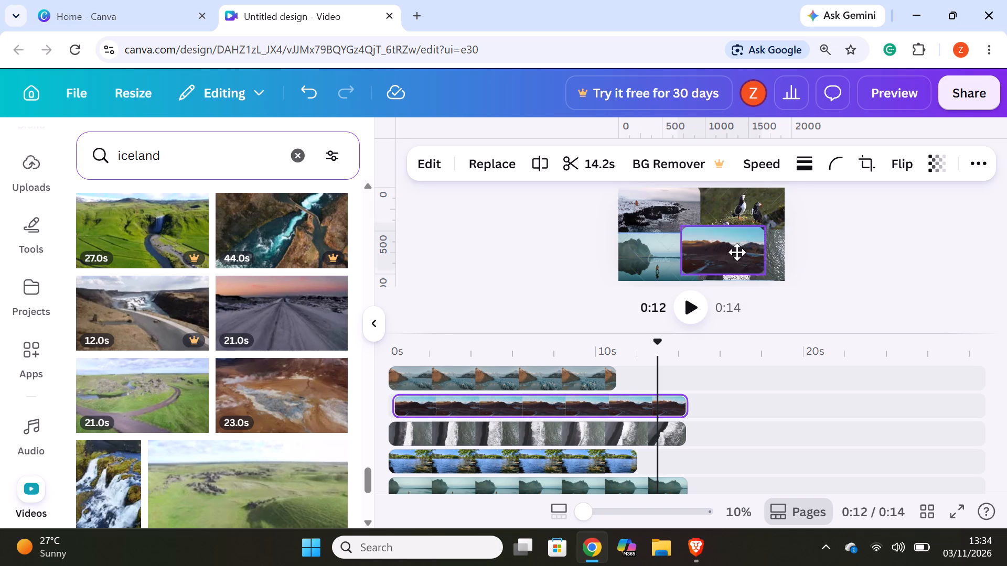
pyautogui.moveTo(737, 252); pyautogui.dragTo(756, 257)
pyautogui.click(752, 258)
pyautogui.click(750, 255)
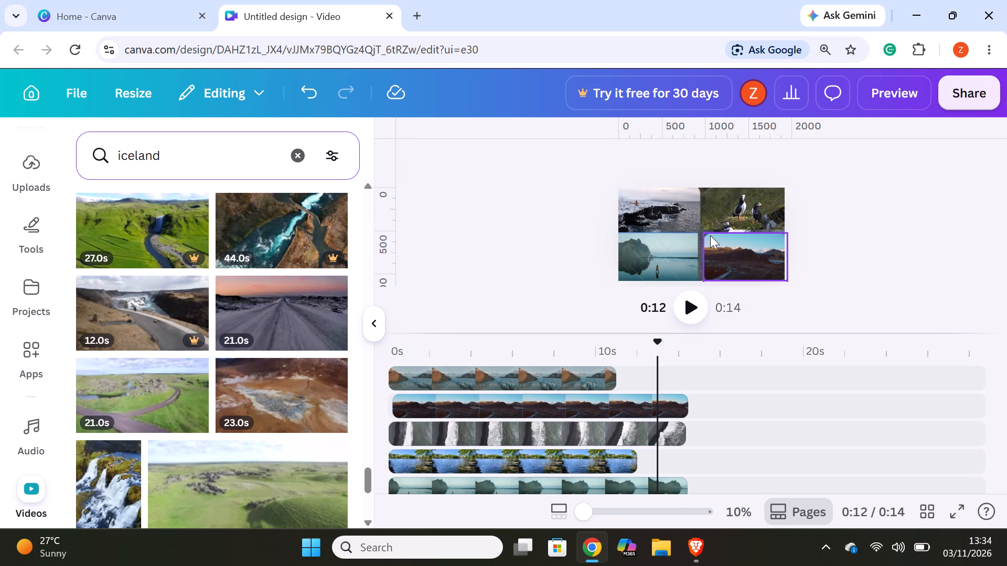
pyautogui.click(704, 235)
pyautogui.click(720, 247)
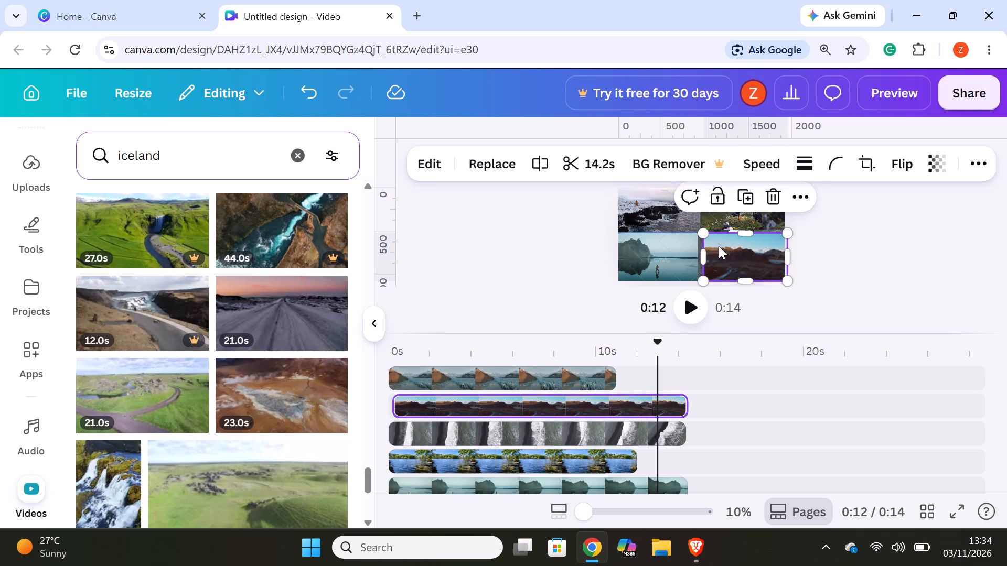
pyautogui.click(708, 235)
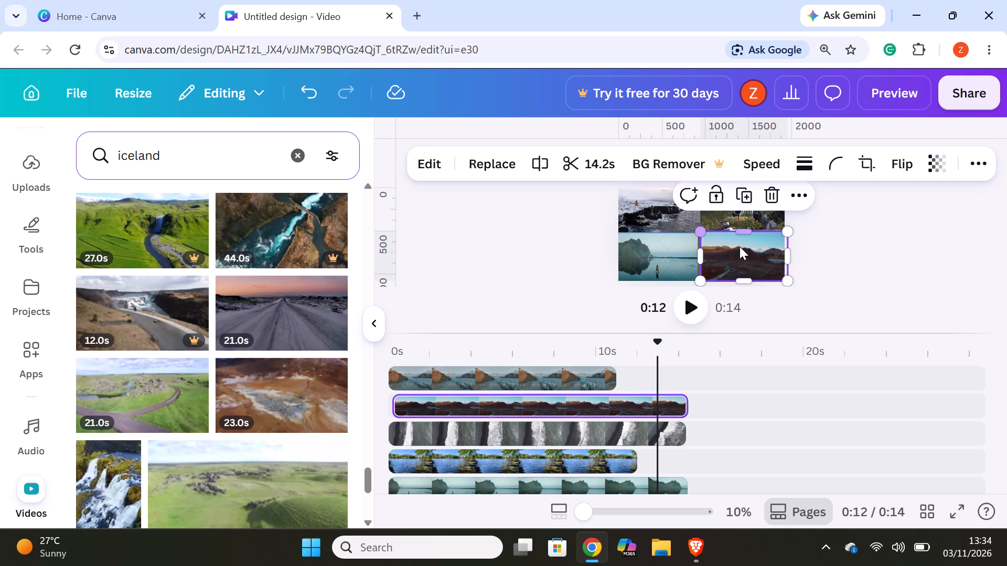
pyautogui.click(919, 264)
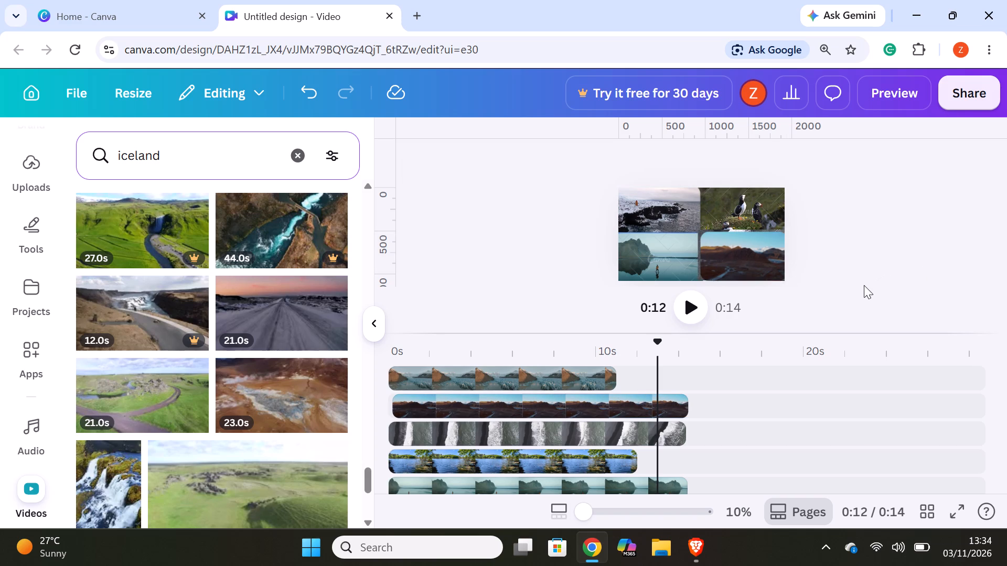
# Replace the glacier lagoon clip on the top timeline track with the 18.0s snowy waterfall aerial video.
pyautogui.scroll(-1, 242, 396)
pyautogui.scroll(-3, 208, 440)
pyautogui.moveTo(152, 333); pyautogui.dragTo(152, 332)
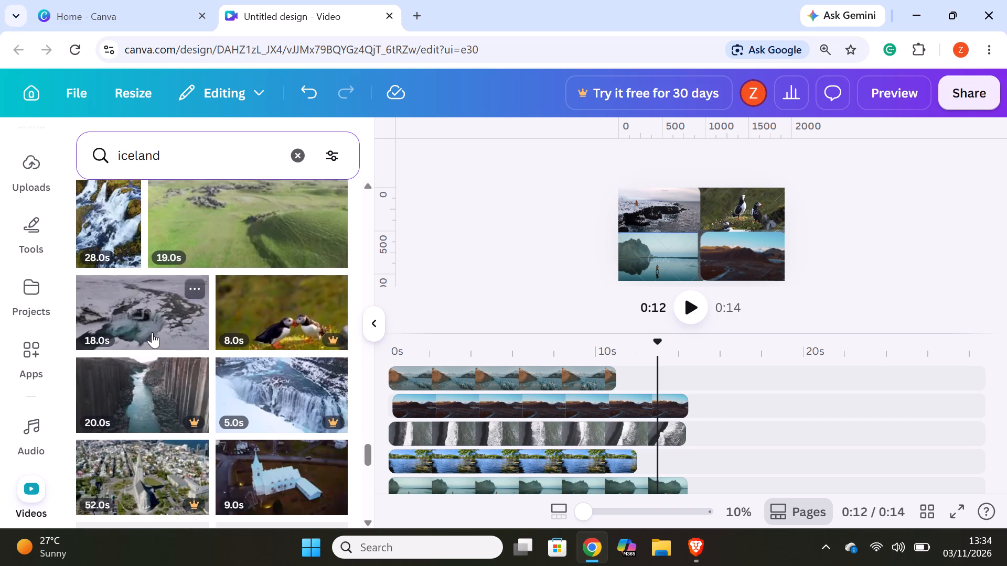
pyautogui.moveTo(152, 332); pyautogui.dragTo(494, 385)
pyautogui.click(493, 379)
pyautogui.moveTo(492, 376); pyautogui.dragTo(488, 367)
pyautogui.moveTo(482, 361); pyautogui.dragTo(477, 359)
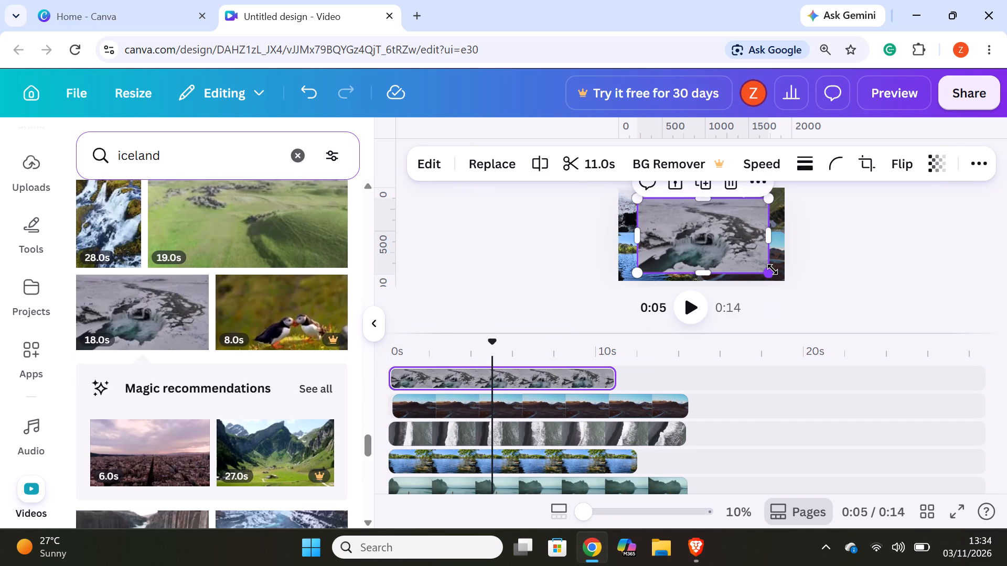
# Shrink the snowy waterfall clip and fit it over the canvas's lower-left quadrant, covering the blue lake clip.
pyautogui.moveTo(773, 270); pyautogui.dragTo(757, 260)
pyautogui.moveTo(757, 260); pyautogui.dragTo(744, 247)
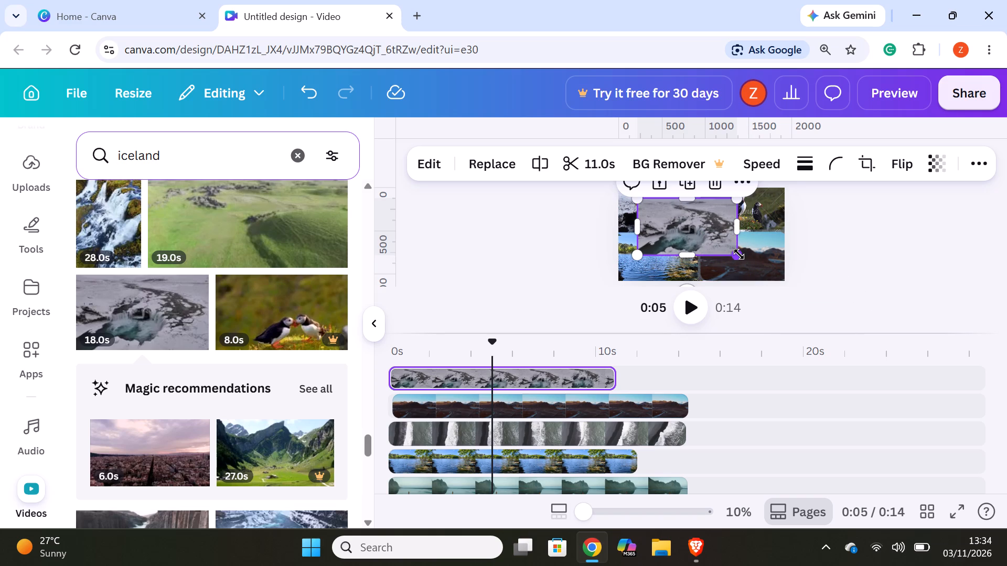
pyautogui.moveTo(739, 255); pyautogui.dragTo(723, 235)
pyautogui.moveTo(691, 213); pyautogui.dragTo(671, 248)
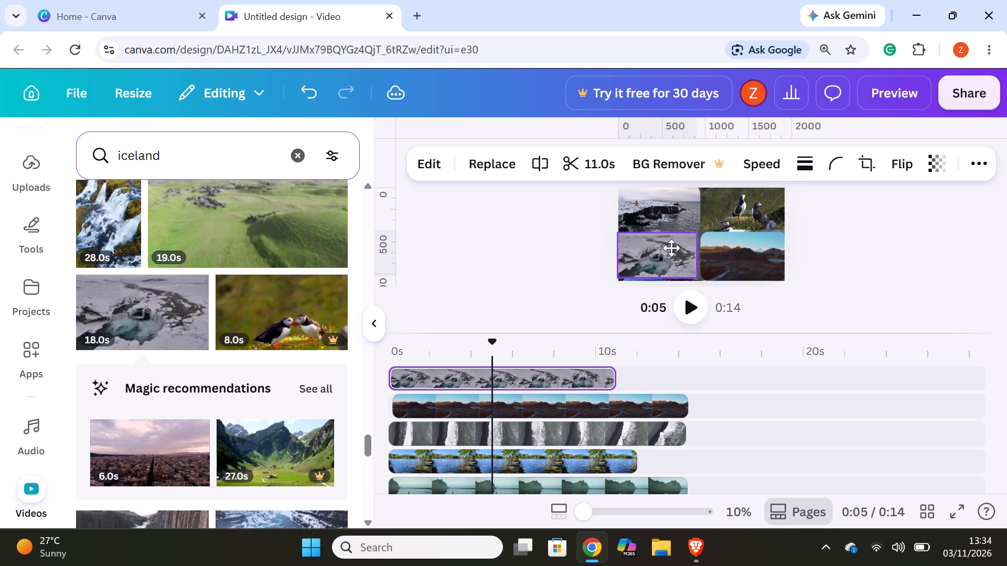
pyautogui.moveTo(671, 248); pyautogui.dragTo(675, 247)
pyautogui.click(897, 257)
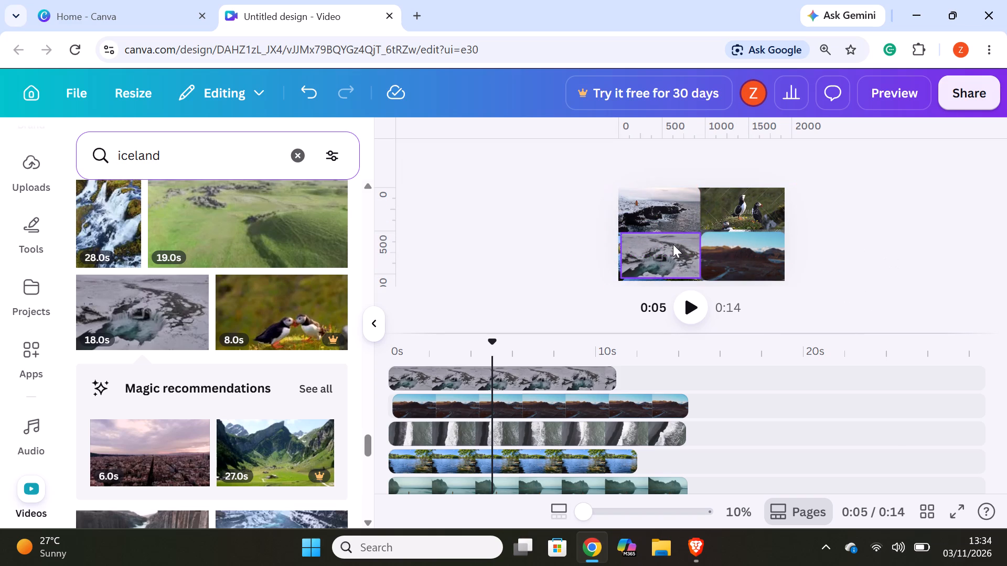
pyautogui.click(673, 244)
pyautogui.click(699, 278)
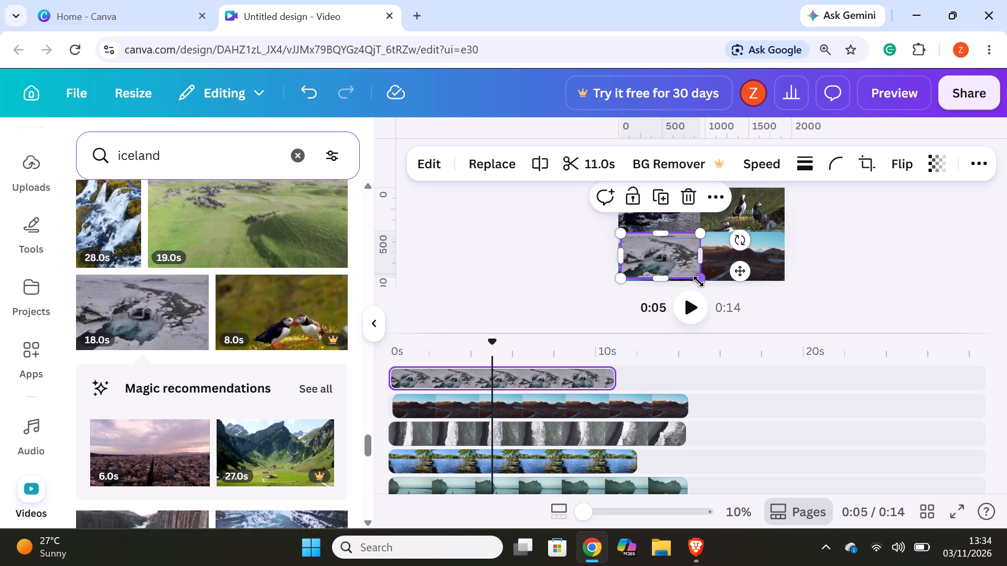
# Round the snowy waterfall clip's corners to the maximum setting.
pyautogui.click(833, 160)
pyautogui.moveTo(751, 233); pyautogui.dragTo(918, 252)
pyautogui.click(931, 277)
# Add the 8.0s video of two puffins on grass on a new top timeline track, starting at 0s.
pyautogui.scroll(-1, 295, 323)
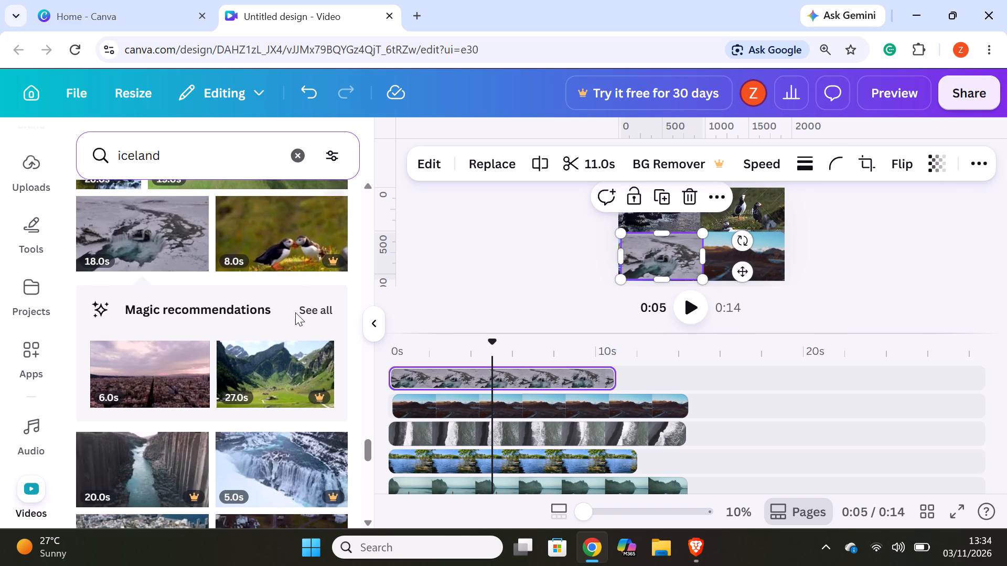
pyautogui.moveTo(307, 233); pyautogui.dragTo(486, 360)
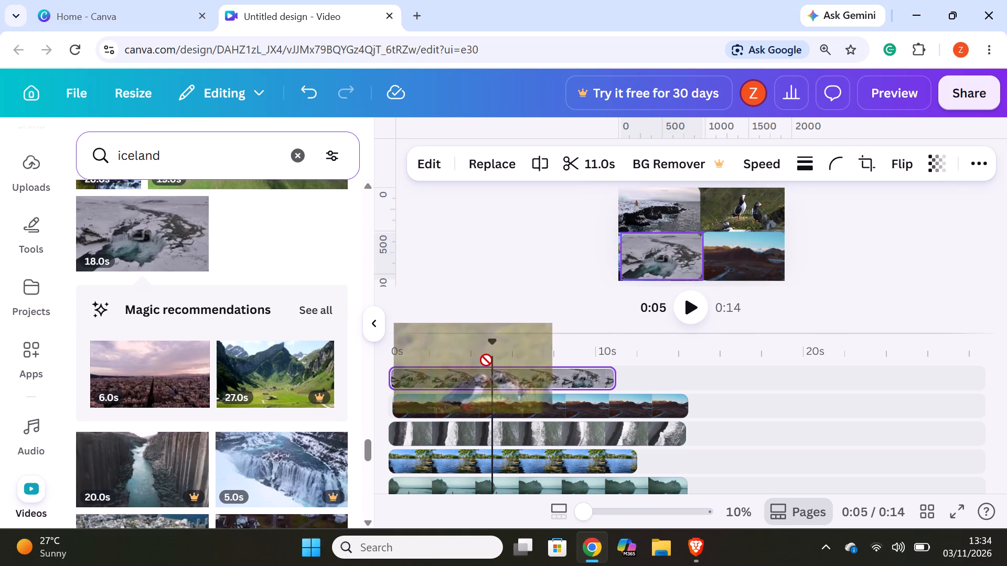
pyautogui.moveTo(486, 360); pyautogui.dragTo(479, 366)
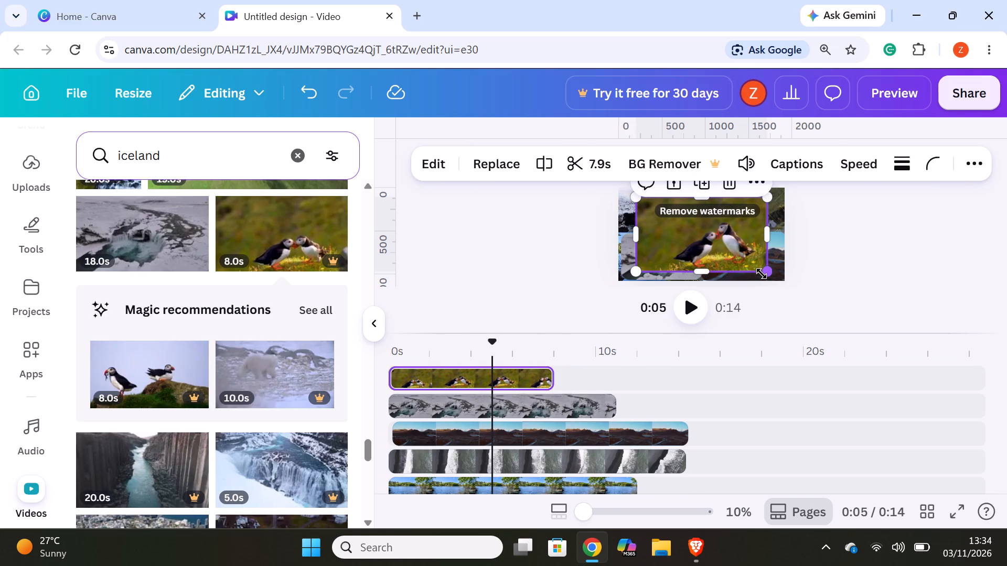
# Shrink the new puffin clip and fit it over the canvas's lower-left quadrant, covering the snowy waterfall clip.
pyautogui.moveTo(767, 269); pyautogui.dragTo(732, 241)
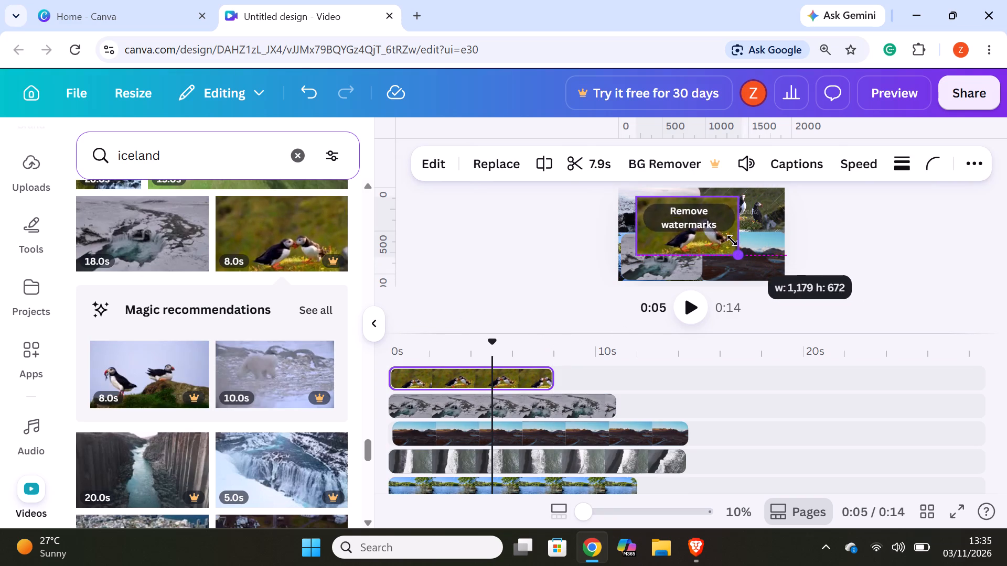
pyautogui.moveTo(732, 241); pyautogui.dragTo(730, 241)
pyautogui.click(696, 233)
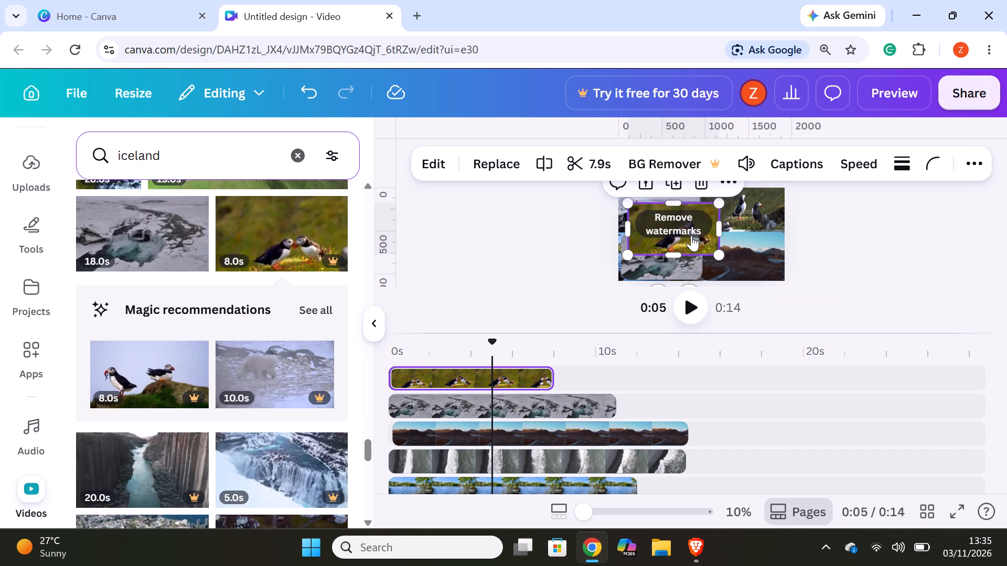
pyautogui.moveTo(691, 235); pyautogui.dragTo(673, 255)
pyautogui.moveTo(704, 241); pyautogui.dragTo(684, 268)
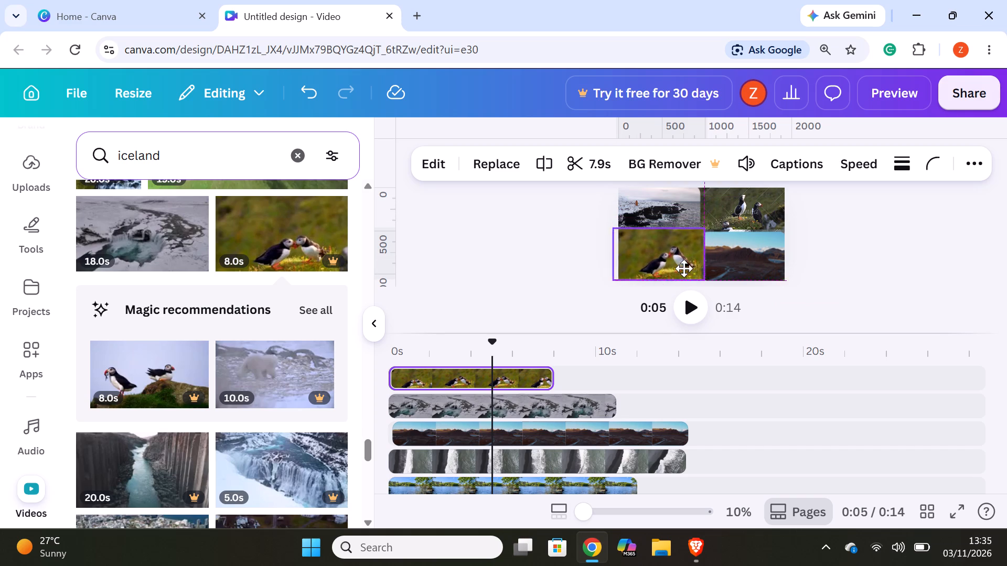
pyautogui.moveTo(684, 268); pyautogui.dragTo(687, 267)
pyautogui.click(886, 262)
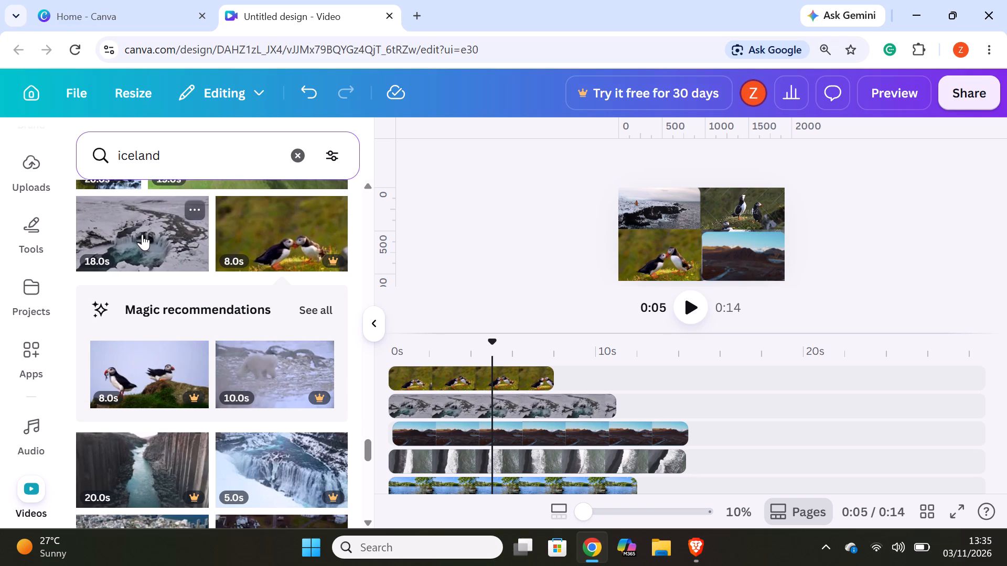
# Round the corners of the puffin clip in the canvas's lower-left quadrant to the maximum setting.
pyautogui.click(680, 246)
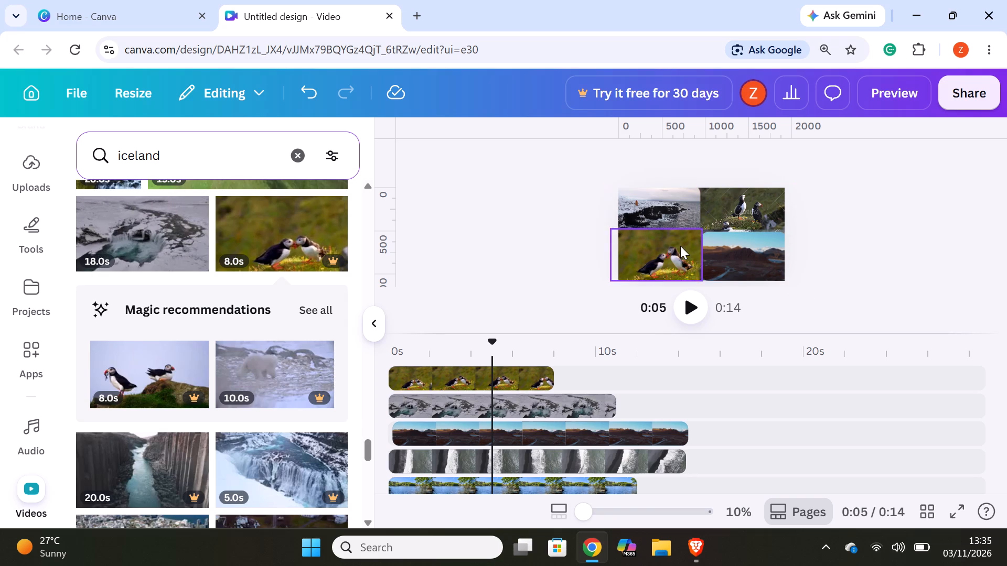
pyautogui.click(940, 165)
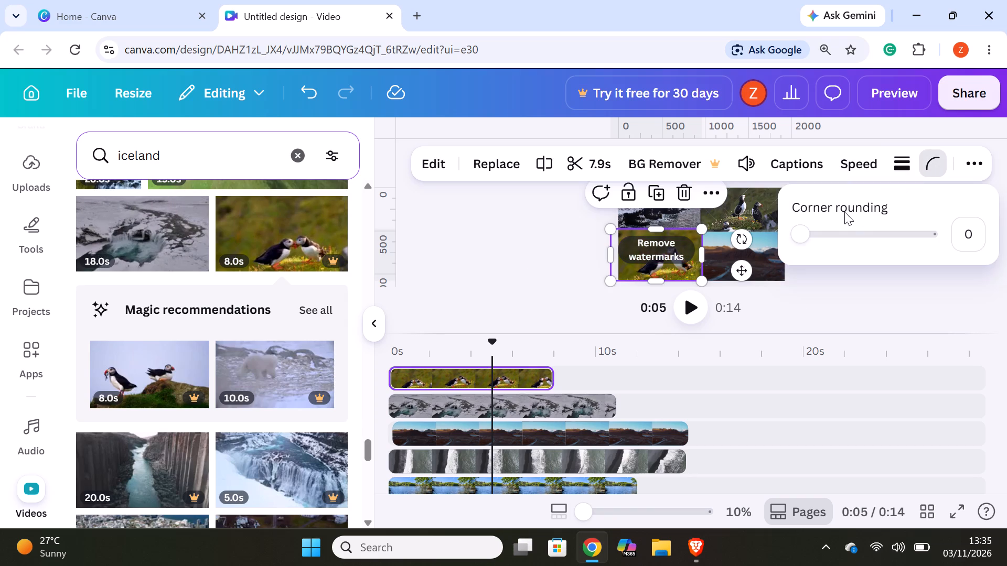
pyautogui.moveTo(804, 237); pyautogui.dragTo(973, 275)
pyautogui.click(965, 280)
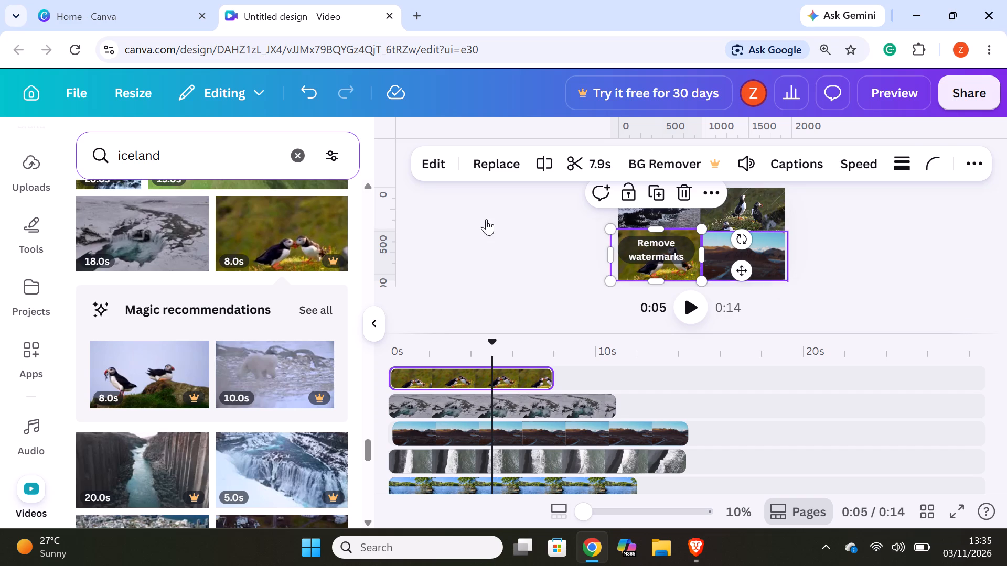
# Add the 14.0s aerial video of the brown coastal cliff as the full-canvas clip on the timeline's base track.
pyautogui.scroll(-6, 312, 394)
pyautogui.scroll(2, 267, 353)
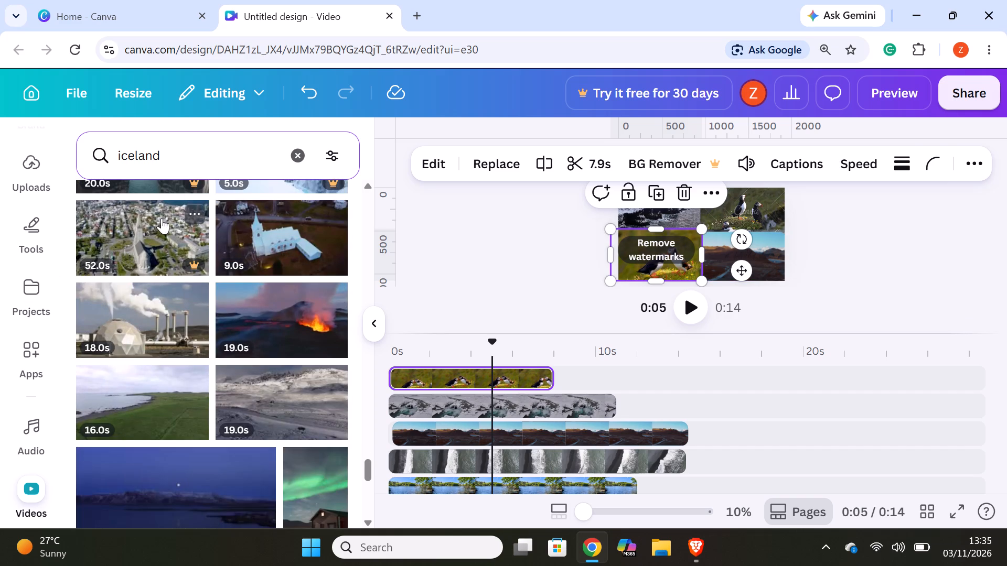
pyautogui.scroll(-2, 270, 315)
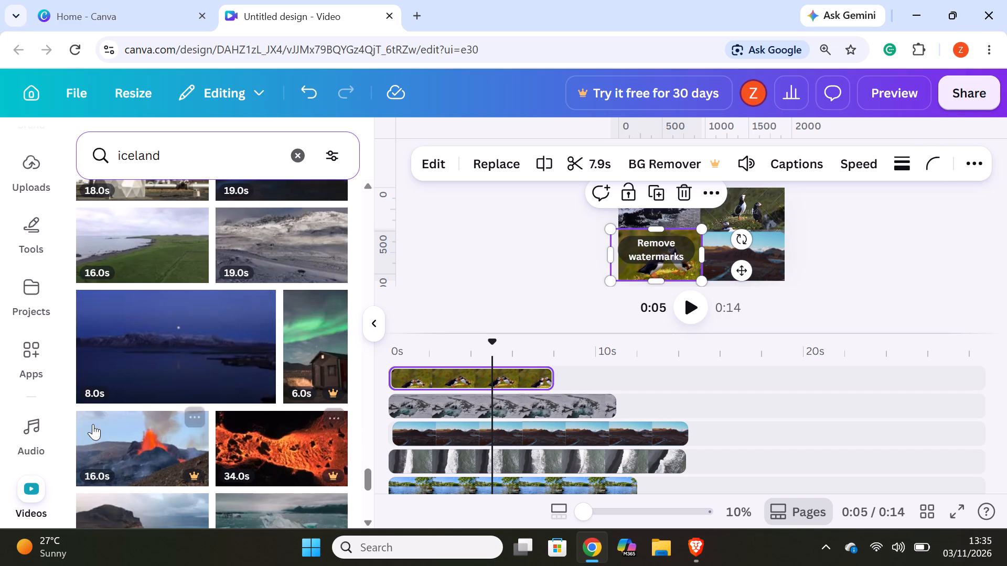
pyautogui.scroll(-2, 92, 424)
pyautogui.click(159, 387)
pyautogui.moveTo(159, 387); pyautogui.dragTo(445, 395)
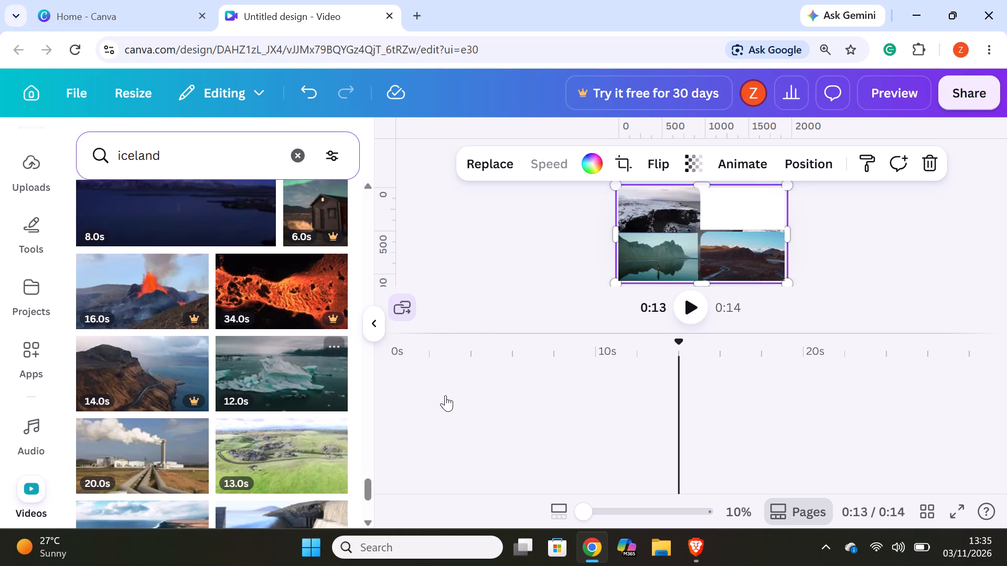
pyautogui.moveTo(445, 395); pyautogui.dragTo(445, 395)
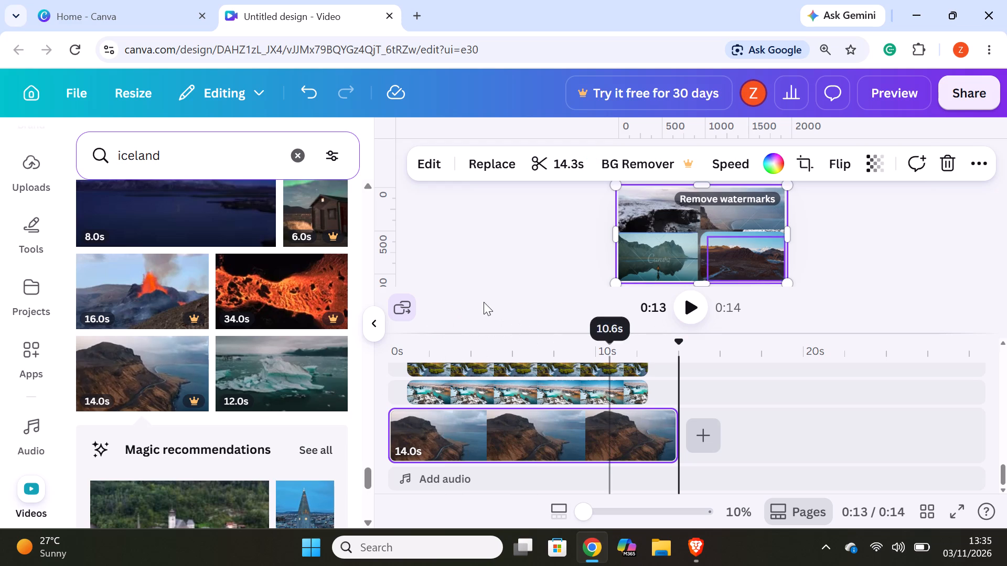
# Add the 12.0s video of the iceberg on green water on a new top timeline track, starting at 0s.
pyautogui.scroll(20, 494, 434)
pyautogui.scroll(3, 494, 434)
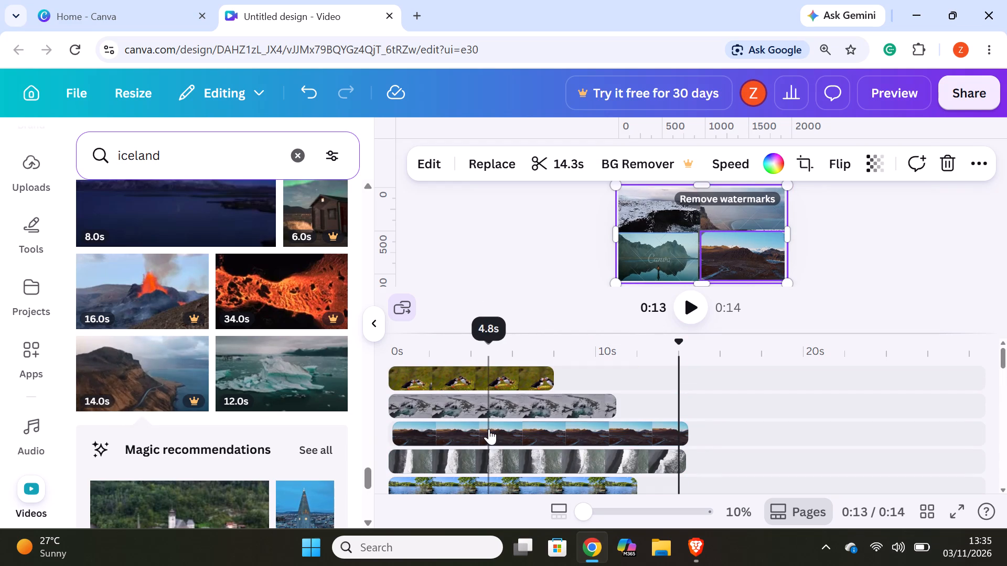
pyautogui.moveTo(282, 375); pyautogui.dragTo(455, 371)
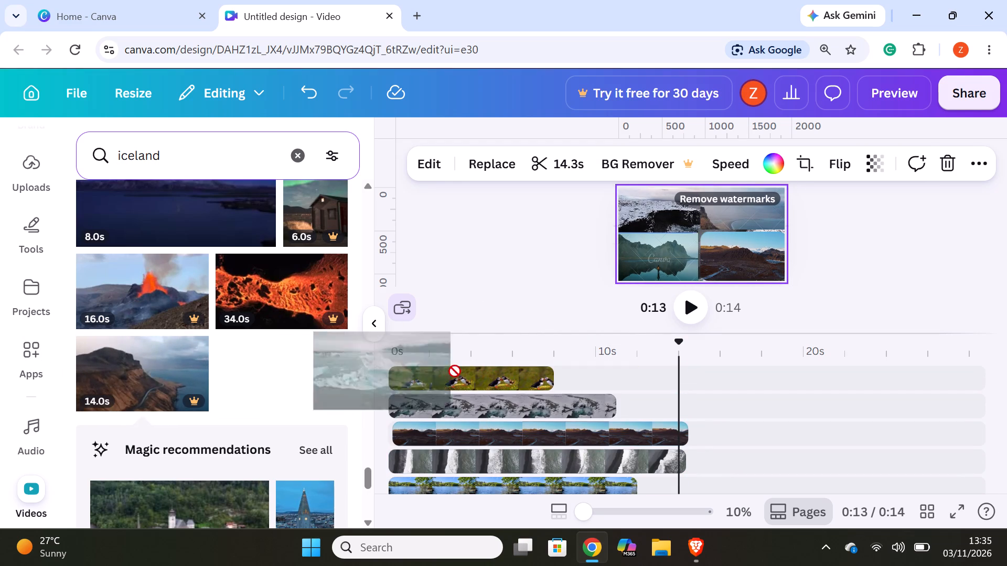
pyautogui.moveTo(455, 371); pyautogui.dragTo(484, 365)
pyautogui.moveTo(494, 366); pyautogui.dragTo(484, 371)
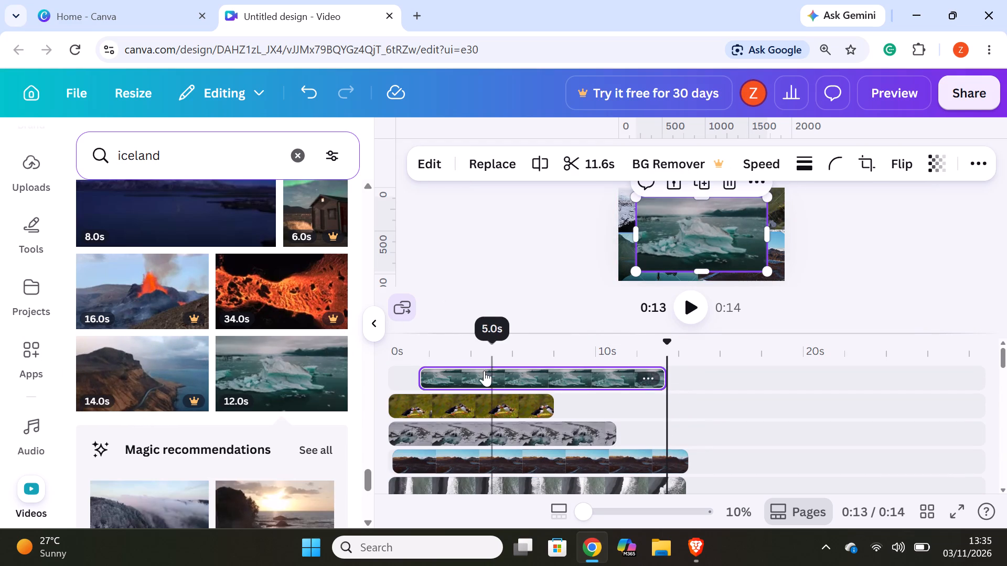
pyautogui.moveTo(484, 371); pyautogui.dragTo(466, 369)
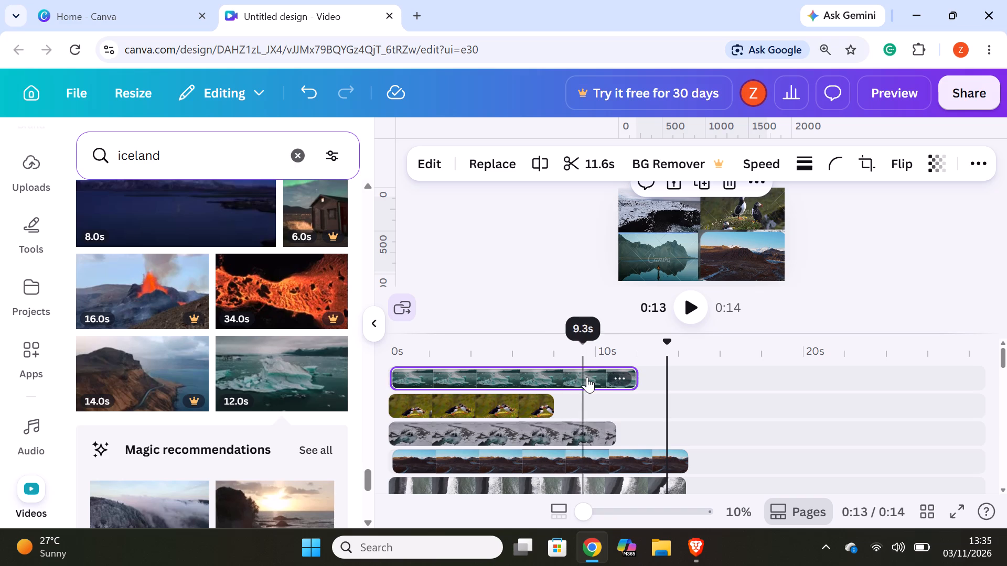
# Split the iceberg clip at about 10.3s and delete the part after the cut.
pyautogui.click(605, 376)
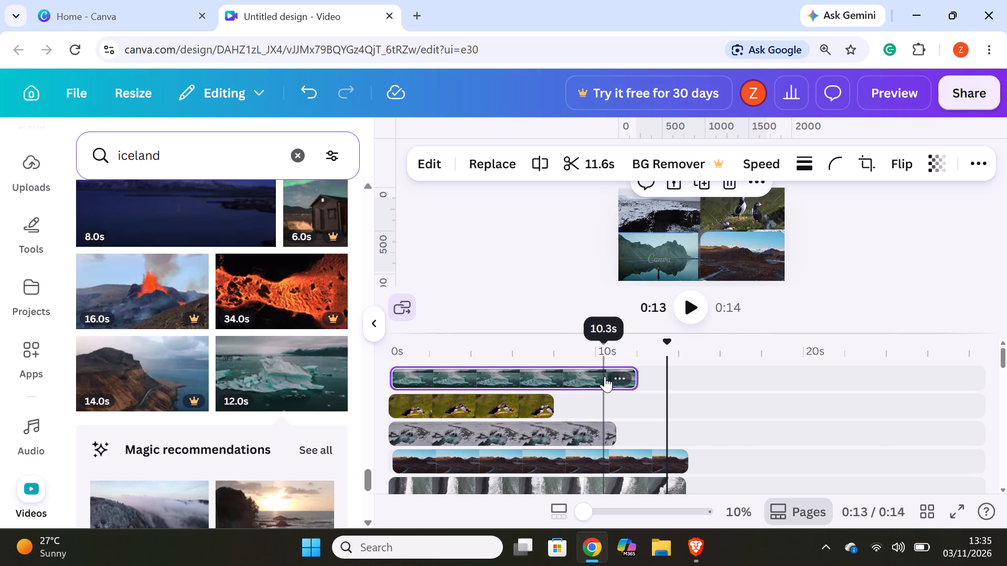
pyautogui.rightClick(605, 376)
pyautogui.click(657, 500)
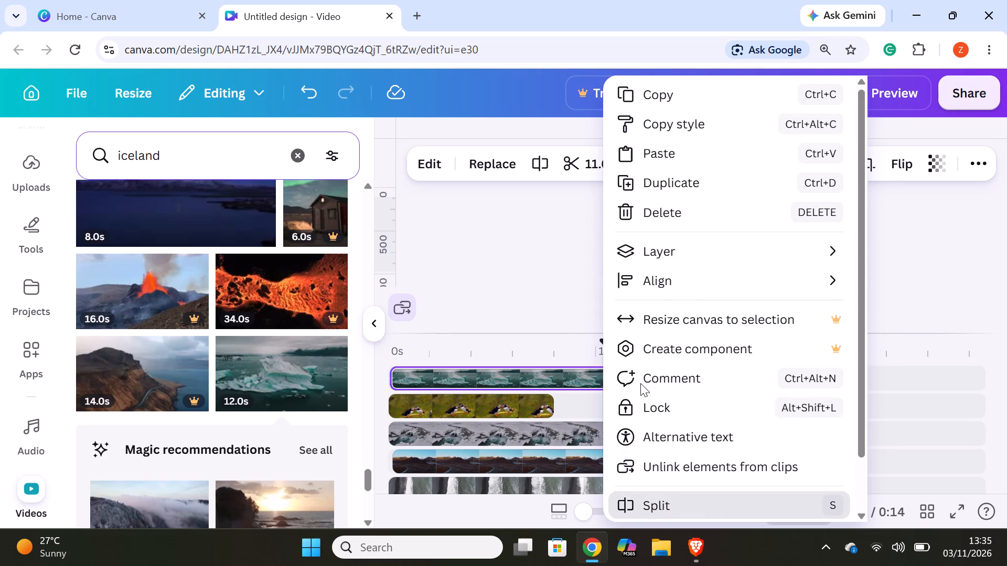
pyautogui.rightClick(614, 379)
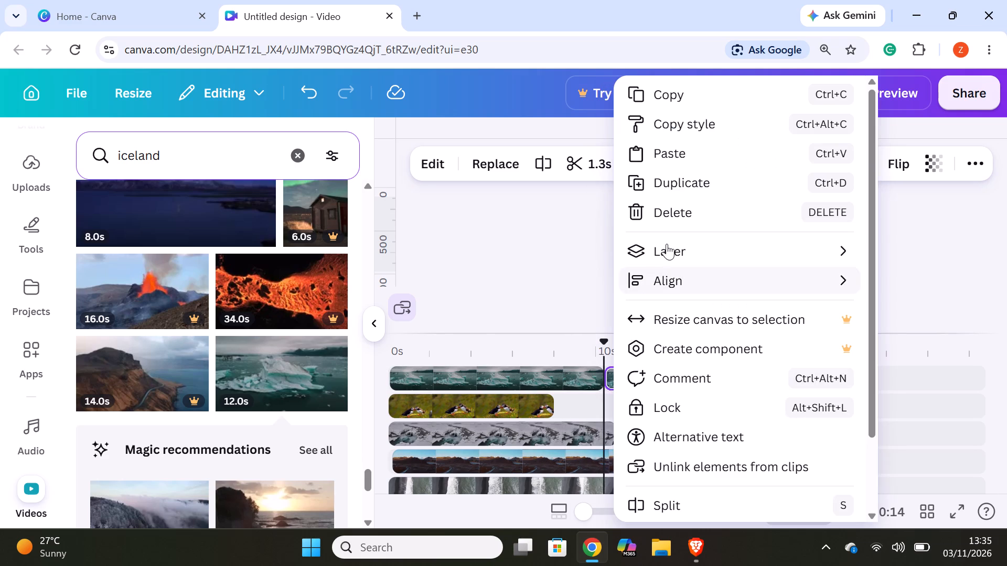
pyautogui.click(661, 219)
# Shrink the iceberg clip and fit it over the canvas's upper-left quadrant, covering the snowy coast clip.
pyautogui.click(545, 377)
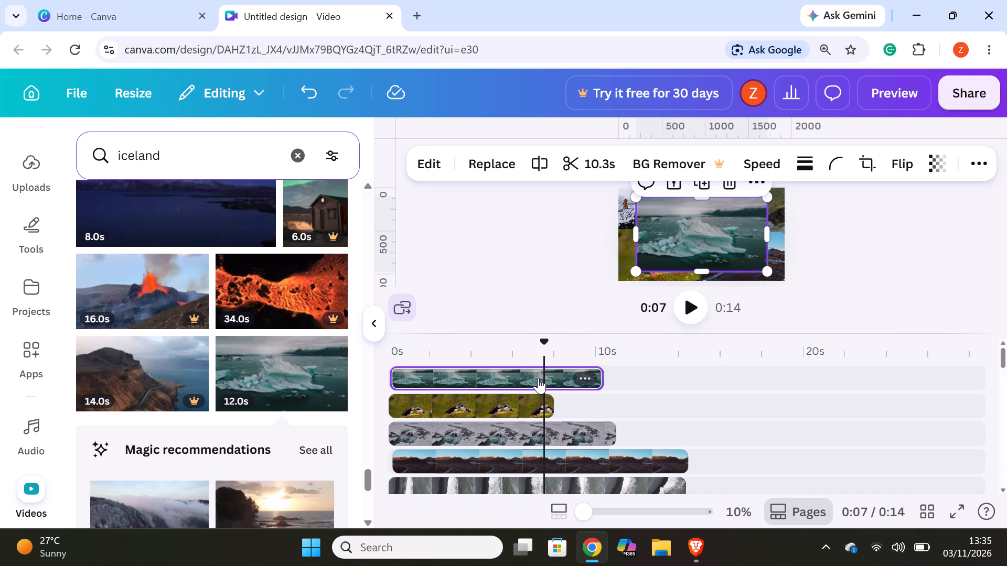
pyautogui.moveTo(769, 269); pyautogui.dragTo(746, 246)
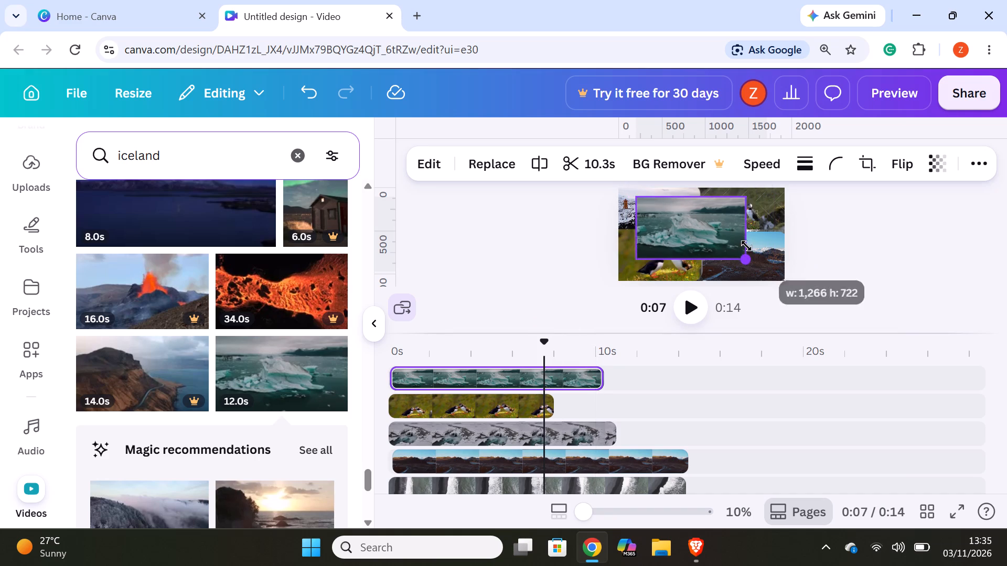
pyautogui.moveTo(746, 246); pyautogui.dragTo(738, 244)
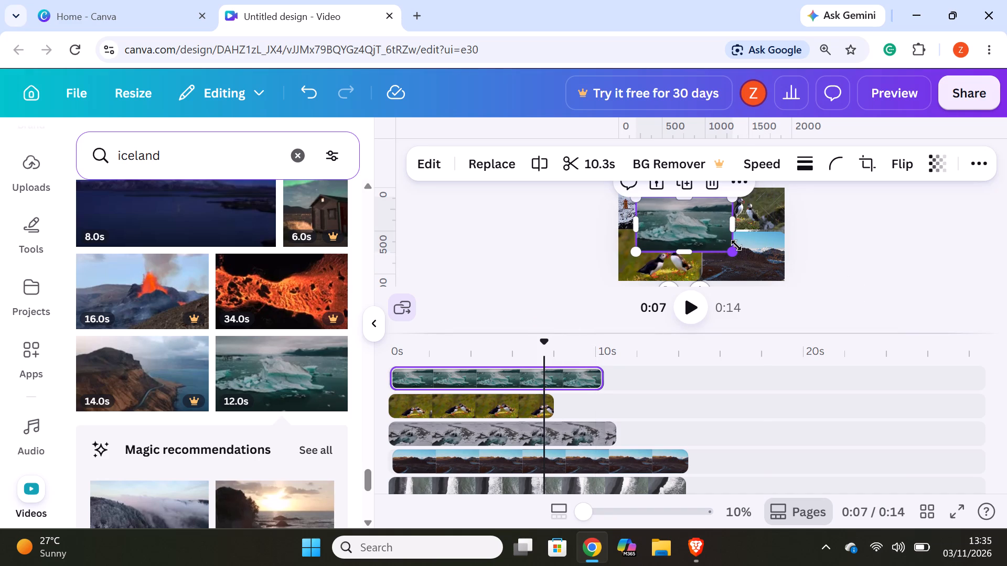
pyautogui.moveTo(697, 237); pyautogui.dragTo(723, 236)
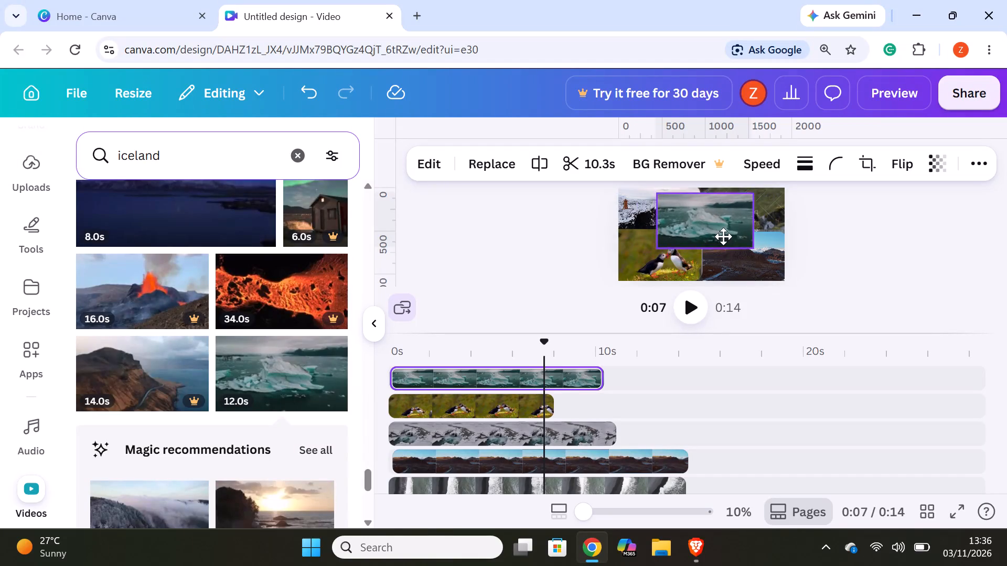
pyautogui.moveTo(723, 236); pyautogui.dragTo(673, 218)
pyautogui.moveTo(710, 231); pyautogui.dragTo(709, 230)
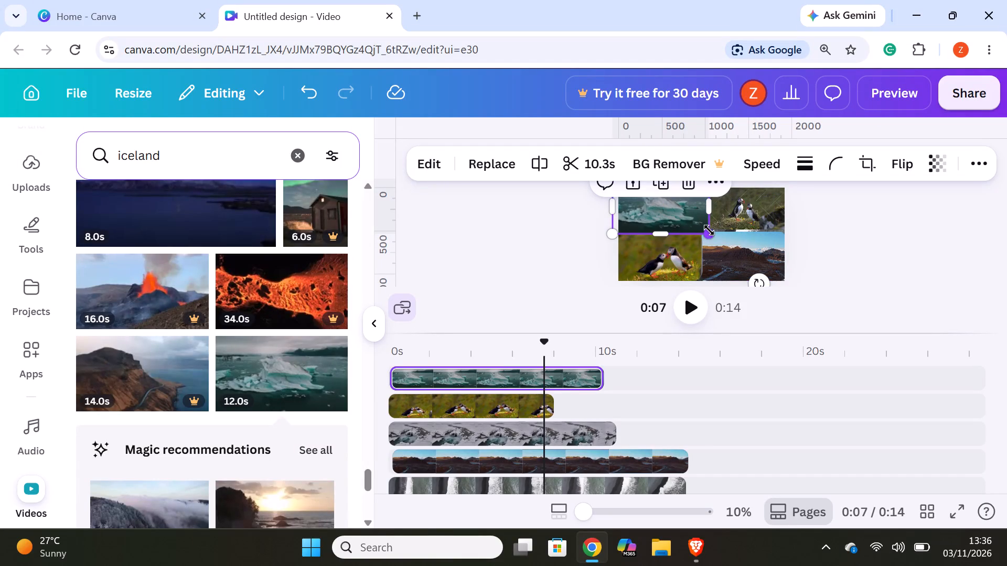
pyautogui.moveTo(709, 230); pyautogui.dragTo(695, 220)
pyautogui.moveTo(692, 226); pyautogui.dragTo(694, 231)
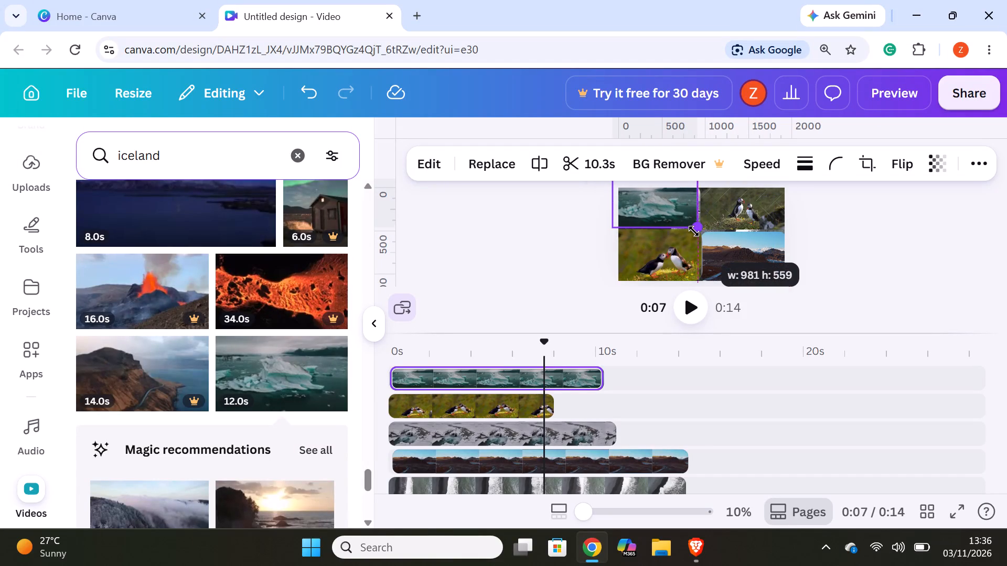
pyautogui.moveTo(694, 231); pyautogui.dragTo(702, 236)
pyautogui.click(855, 237)
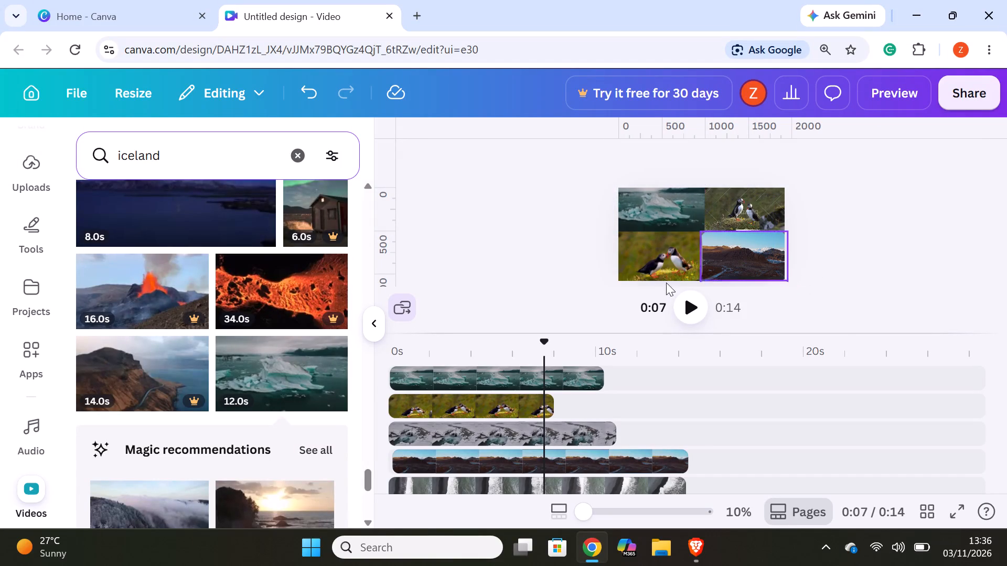
# Add the 8.0s aerial video of waves along a dark shoreline on a new top timeline track, starting near 0s.
pyautogui.scroll(-5, 201, 346)
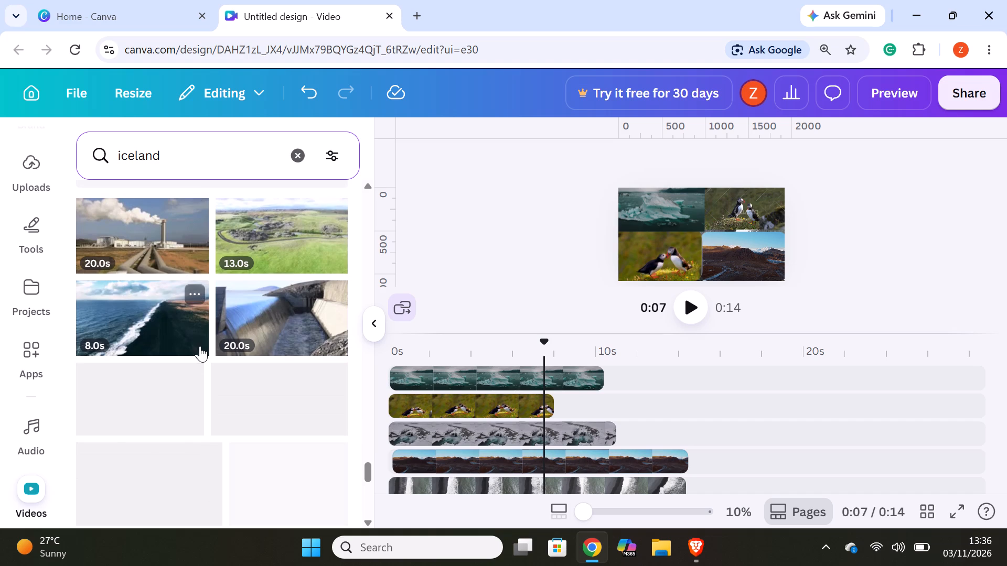
pyautogui.moveTo(177, 332); pyautogui.dragTo(490, 376)
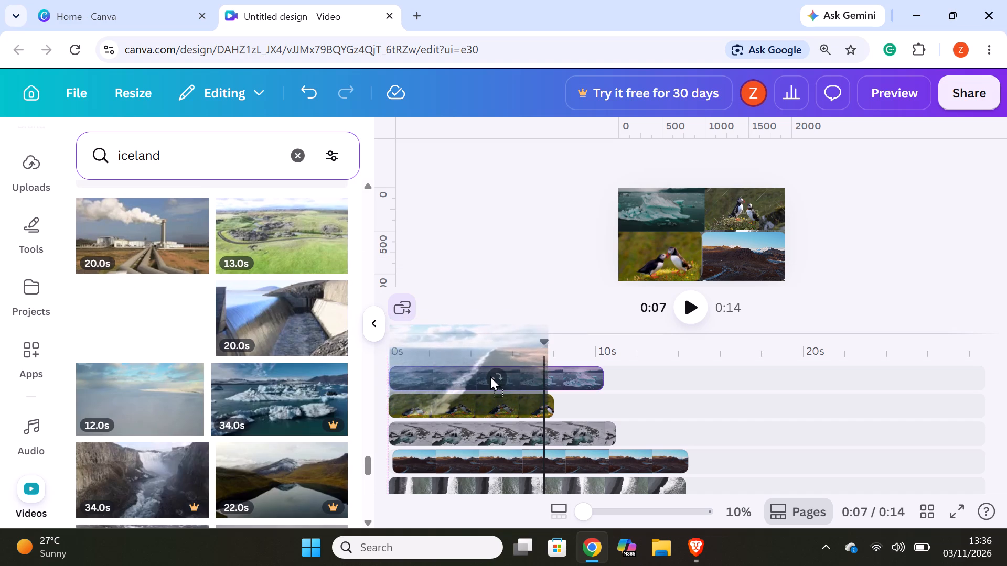
pyautogui.moveTo(490, 376); pyautogui.dragTo(491, 366)
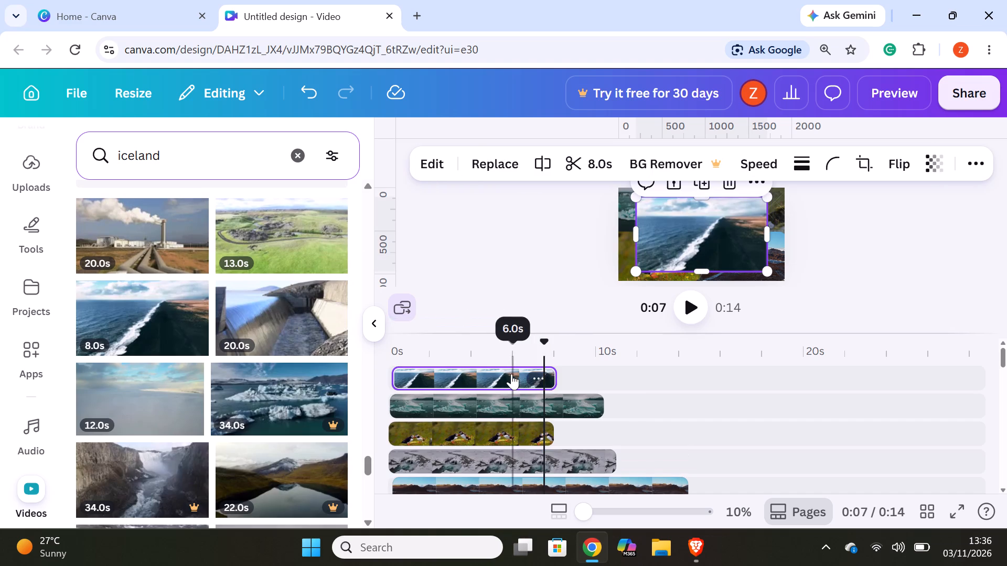
# Shrink the shoreline clip and fit it over the canvas's lower-left quadrant, covering the puffin clip.
pyautogui.moveTo(770, 273); pyautogui.dragTo(754, 257)
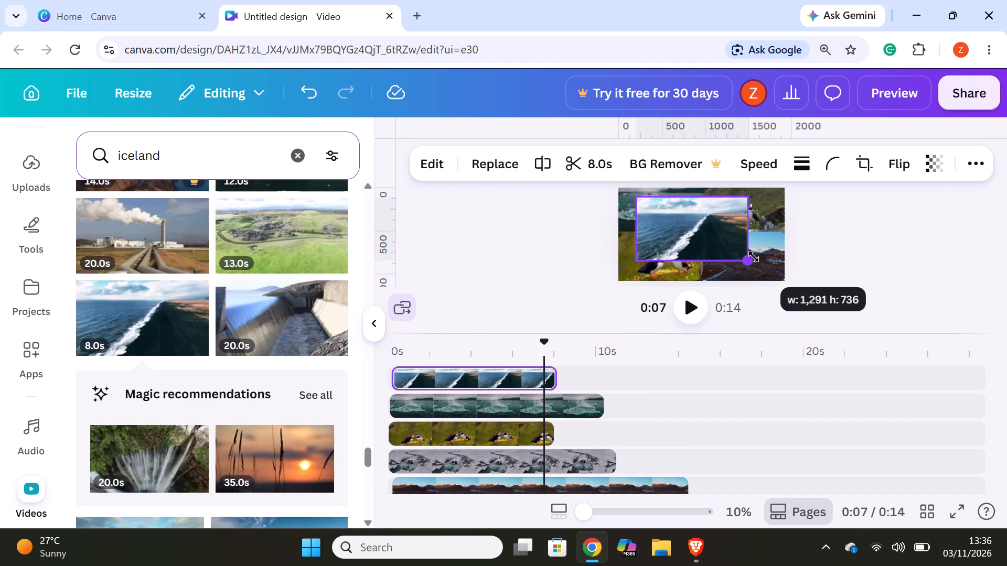
pyautogui.moveTo(754, 257); pyautogui.dragTo(725, 259)
pyautogui.moveTo(691, 227); pyautogui.dragTo(670, 259)
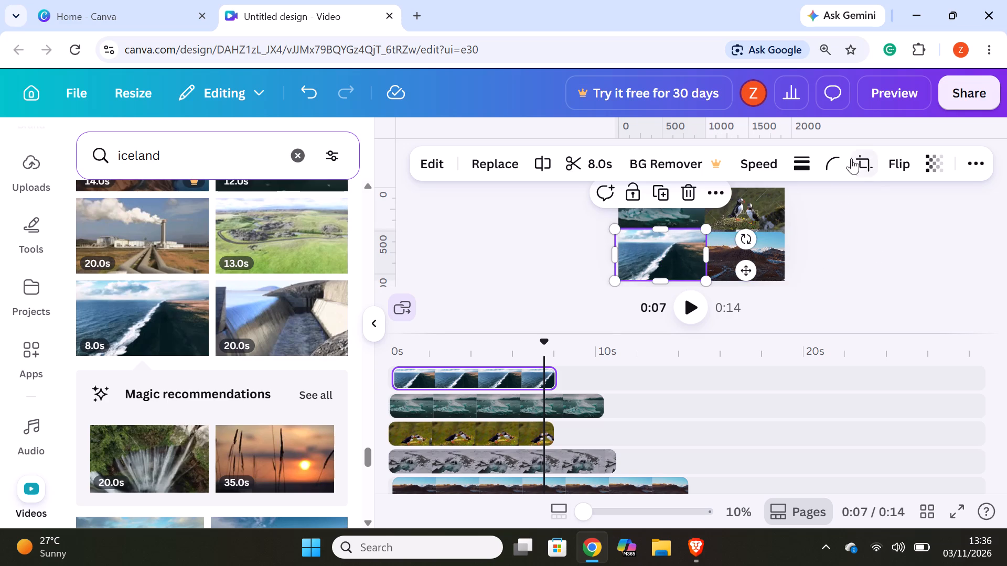
# Set the shoreline clip's corner rounding to 100.
pyautogui.click(832, 162)
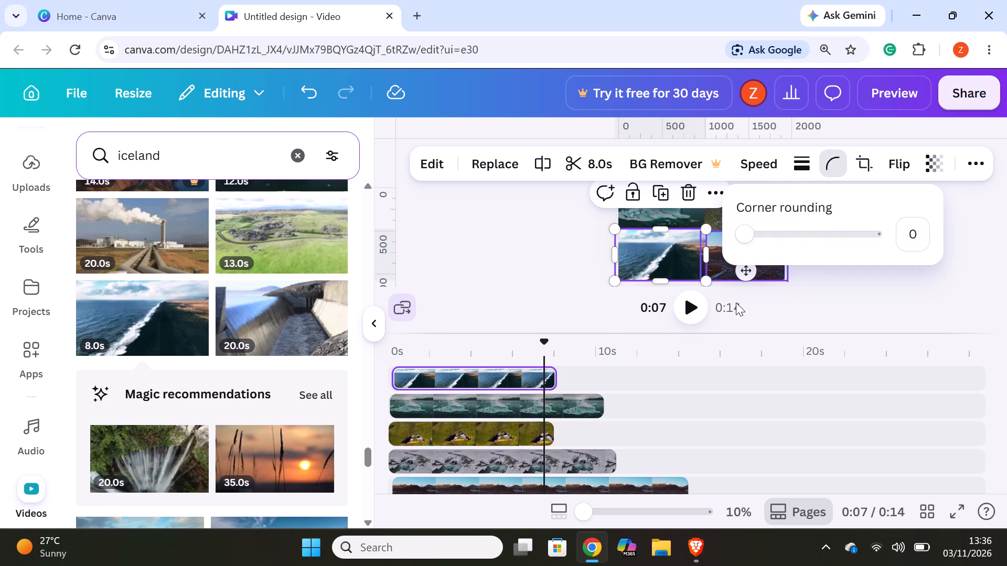
pyautogui.moveTo(749, 237); pyautogui.dragTo(916, 217)
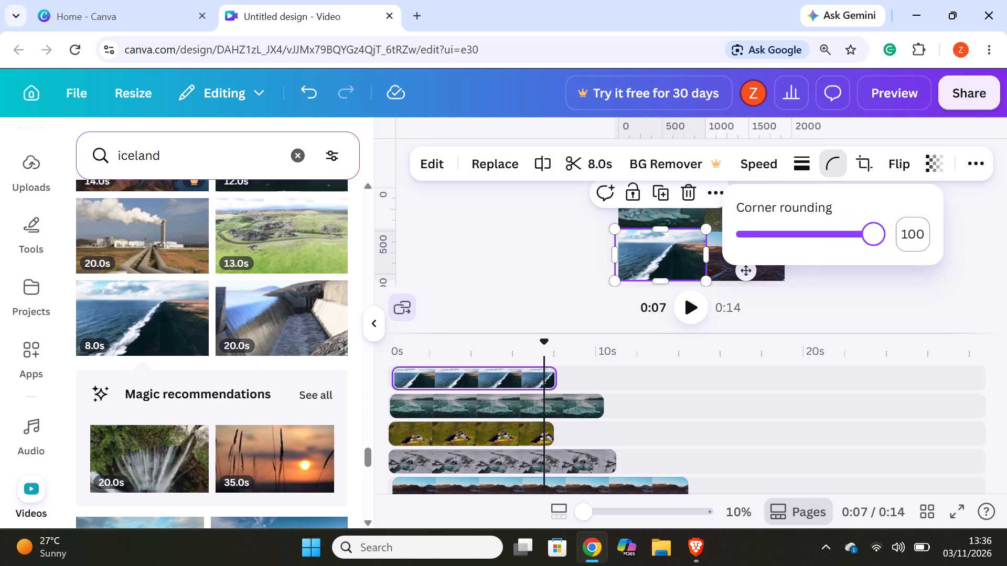
pyautogui.click(1005, 270)
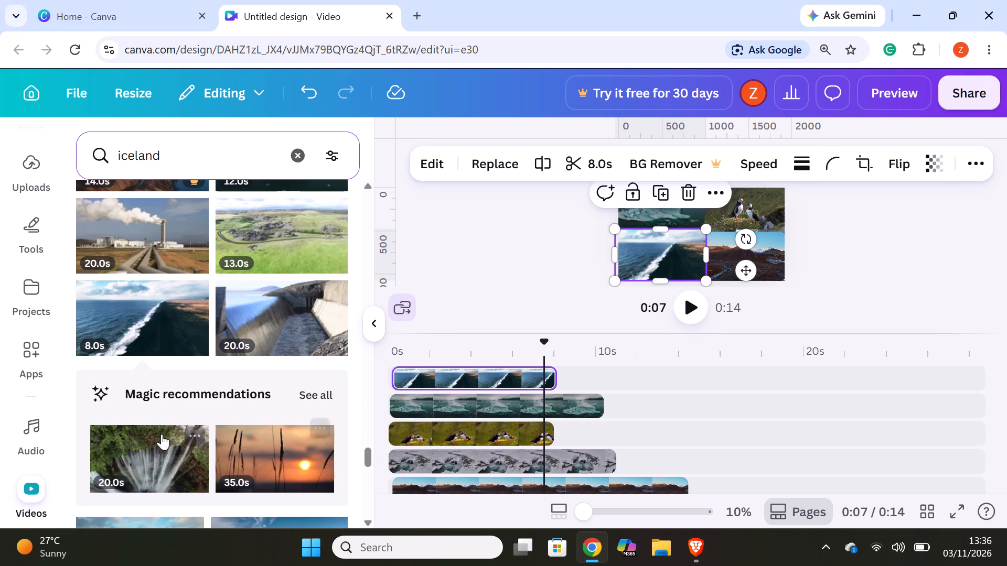
# Replace the shoreline clip on the top track with the recommended 20.0s video of a waterfall among green foliage.
pyautogui.scroll(-2, 157, 431)
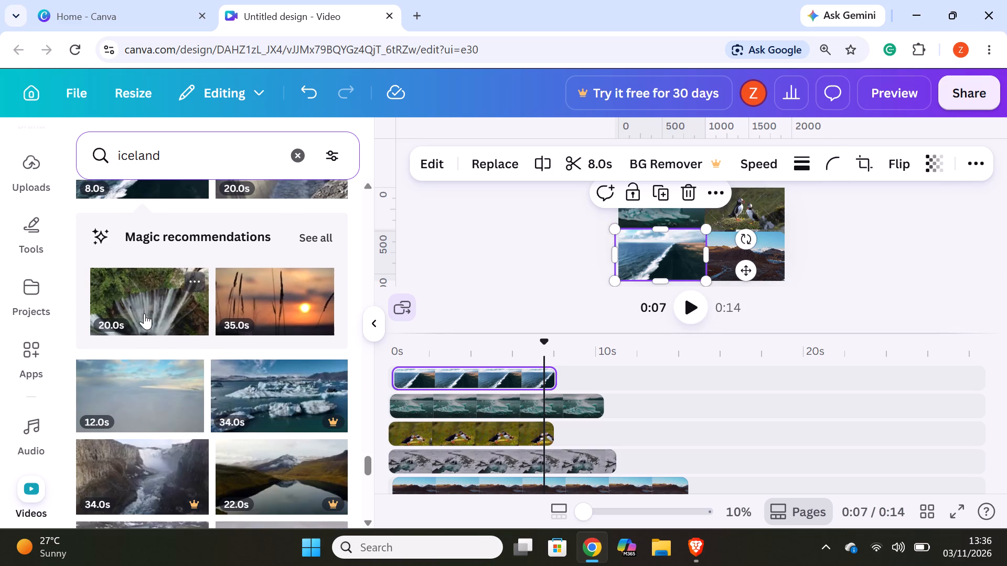
pyautogui.moveTo(144, 313); pyautogui.dragTo(467, 371)
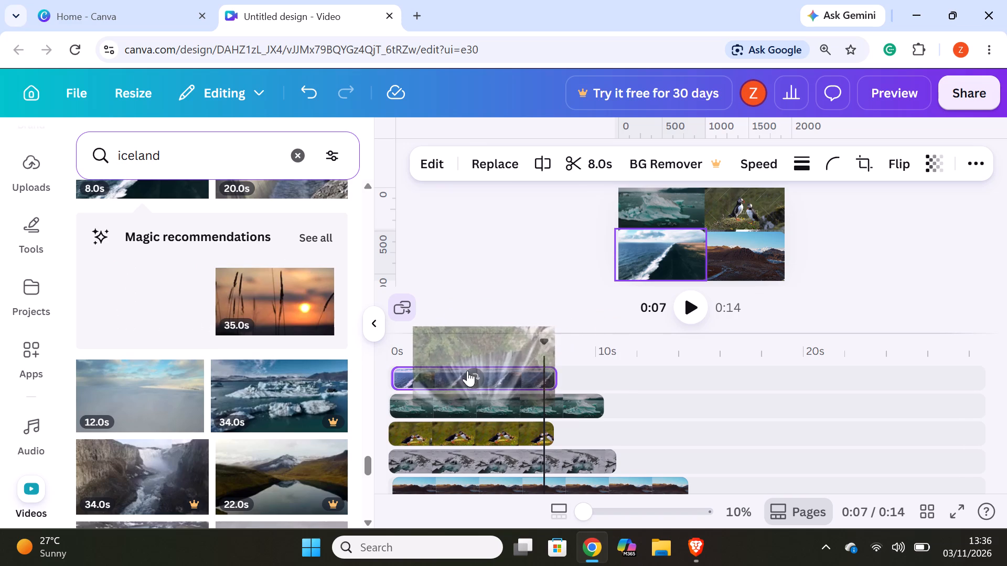
pyautogui.moveTo(467, 371); pyautogui.dragTo(467, 372)
pyautogui.click(467, 368)
pyautogui.doubleClick(468, 364)
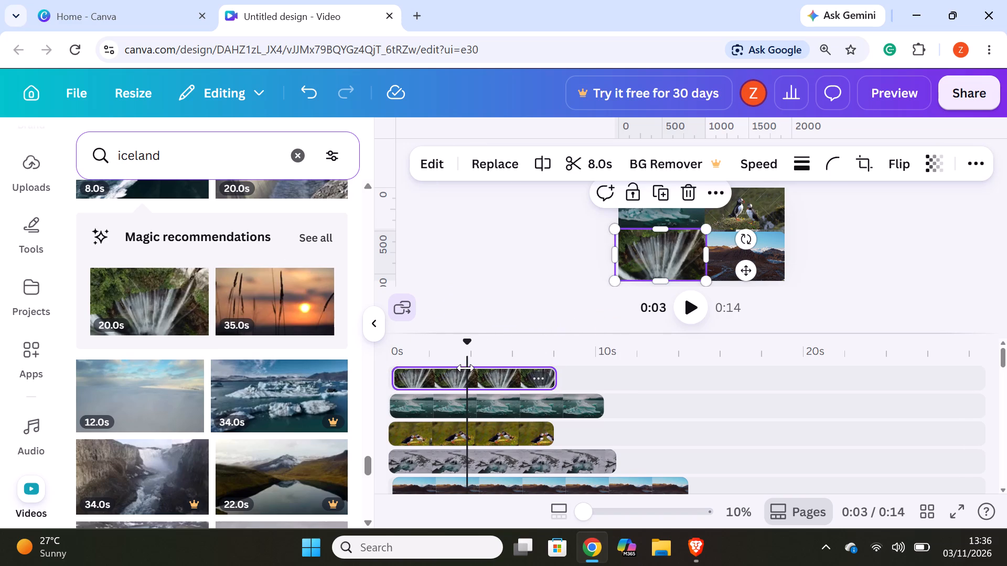
# Add the 9.0s video of blue icebergs under a bright sky on a new top timeline track, starting near 0s.
pyautogui.scroll(-4, 227, 386)
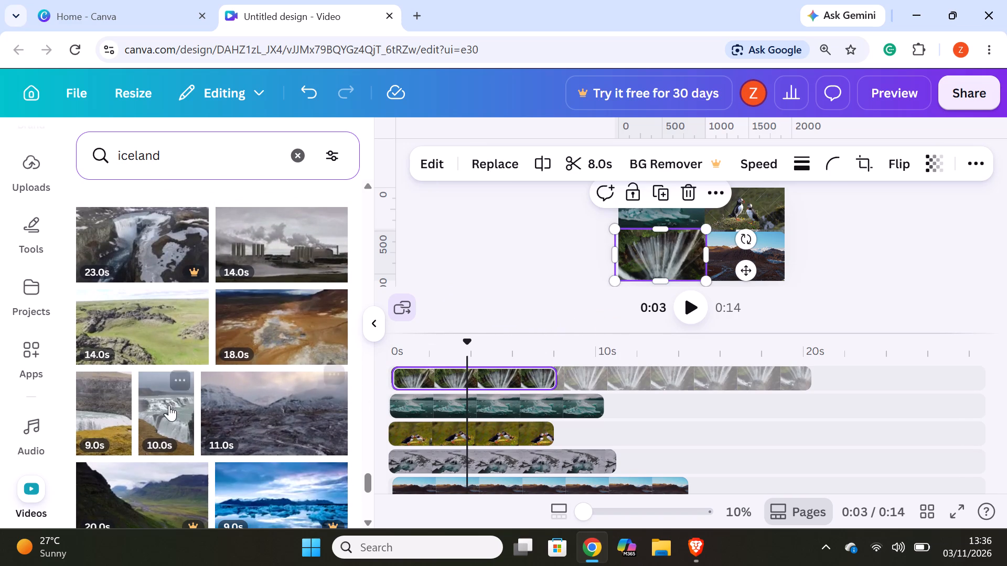
pyautogui.scroll(-3, 318, 364)
pyautogui.moveTo(283, 282); pyautogui.dragTo(460, 369)
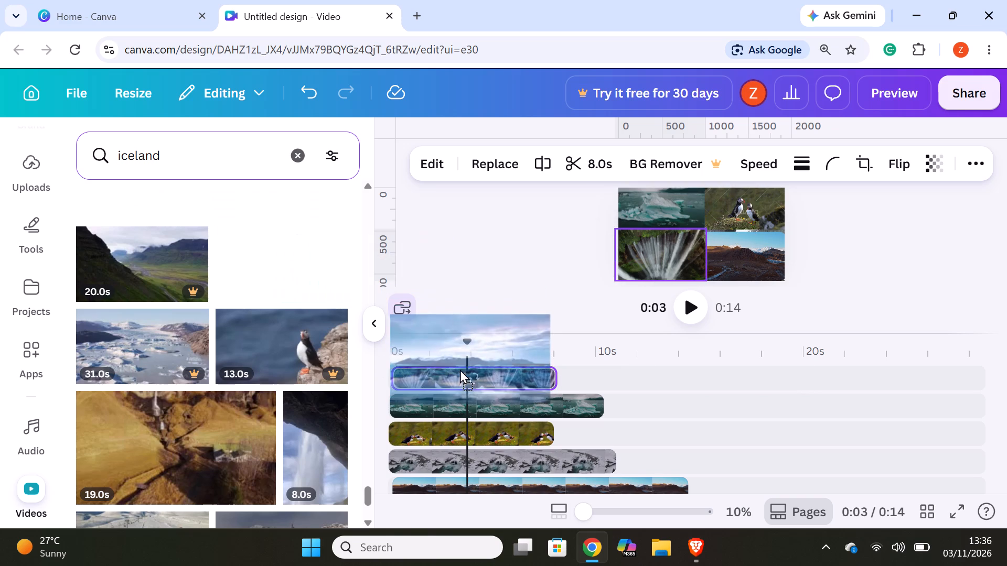
pyautogui.moveTo(460, 369); pyautogui.dragTo(468, 366)
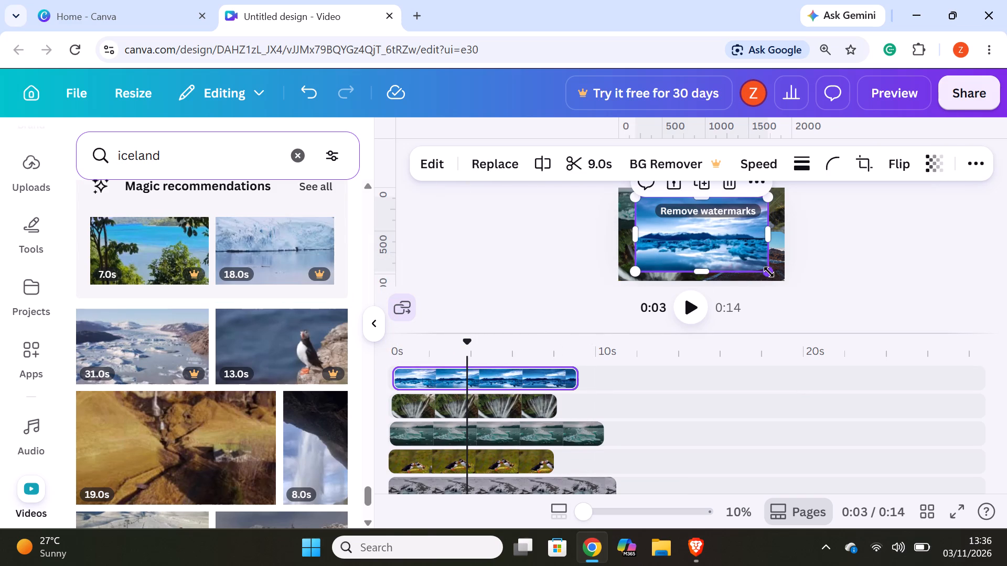
# Shrink the blue iceberg clip and fit it over the canvas's lower-right quadrant.
pyautogui.moveTo(769, 272); pyautogui.dragTo(726, 248)
pyautogui.moveTo(701, 232); pyautogui.dragTo(704, 233)
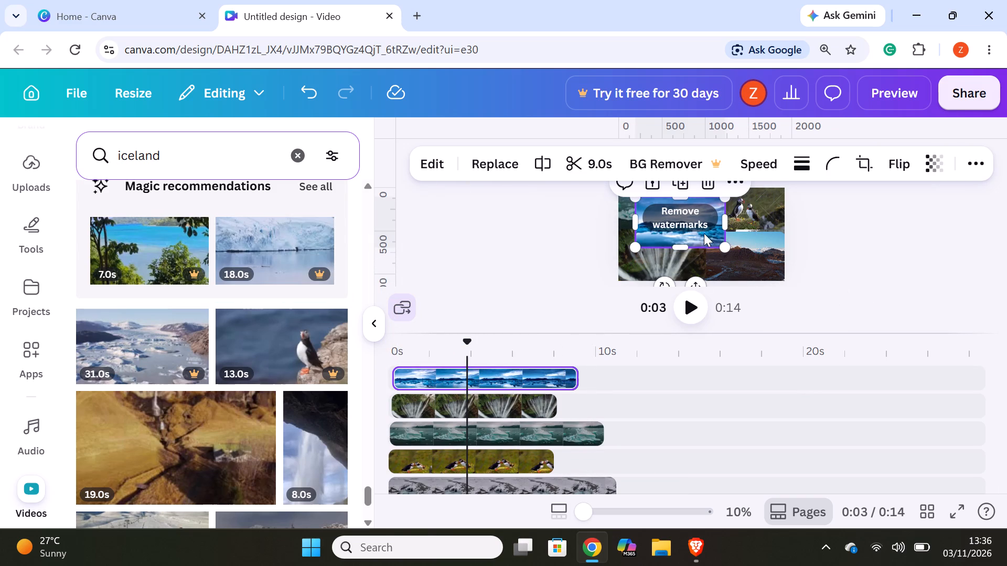
pyautogui.moveTo(704, 233); pyautogui.dragTo(767, 265)
pyautogui.click(888, 261)
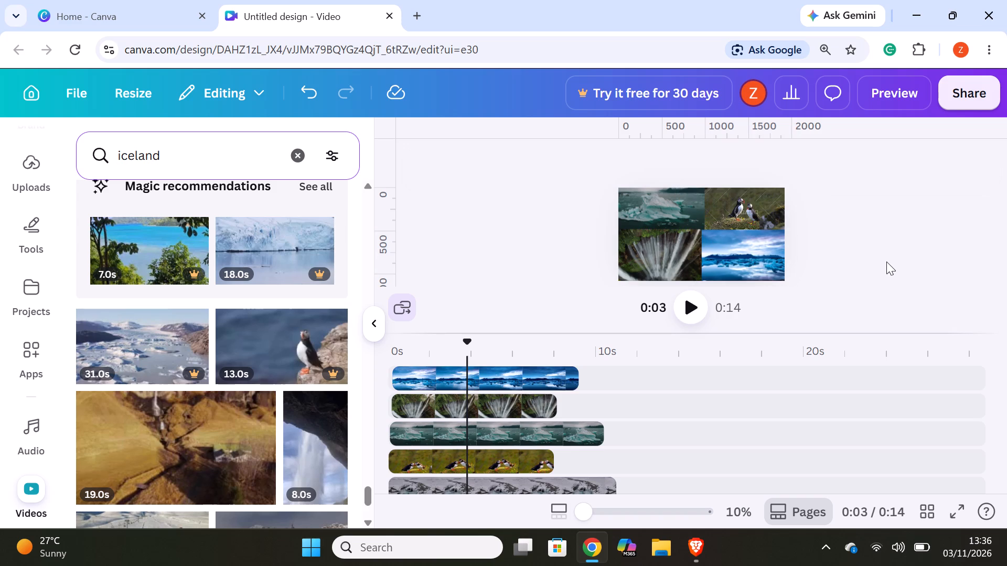
# Replace the blue iceberg clip on the top track with the 21.0s video of a wide waterfall.
pyautogui.scroll(-2, 249, 397)
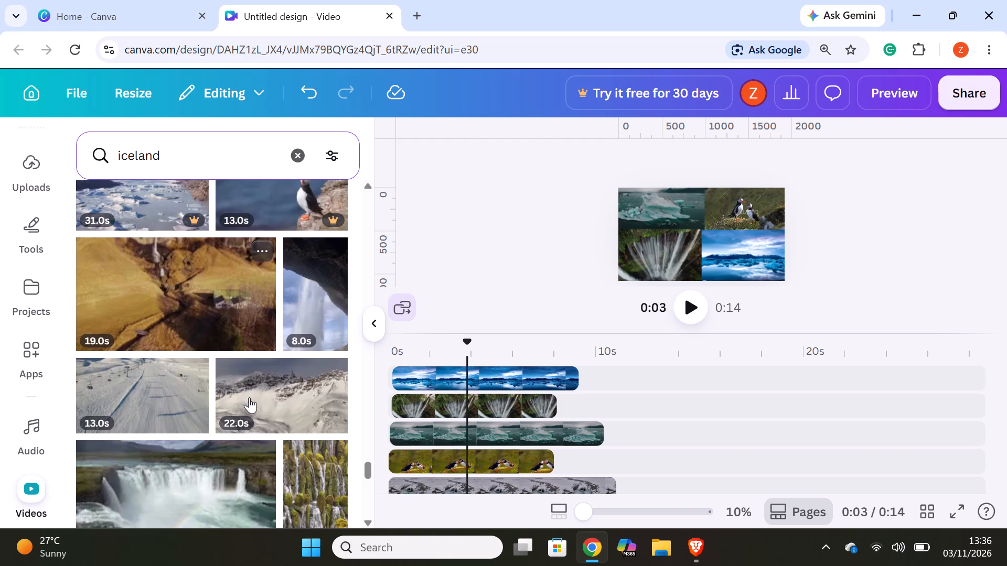
pyautogui.scroll(-1, 241, 399)
pyautogui.scroll(-1, 284, 413)
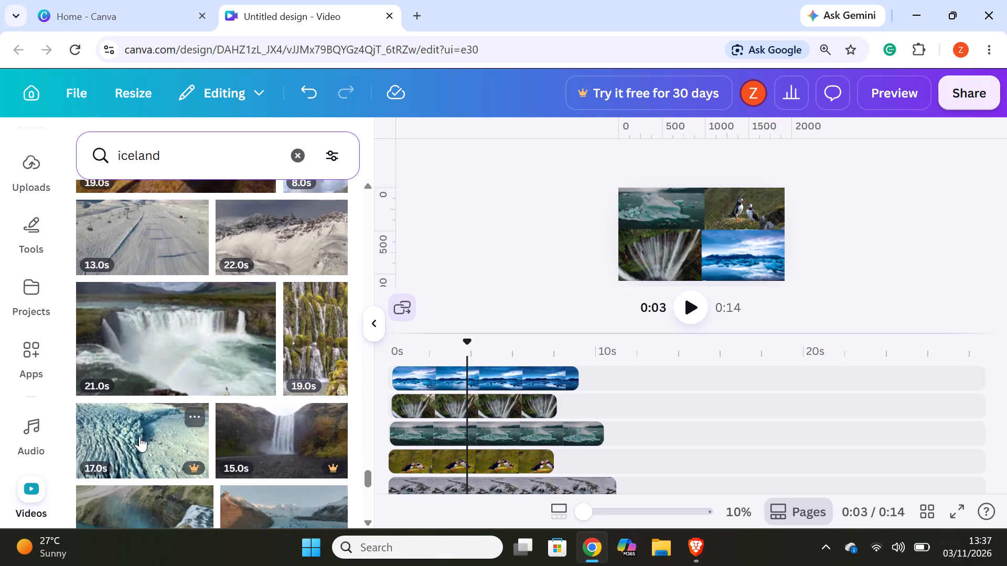
pyautogui.moveTo(194, 363); pyautogui.dragTo(483, 364)
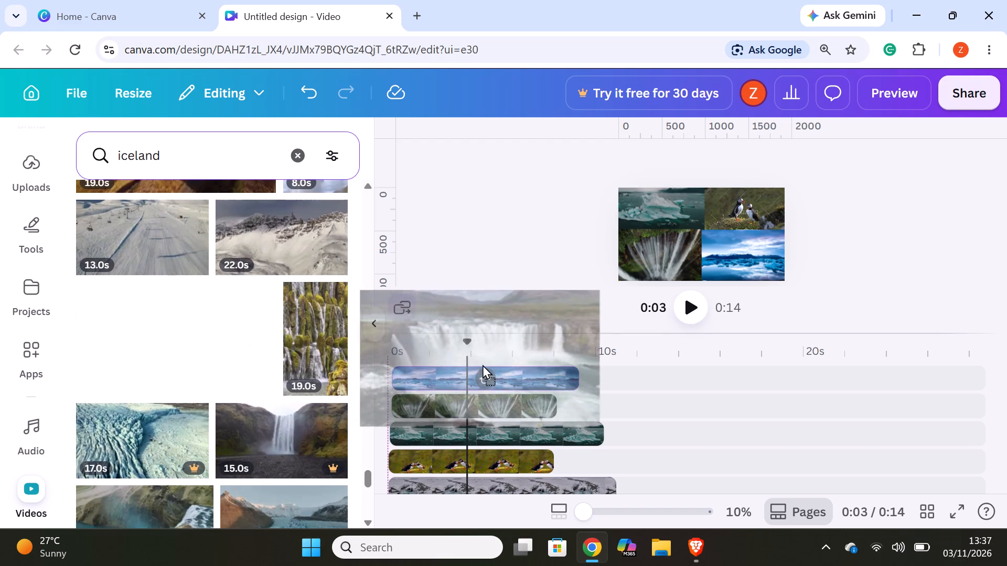
pyautogui.moveTo(483, 364); pyautogui.dragTo(486, 369)
pyautogui.click(486, 371)
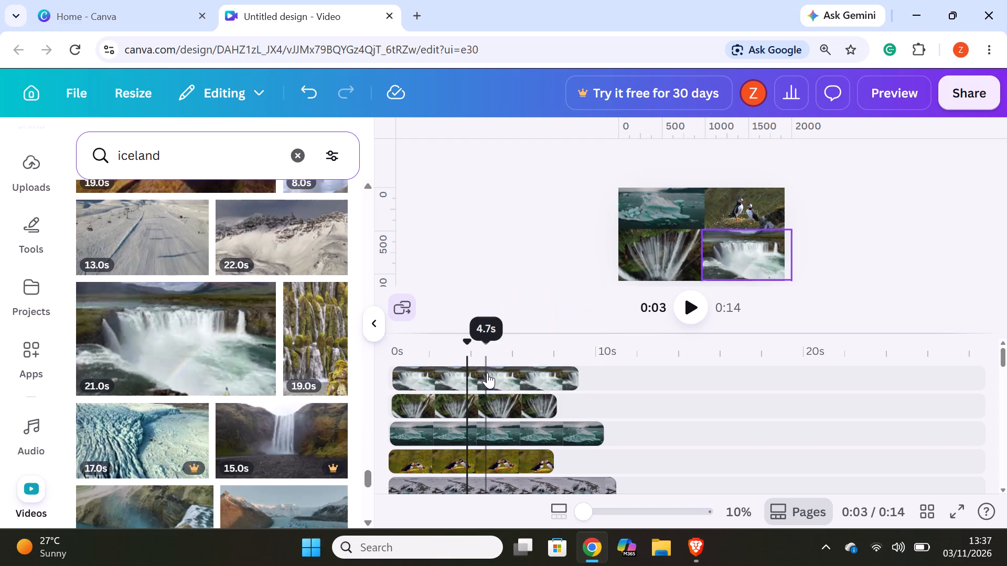
pyautogui.click(488, 375)
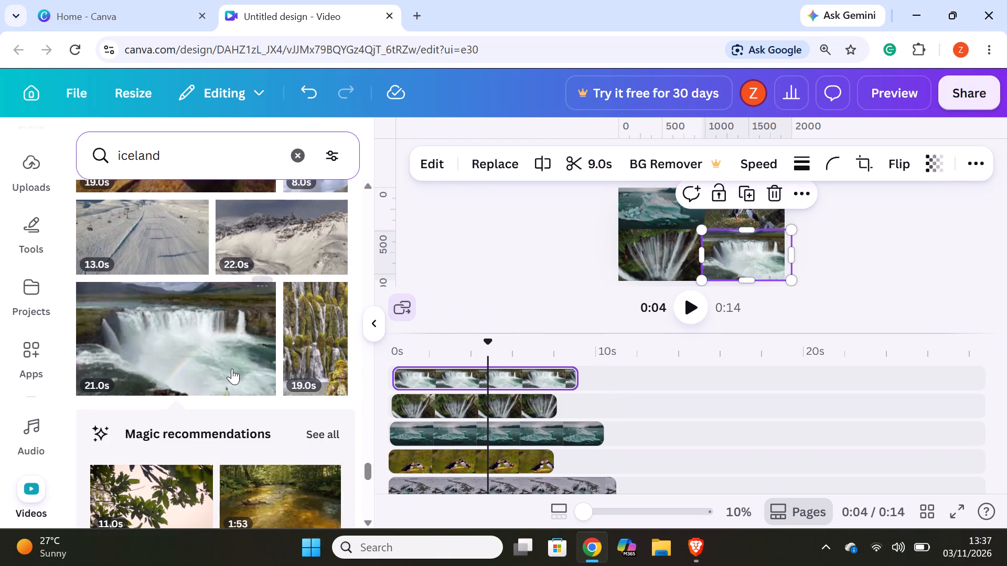
# Add the 33.0s video of a waterfall in a green gorge on a new top timeline track, starting near 0s.
pyautogui.scroll(-3, 233, 367)
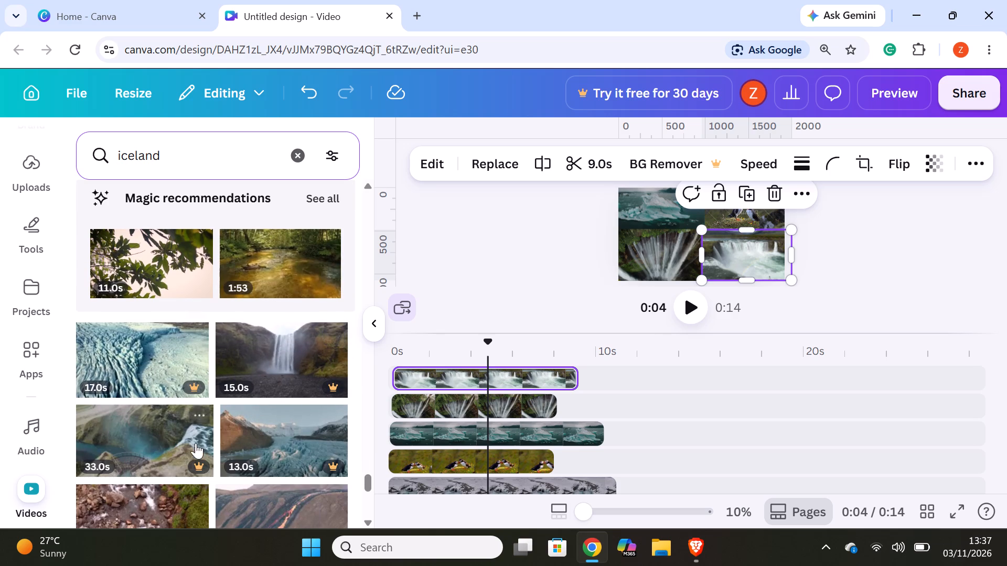
pyautogui.moveTo(113, 445); pyautogui.dragTo(413, 369)
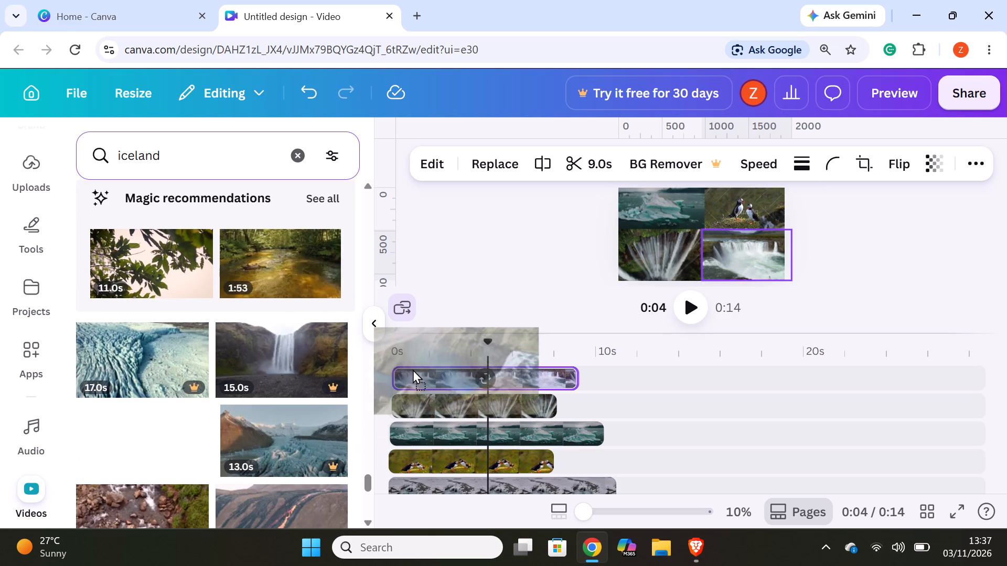
pyautogui.moveTo(413, 369); pyautogui.dragTo(430, 365)
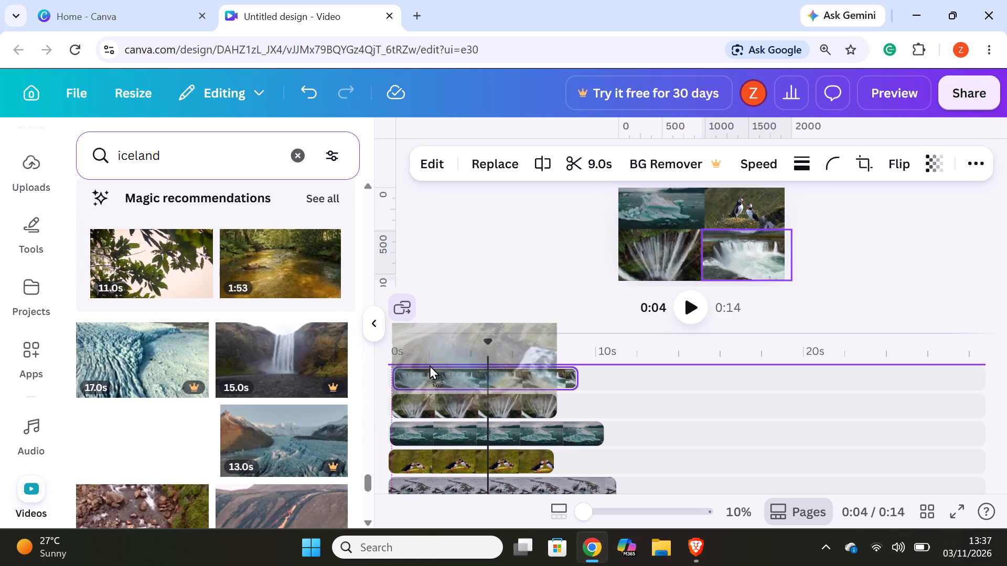
pyautogui.moveTo(430, 365); pyautogui.dragTo(431, 366)
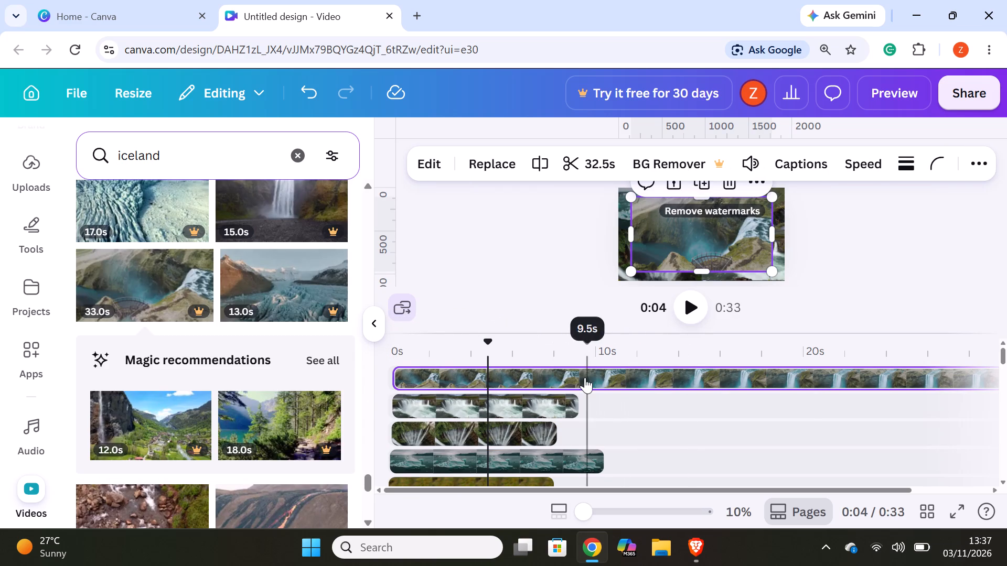
# Split the gorge waterfall clip at about 10.3s and delete the part after the cut.
pyautogui.click(603, 375)
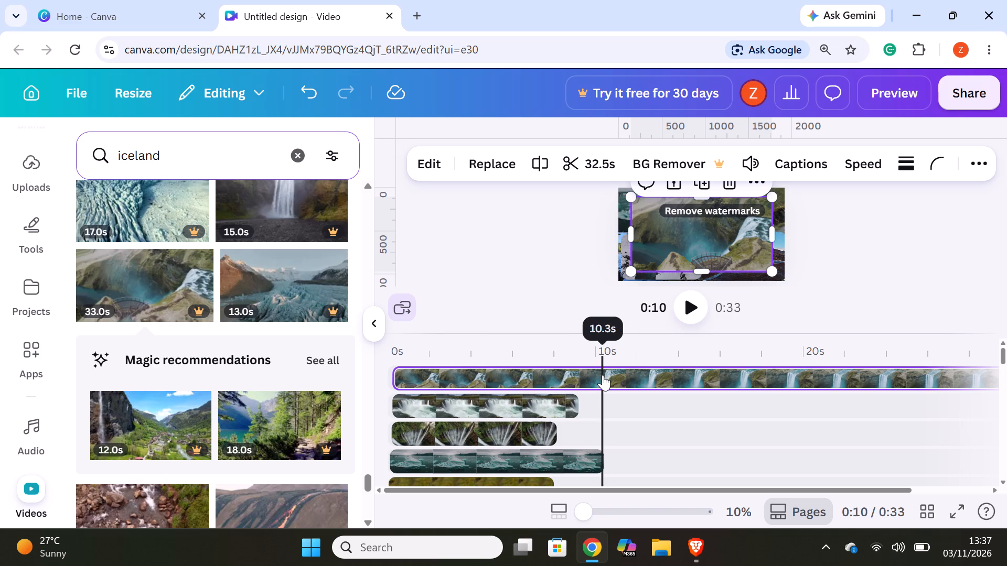
pyautogui.rightClick(603, 375)
pyautogui.click(636, 494)
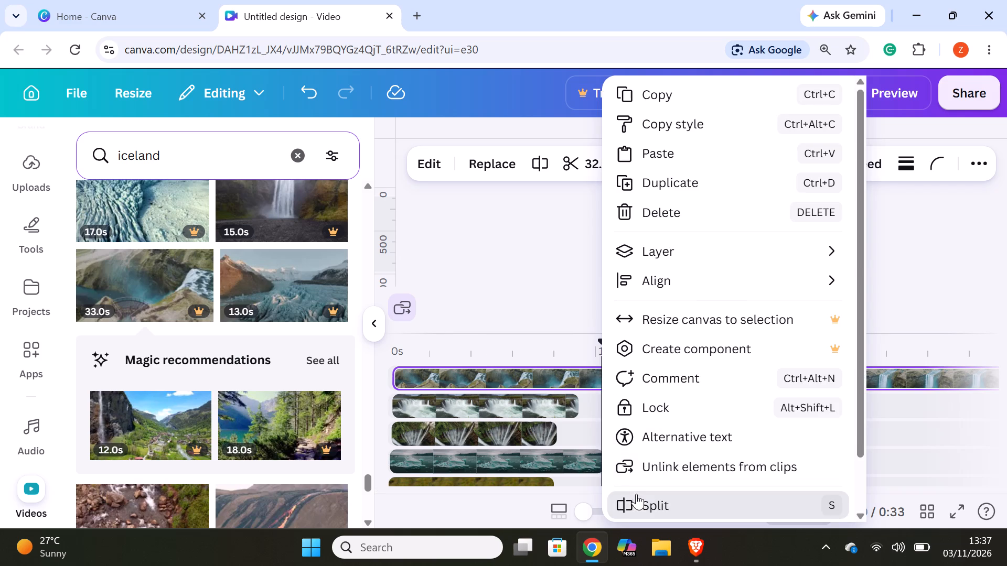
pyautogui.rightClick(657, 379)
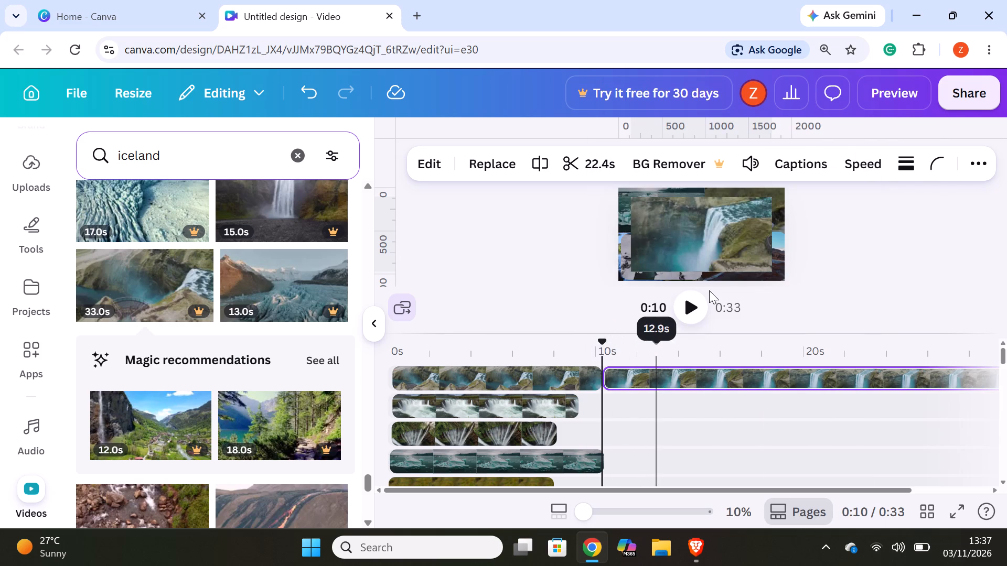
pyautogui.click(723, 205)
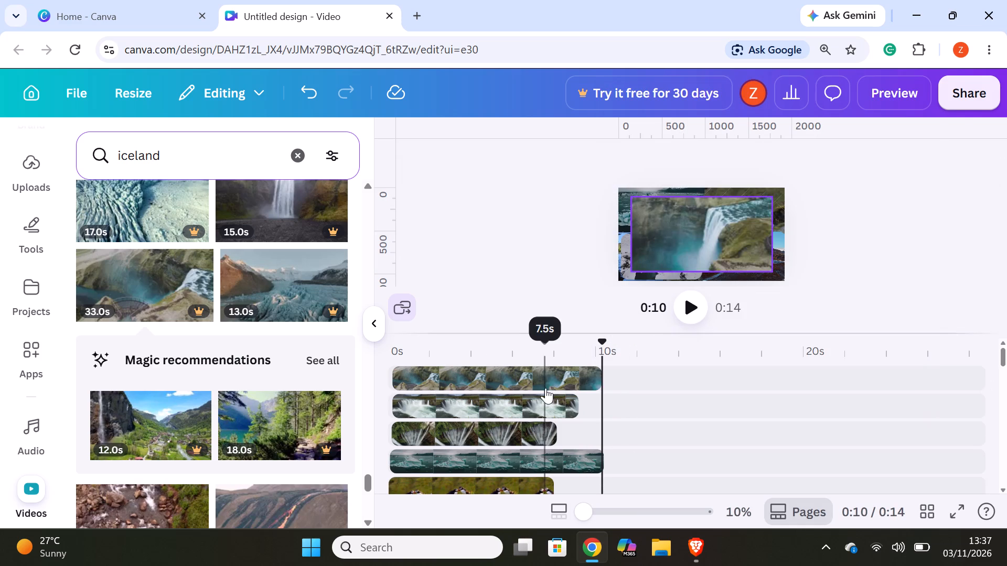
# Shrink the gorge waterfall clip and fit it over the canvas's upper-right quadrant, covering the puffin clip.
pyautogui.click(548, 376)
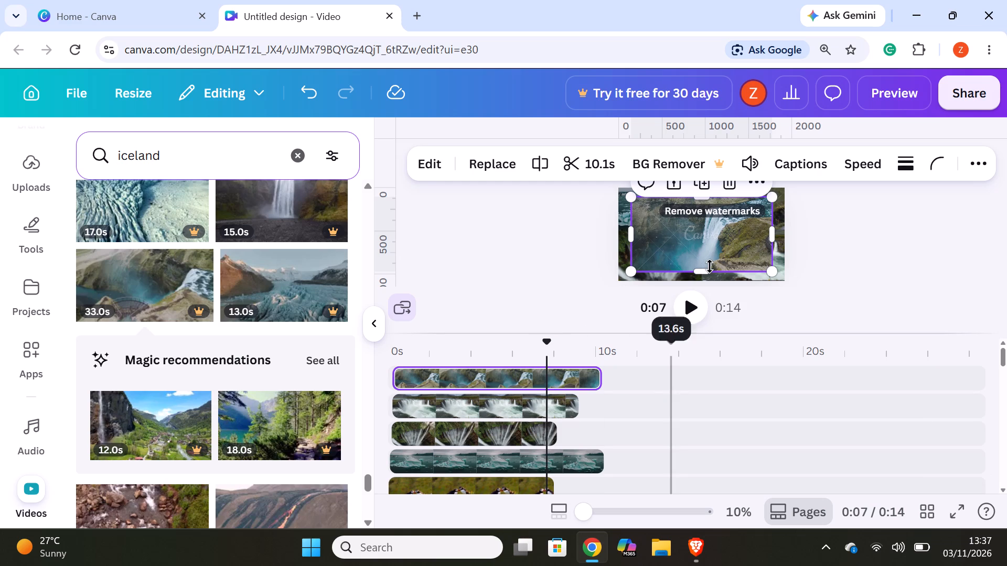
pyautogui.click(699, 244)
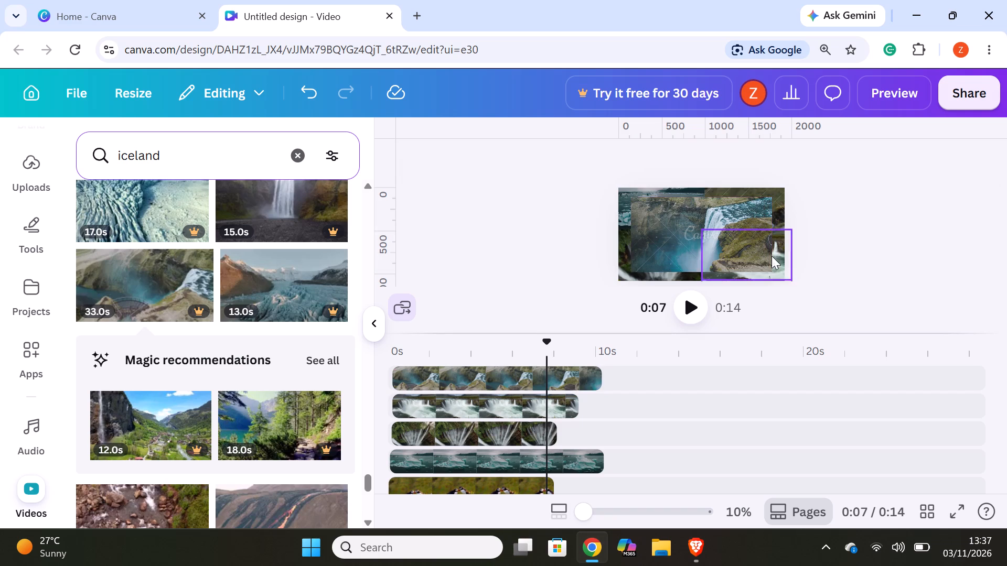
pyautogui.click(732, 245)
pyautogui.moveTo(772, 271); pyautogui.dragTo(763, 252)
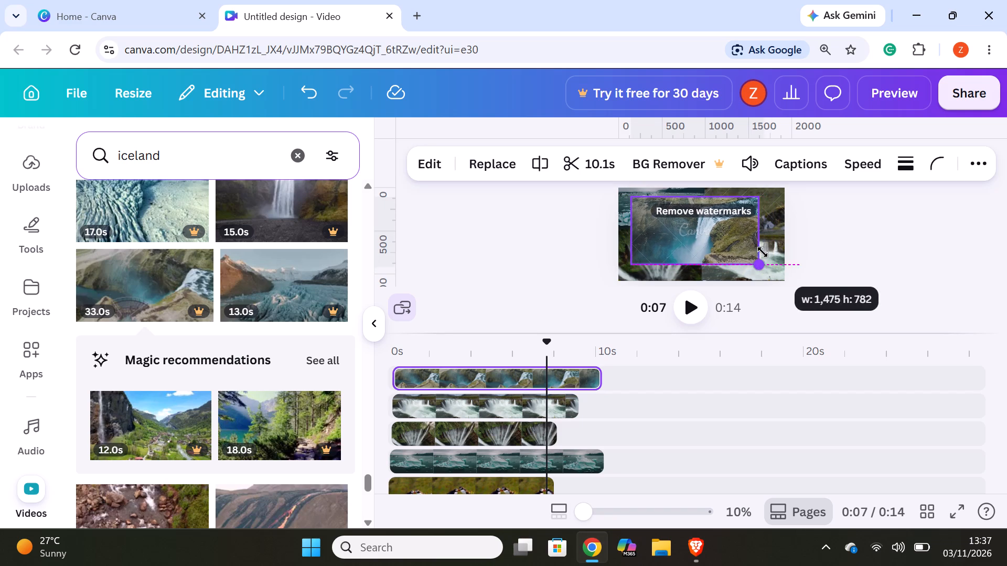
pyautogui.moveTo(763, 252); pyautogui.dragTo(733, 243)
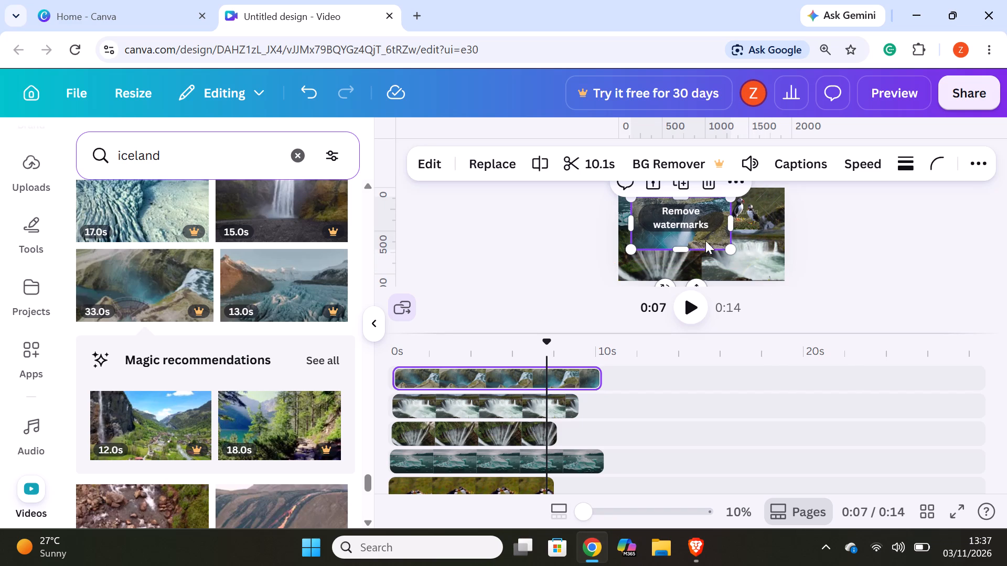
pyautogui.click(701, 246)
pyautogui.moveTo(735, 248); pyautogui.dragTo(726, 241)
pyautogui.moveTo(691, 235); pyautogui.dragTo(742, 223)
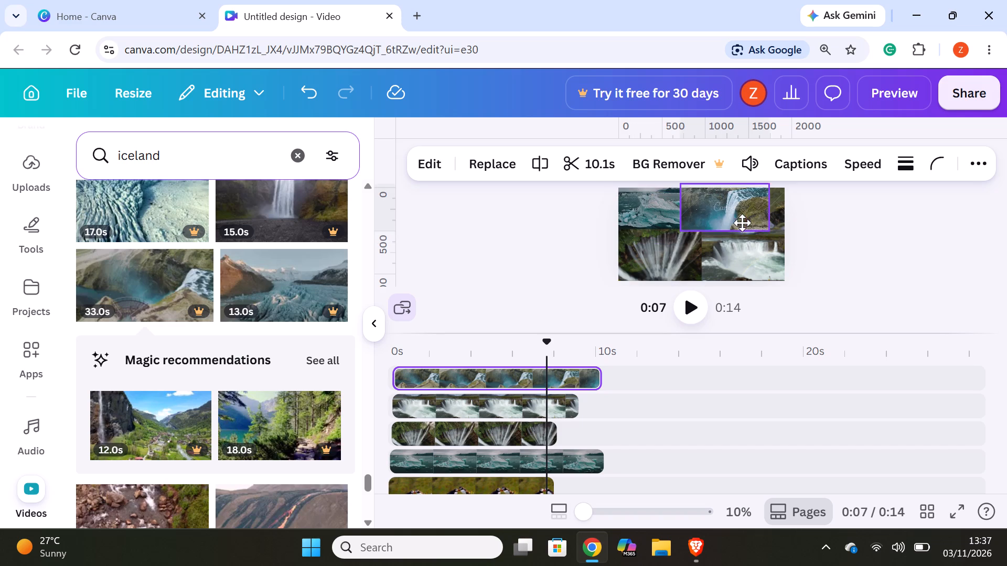
pyautogui.moveTo(742, 223); pyautogui.dragTo(757, 223)
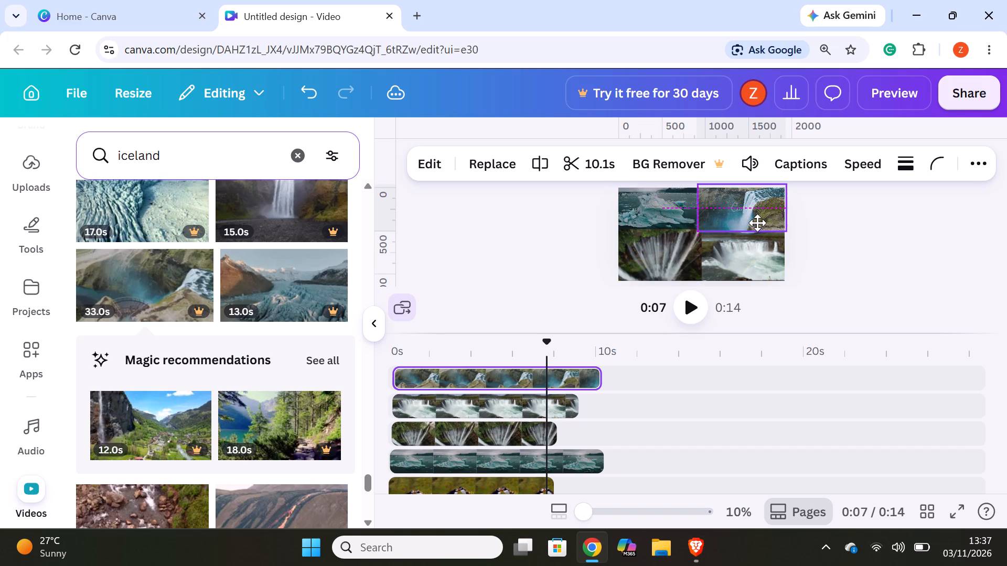
pyautogui.moveTo(757, 223); pyautogui.dragTo(759, 223)
pyautogui.click(852, 229)
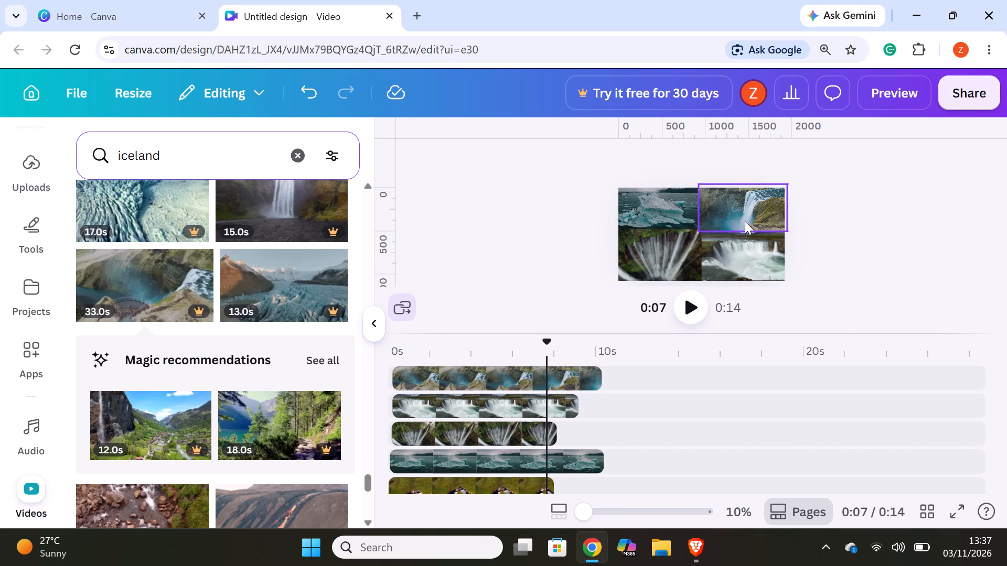
# Set the gorge waterfall clip's corner rounding to the maximum.
pyautogui.click(745, 221)
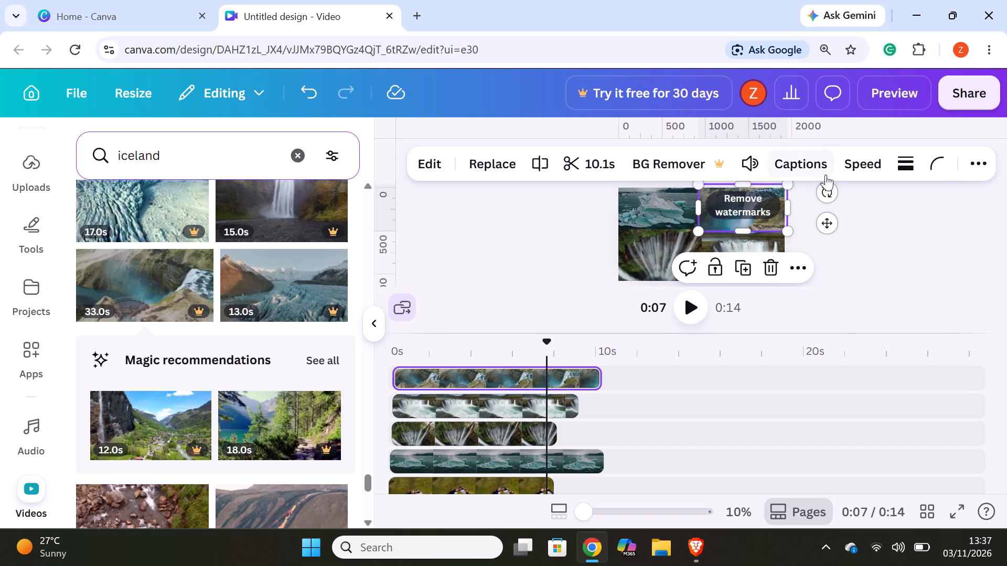
pyautogui.click(931, 168)
pyautogui.moveTo(801, 240); pyautogui.dragTo(838, 241)
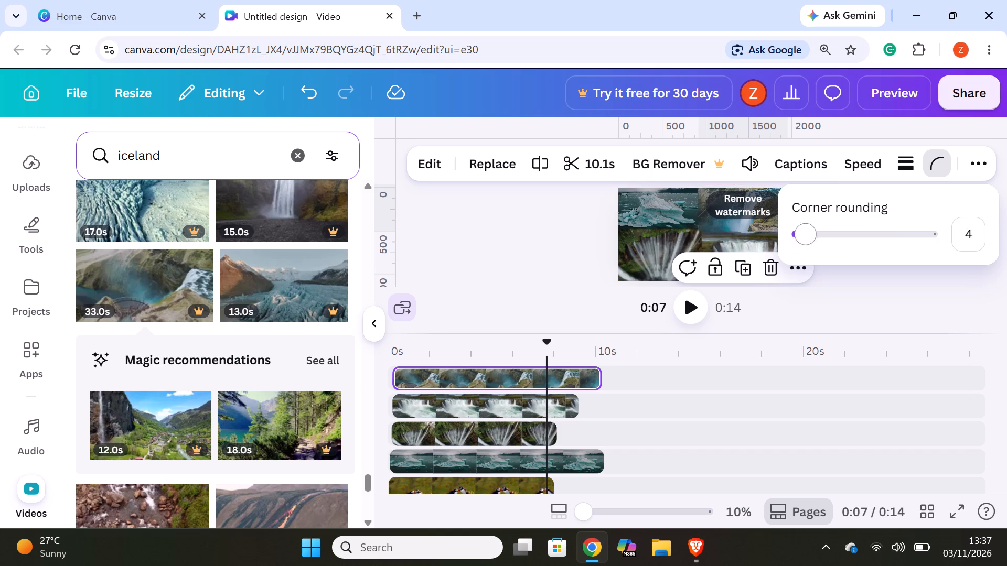
pyautogui.moveTo(838, 241); pyautogui.dragTo(887, 239)
pyautogui.moveTo(890, 241); pyautogui.dragTo(967, 247)
pyautogui.click(957, 277)
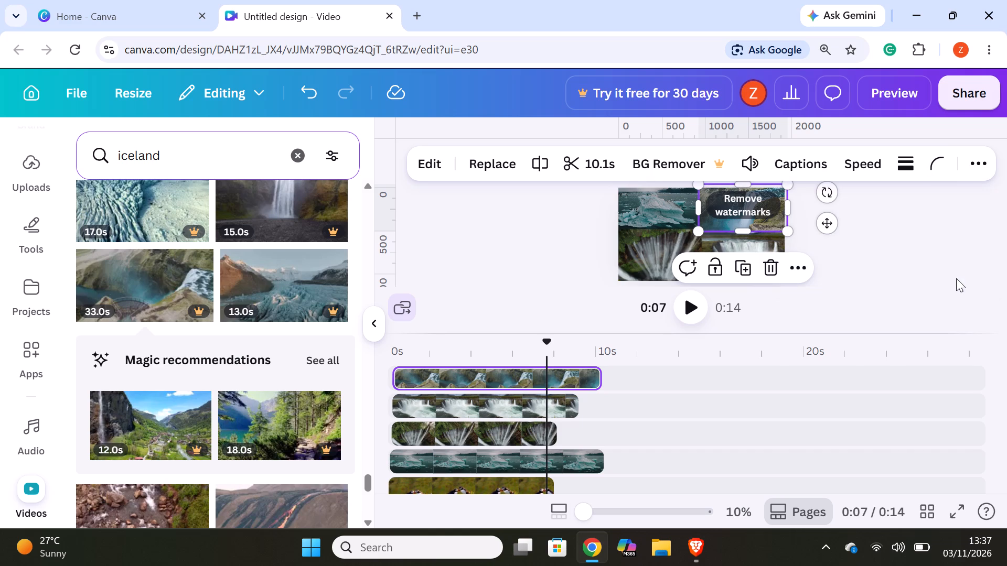
# Add the recommended 12.0s video of a green valley village on a new top timeline track, starting at 0s.
pyautogui.scroll(-1, 302, 400)
pyautogui.moveTo(120, 342); pyautogui.dragTo(458, 372)
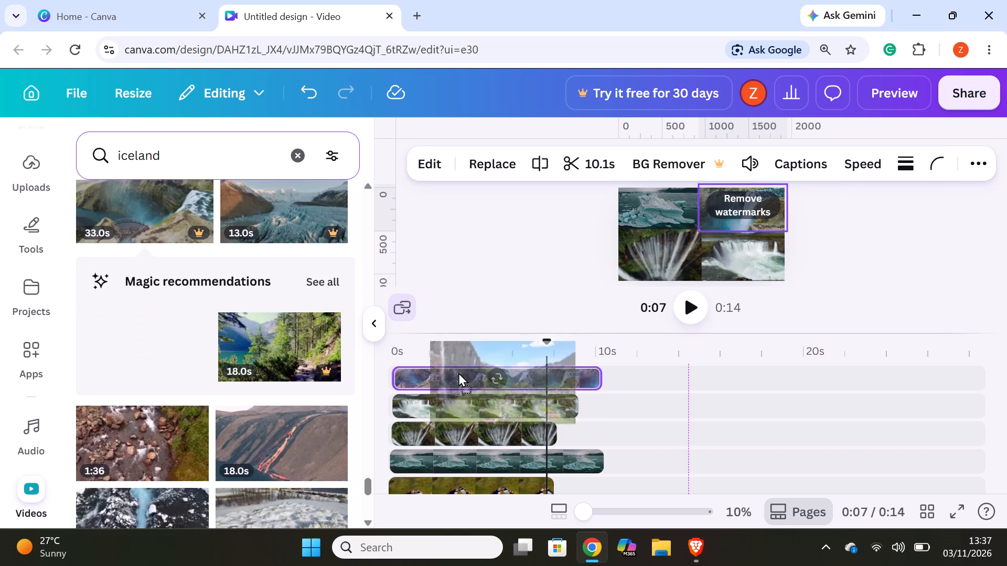
pyautogui.moveTo(458, 372); pyautogui.dragTo(450, 364)
pyautogui.moveTo(513, 380); pyautogui.dragTo(481, 382)
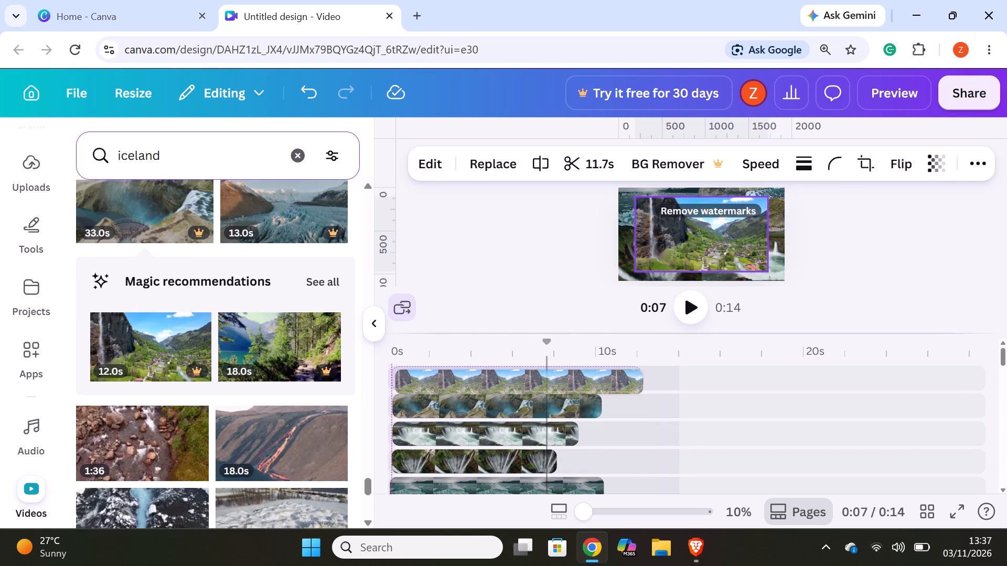
pyautogui.moveTo(481, 382); pyautogui.dragTo(474, 382)
# Shrink the valley village clip to roughly the size of one canvas quadrant.
pyautogui.moveTo(769, 270); pyautogui.dragTo(742, 246)
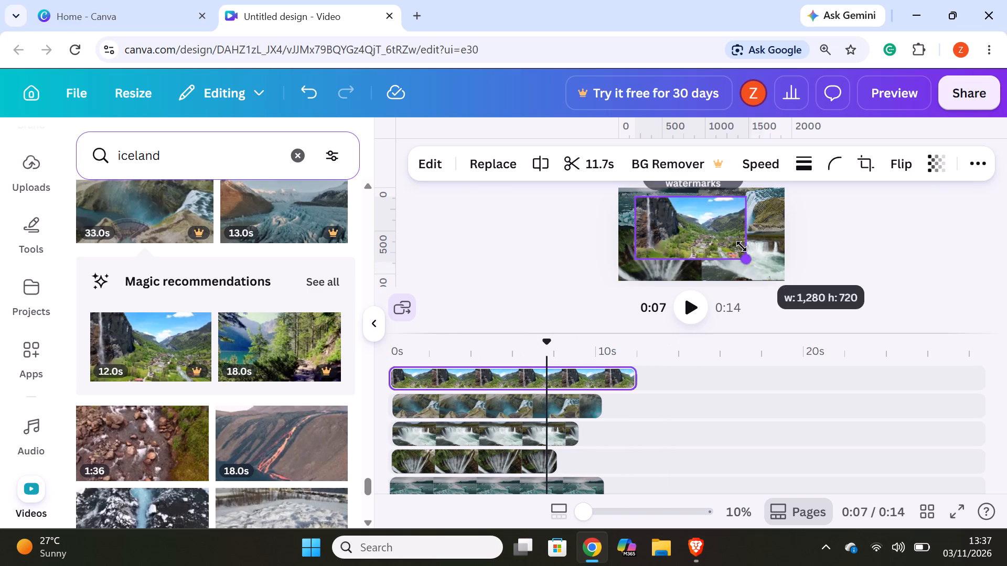
pyautogui.moveTo(742, 246); pyautogui.dragTo(732, 240)
# Set the valley village clip's corner rounding to the maximum.
pyautogui.click(847, 163)
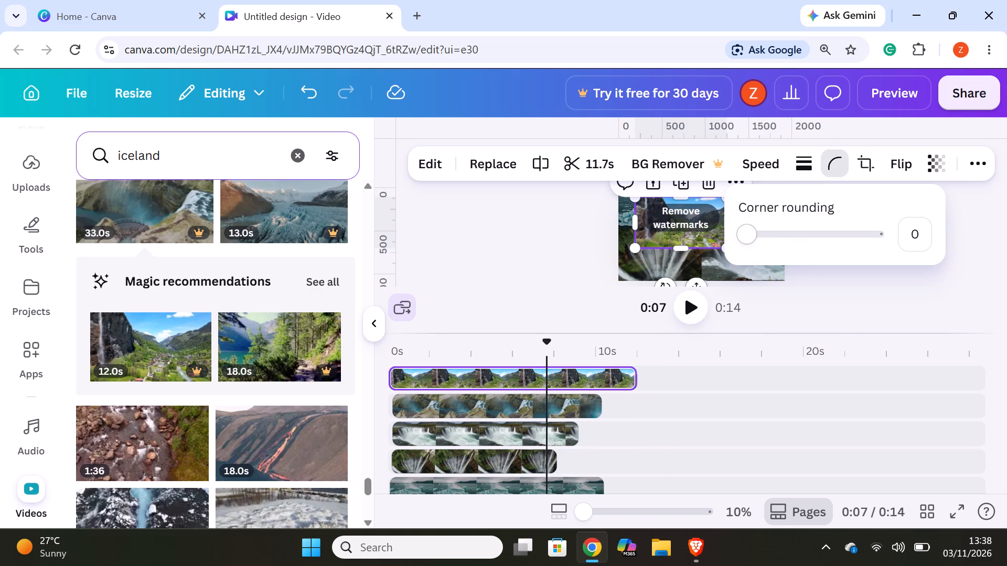
pyautogui.moveTo(766, 240); pyautogui.dragTo(980, 249)
pyautogui.click(975, 251)
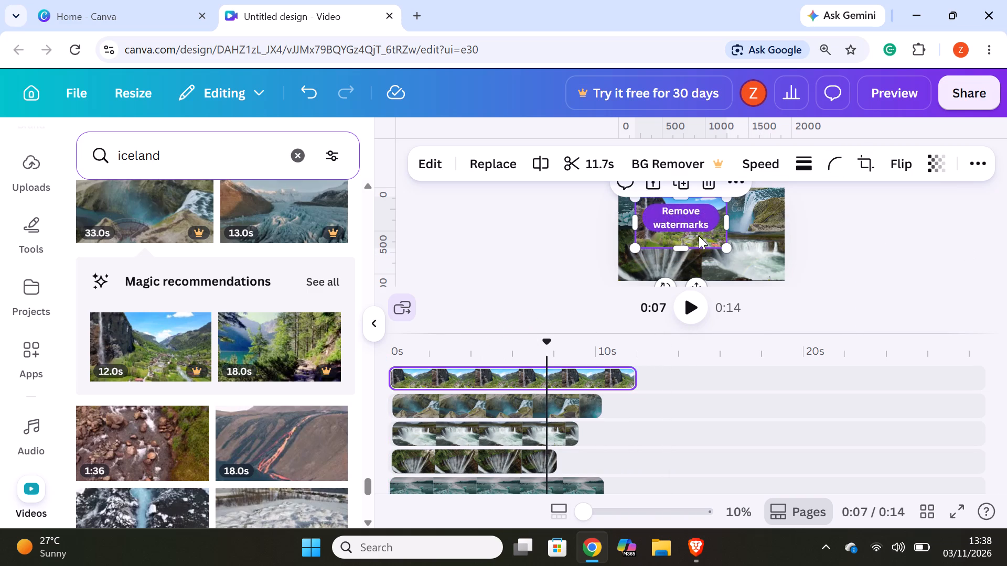
# Move the valley village clip over the canvas's lower-left quadrant, aligned with the canvas's bottom edge.
pyautogui.moveTo(699, 237); pyautogui.dragTo(674, 269)
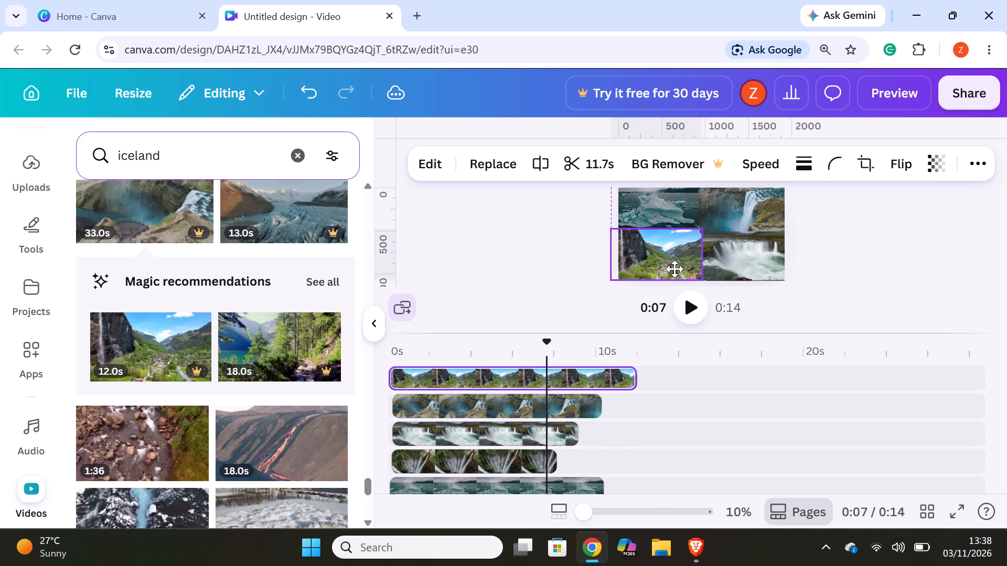
pyautogui.moveTo(674, 269); pyautogui.dragTo(675, 269)
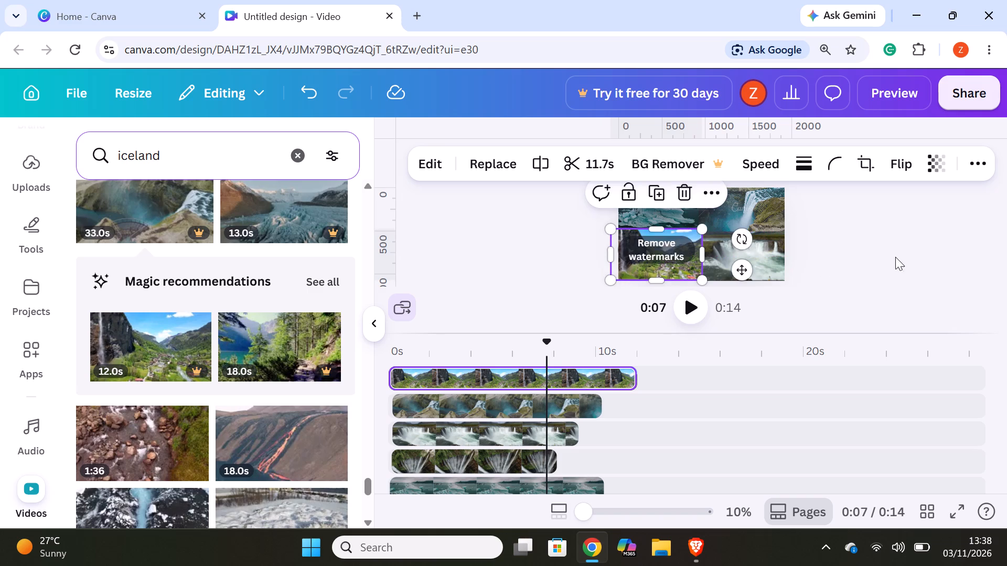
pyautogui.click(896, 255)
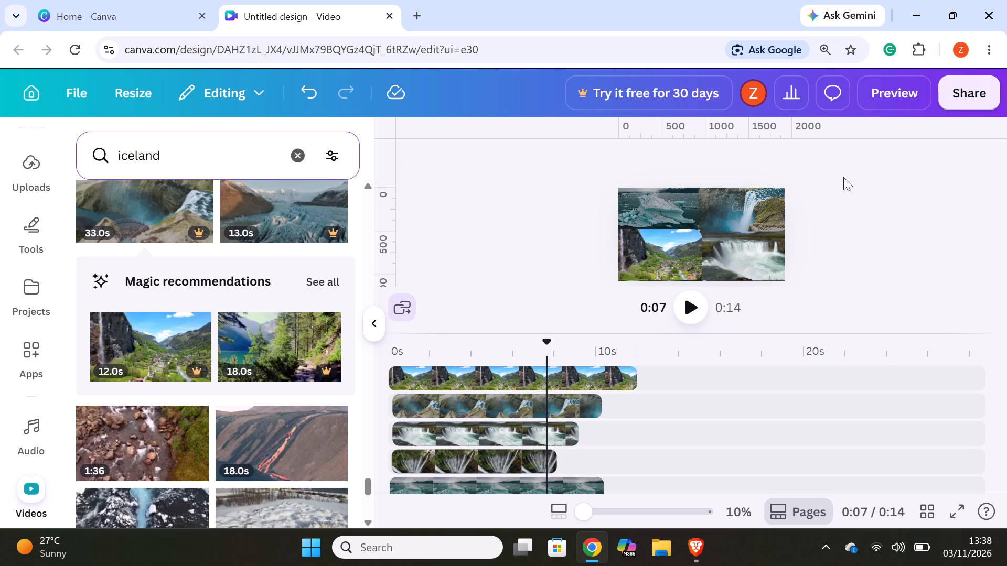
# Add the recommended 18.0s video of a lakeside forest path on a new top timeline track, starting at 0s.
pyautogui.moveTo(259, 358); pyautogui.dragTo(458, 368)
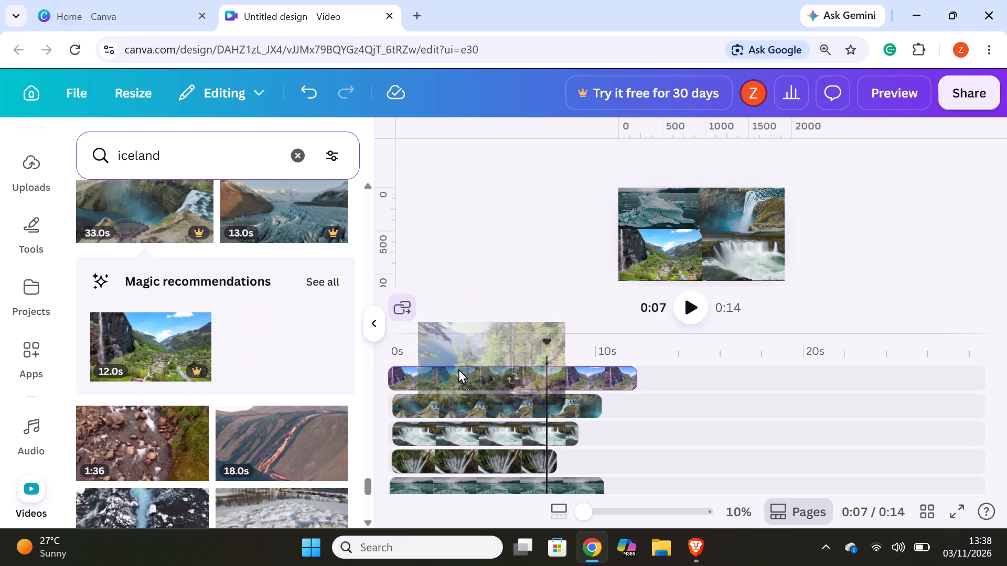
pyautogui.moveTo(458, 368); pyautogui.dragTo(455, 365)
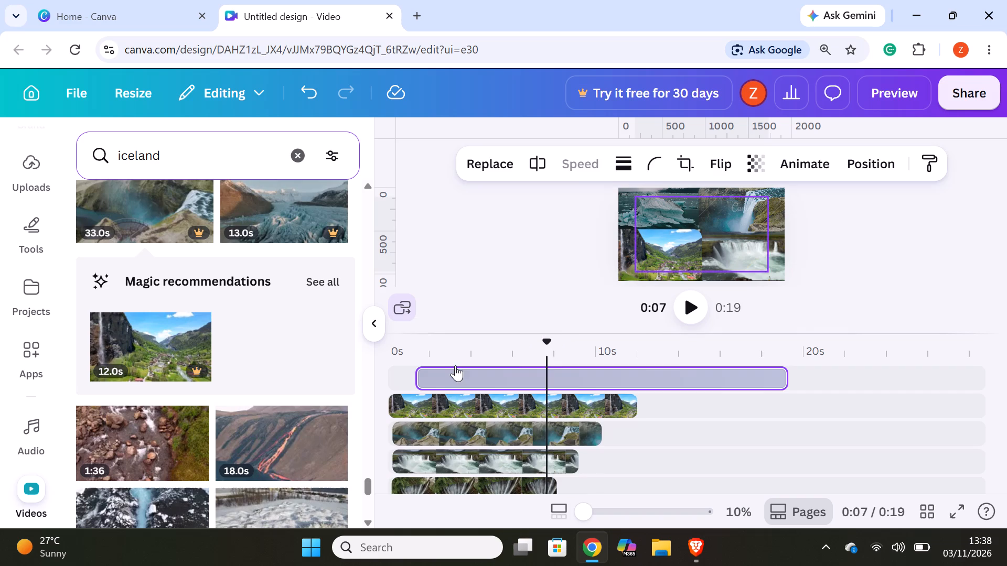
pyautogui.moveTo(548, 372); pyautogui.dragTo(511, 376)
pyautogui.click(511, 376)
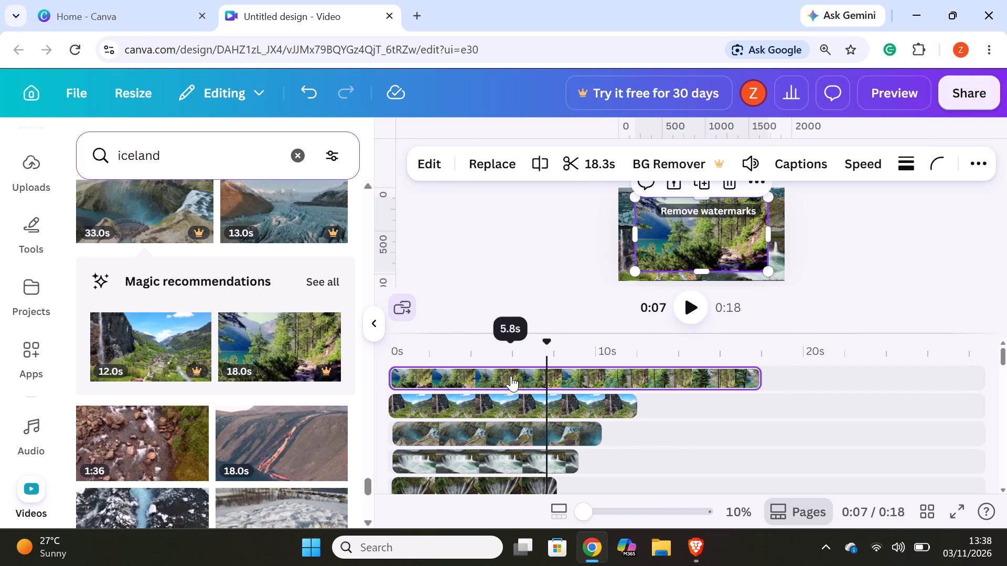
# Split the forest path clip at 12.4s and delete the part after the split.
pyautogui.rightClick(511, 376)
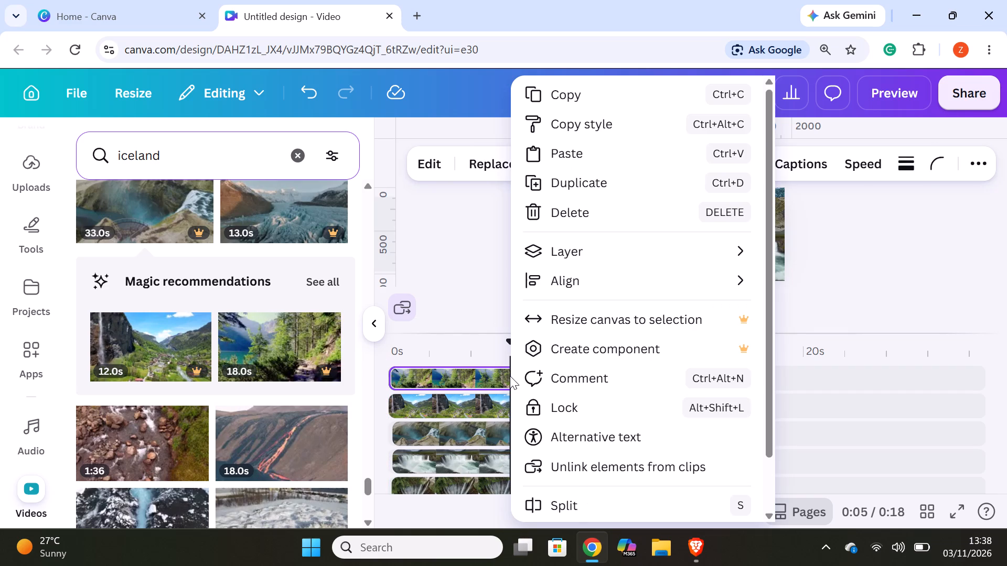
pyautogui.click(506, 376)
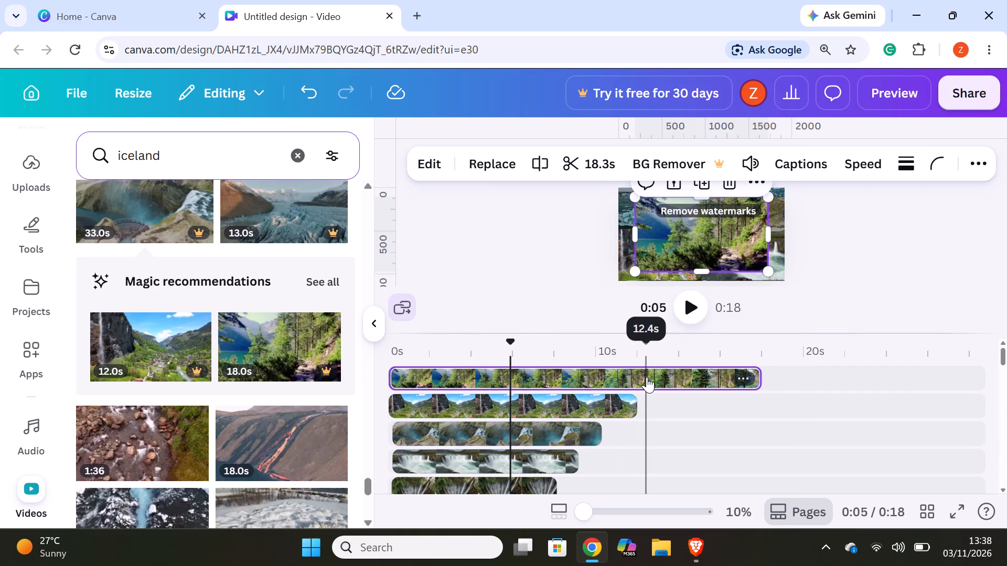
pyautogui.click(647, 377)
pyautogui.rightClick(647, 377)
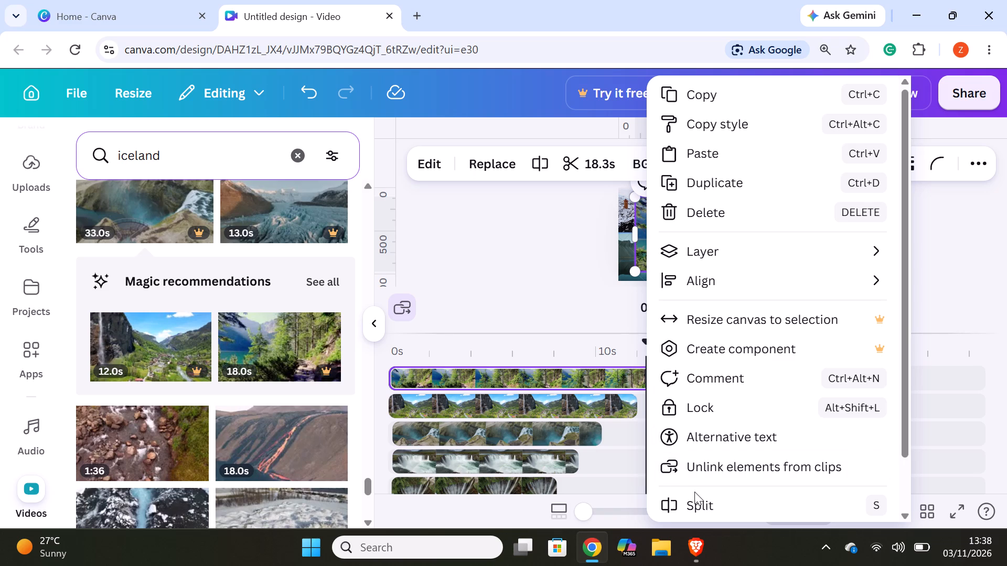
pyautogui.click(694, 499)
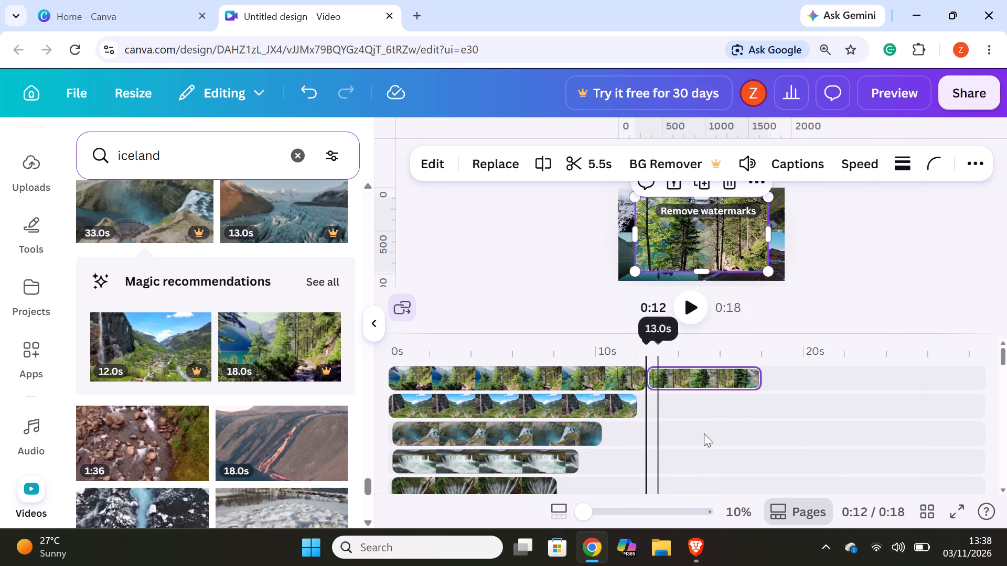
pyautogui.rightClick(684, 379)
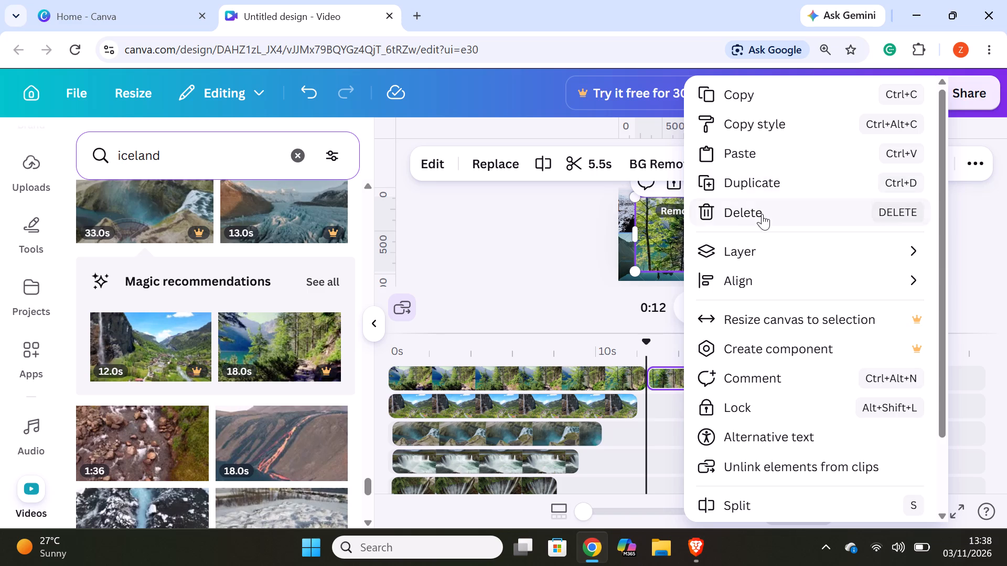
pyautogui.click(762, 214)
pyautogui.click(588, 371)
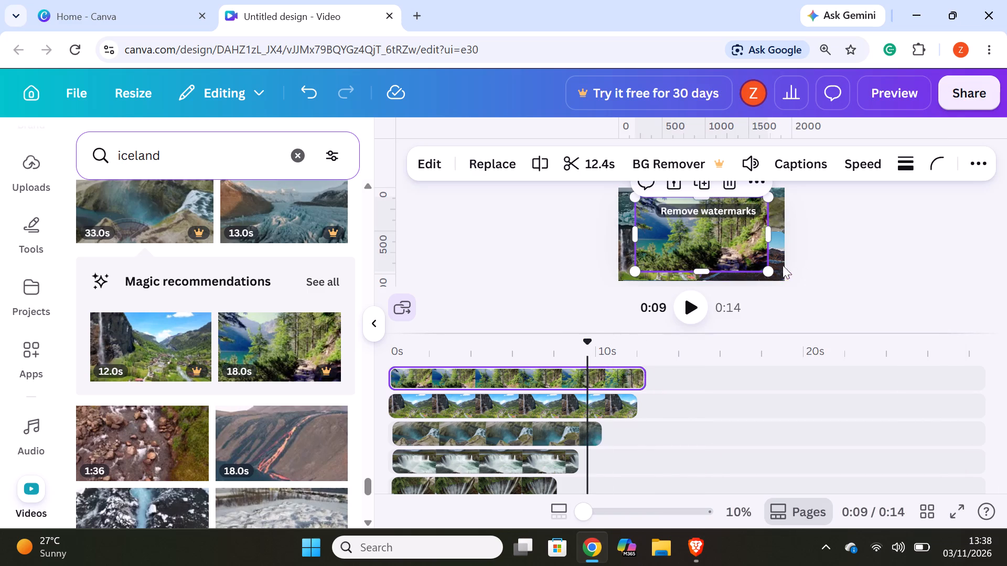
# Shrink the forest path clip slightly and centre it horizontally over the four quadrants on the canvas.
pyautogui.moveTo(772, 270); pyautogui.dragTo(764, 263)
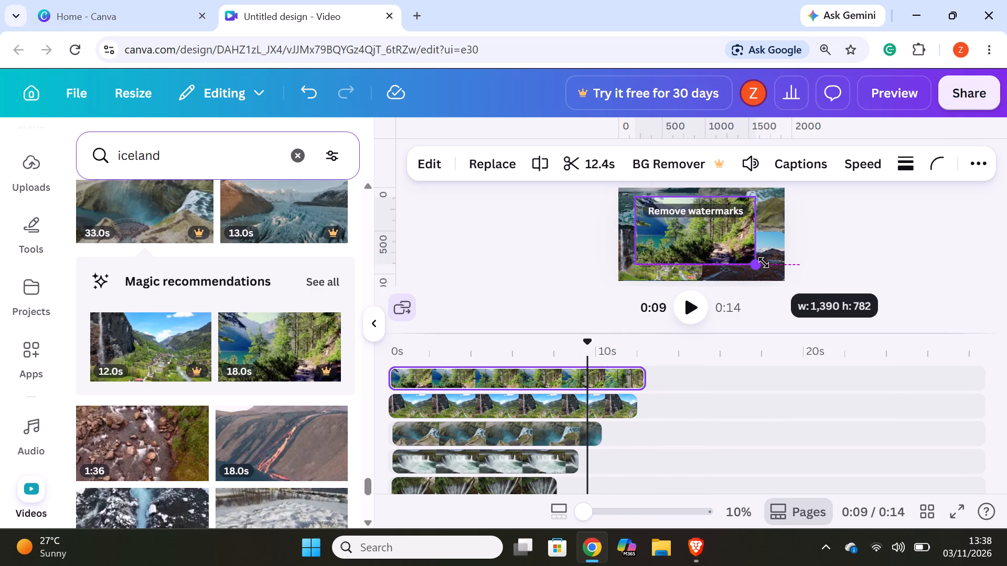
pyautogui.moveTo(764, 263); pyautogui.dragTo(758, 258)
pyautogui.moveTo(725, 235); pyautogui.dragTo(733, 251)
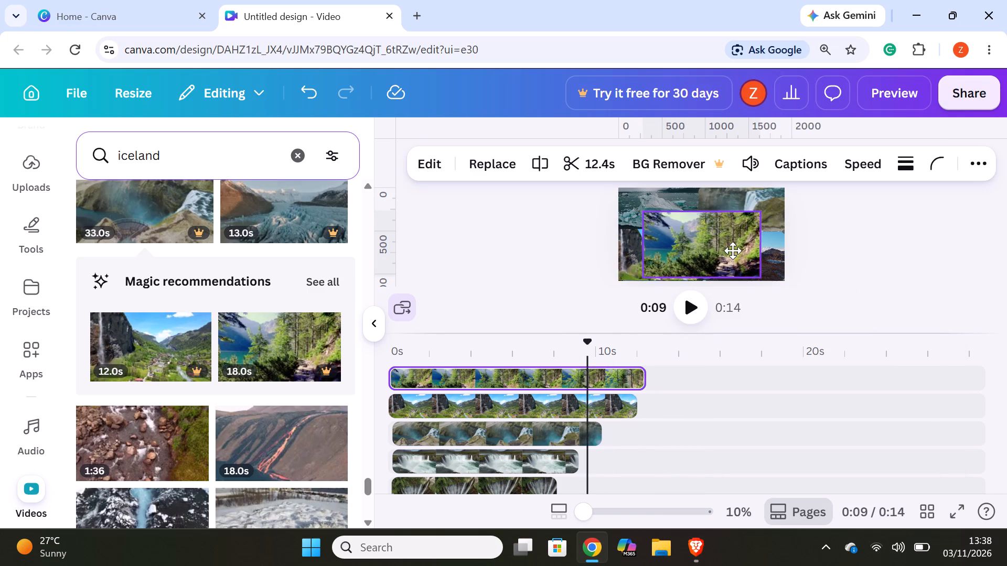
pyautogui.moveTo(733, 251); pyautogui.dragTo(732, 237)
pyautogui.click(869, 262)
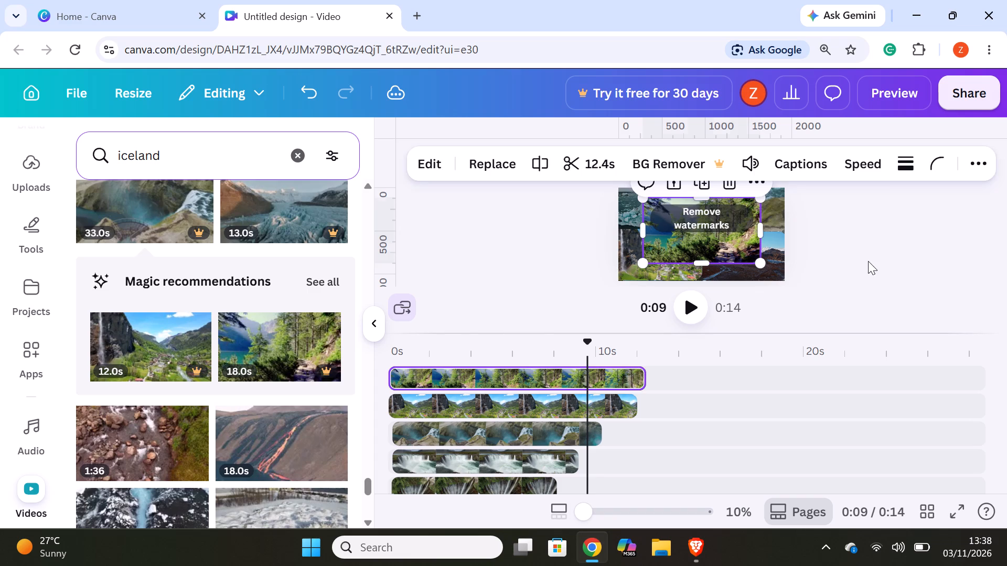
# Set the forest path clip's corner rounding to the maximum.
pyautogui.click(686, 240)
pyautogui.click(937, 172)
pyautogui.moveTo(811, 237); pyautogui.dragTo(854, 237)
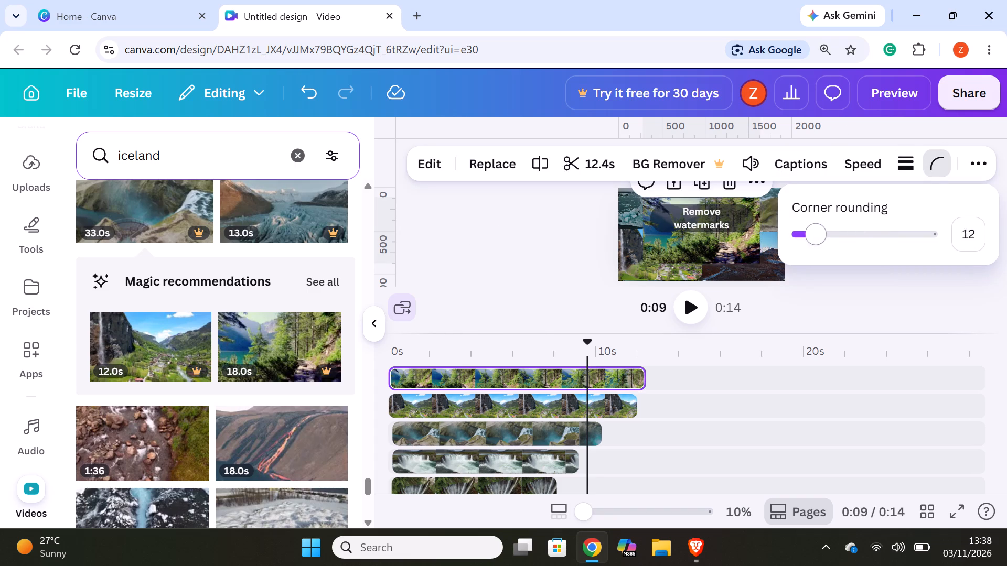
pyautogui.moveTo(854, 237); pyautogui.dragTo(1006, 215)
pyautogui.click(915, 300)
# Replace the forest path clip on the top track with the 13.0s video of a lake at sunset.
pyautogui.scroll(-2, 104, 400)
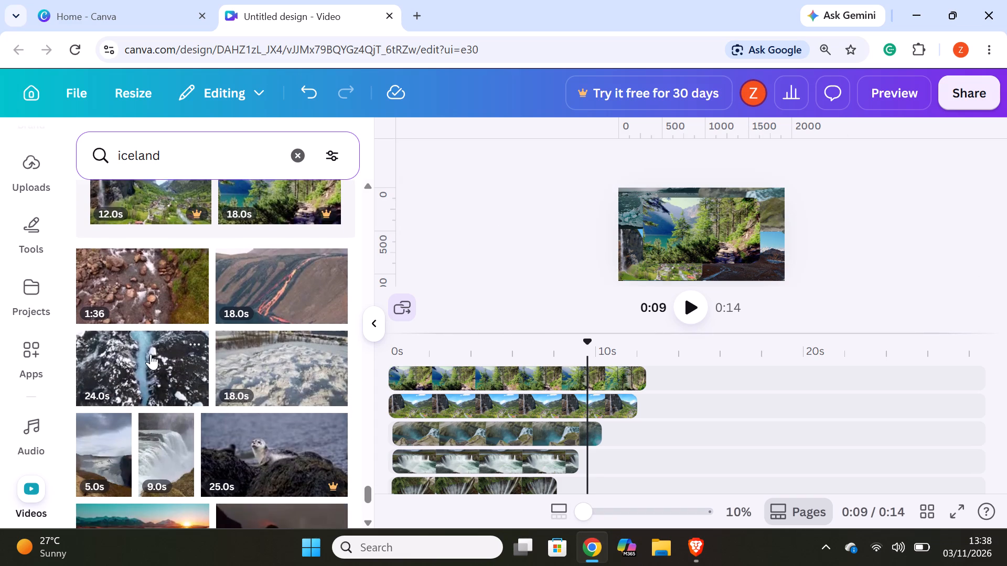
pyautogui.scroll(-3, 190, 336)
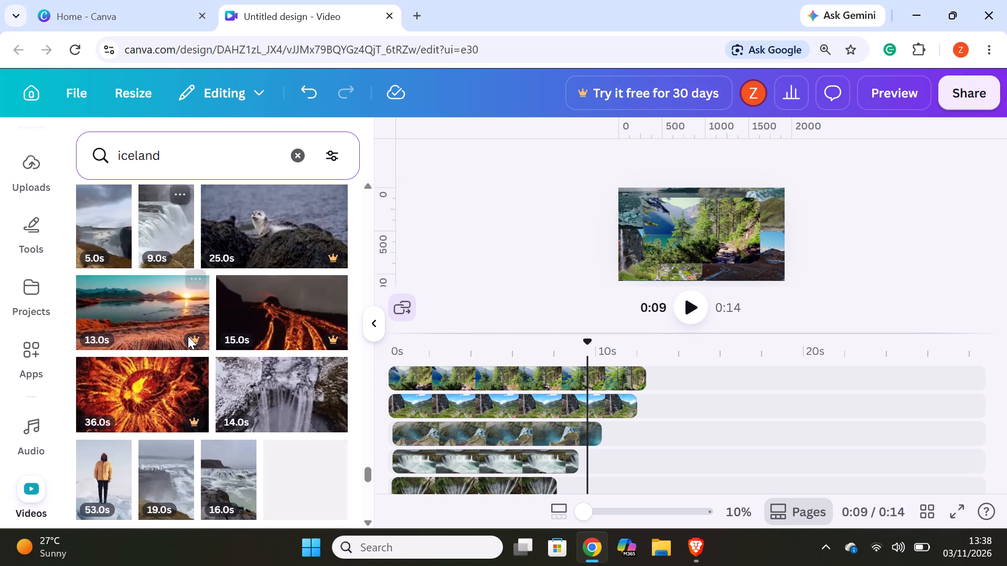
pyautogui.moveTo(115, 327); pyautogui.dragTo(451, 375)
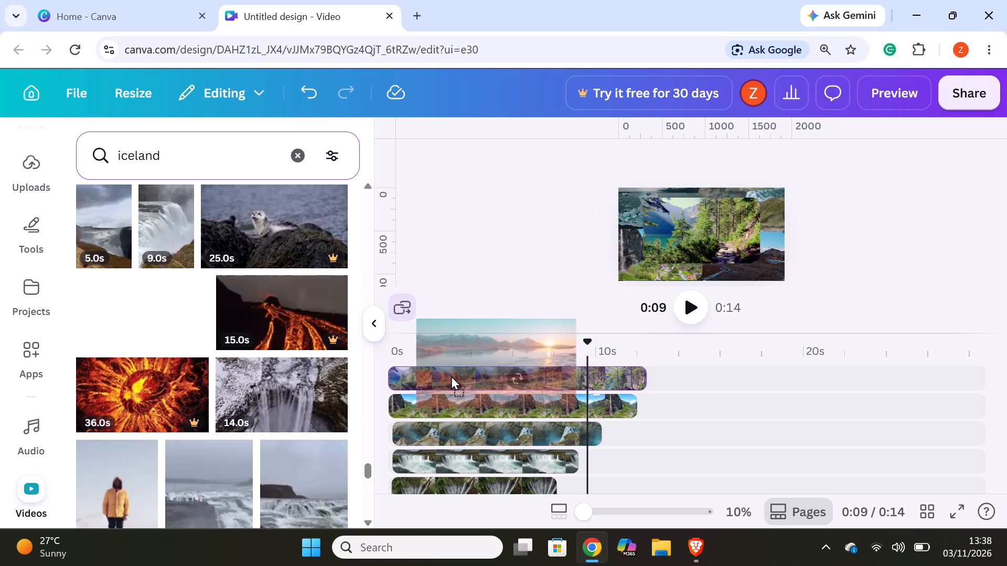
pyautogui.moveTo(451, 375); pyautogui.dragTo(444, 369)
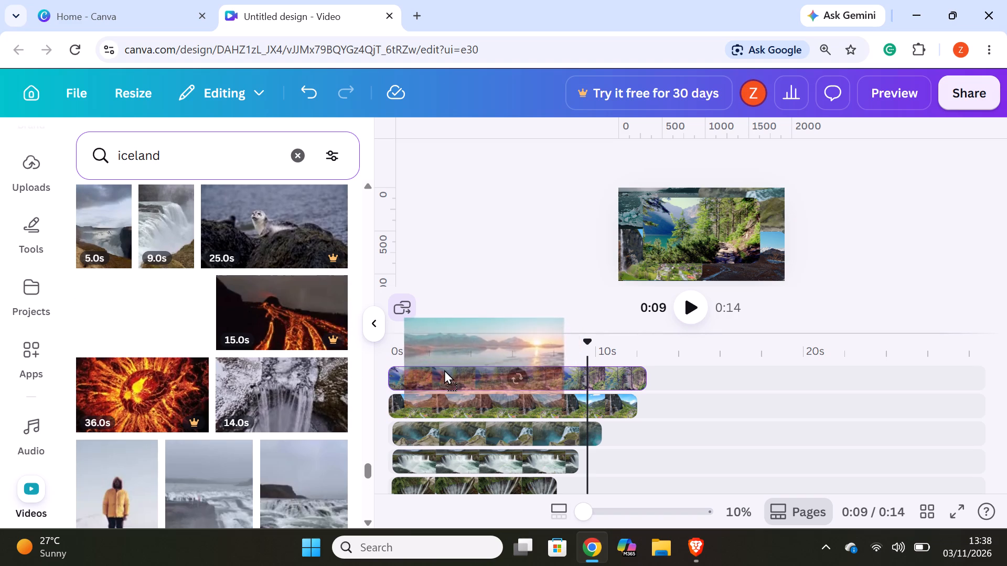
pyautogui.moveTo(444, 369); pyautogui.dragTo(444, 369)
pyautogui.click(448, 358)
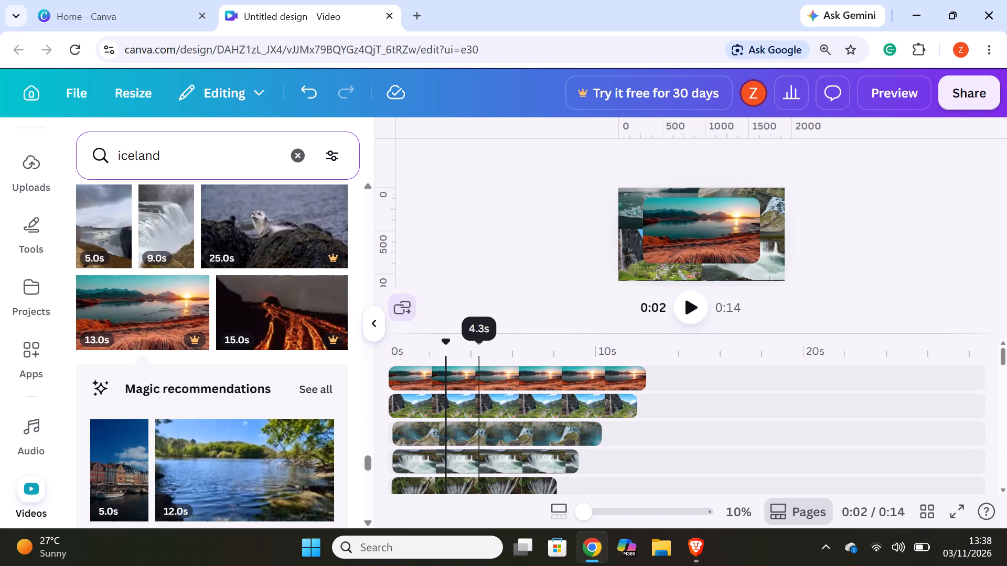
# Add the 10.0s video of a green mountainside with a road on a new top timeline track, starting at 0s.
pyautogui.scroll(-3, 212, 439)
pyautogui.scroll(-3, 221, 347)
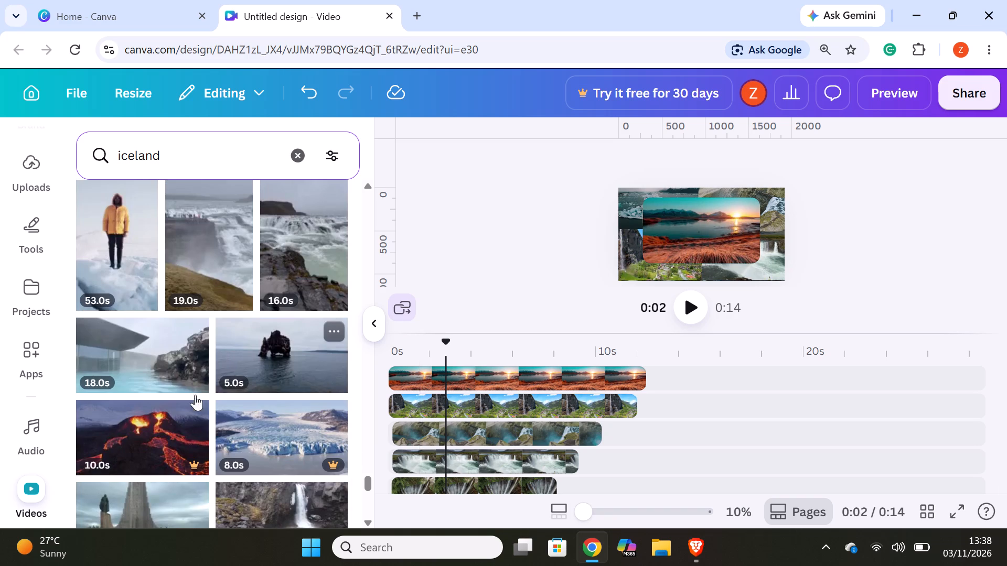
pyautogui.scroll(-2, 177, 406)
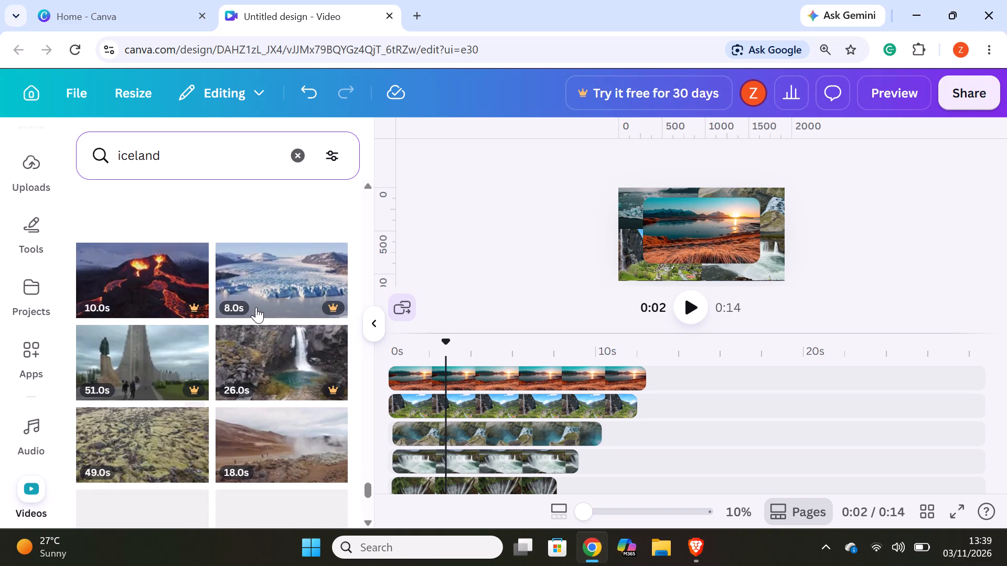
pyautogui.scroll(-3, 132, 428)
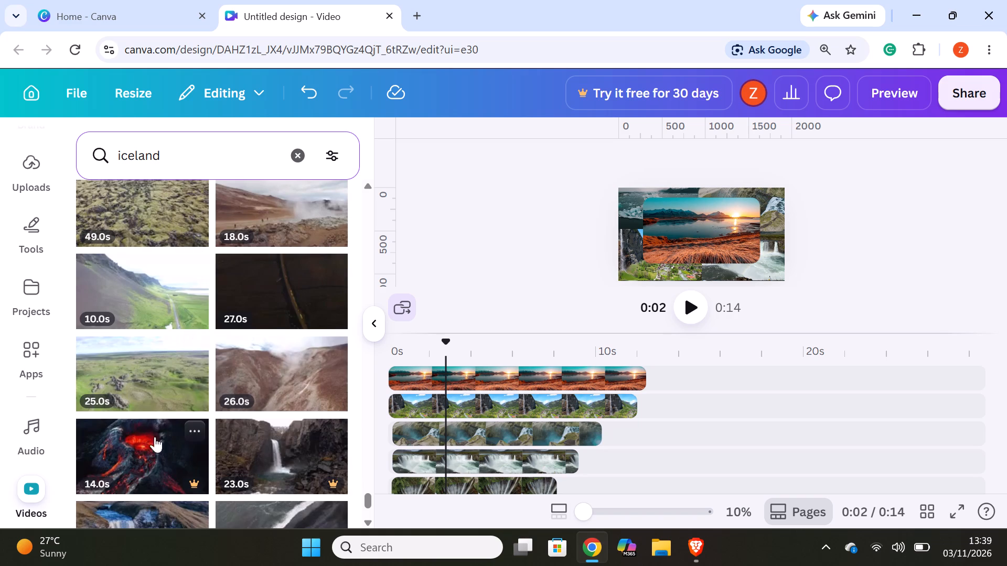
pyautogui.moveTo(162, 303); pyautogui.dragTo(481, 366)
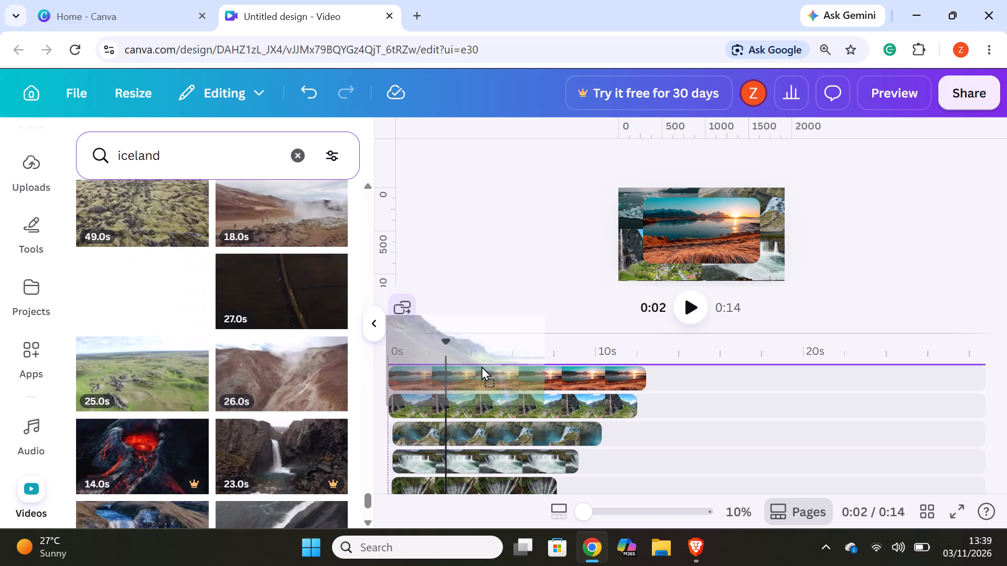
pyautogui.moveTo(481, 366); pyautogui.dragTo(481, 367)
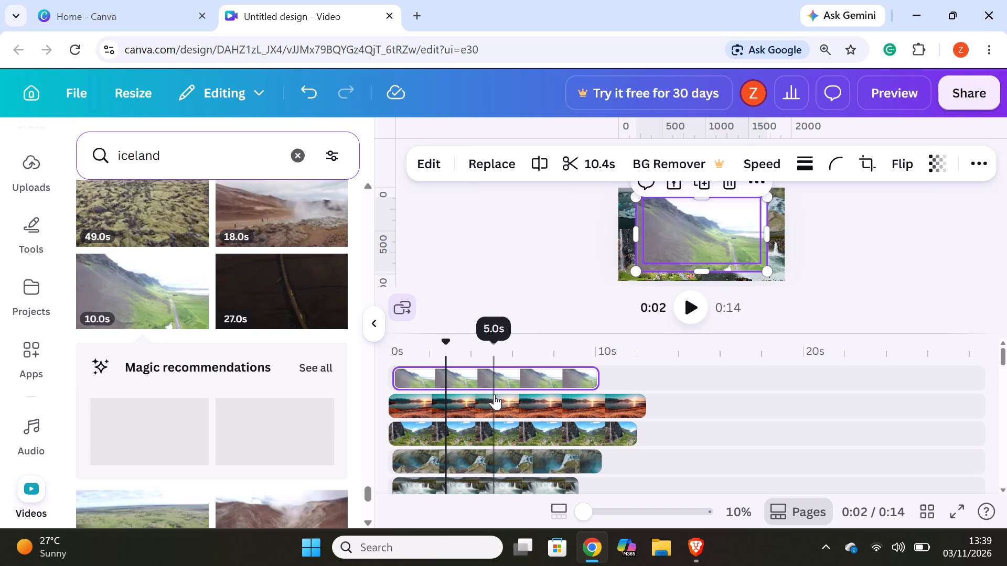
# Shrink the green mountainside clip on the canvas, keeping its proportions.
pyautogui.click(506, 372)
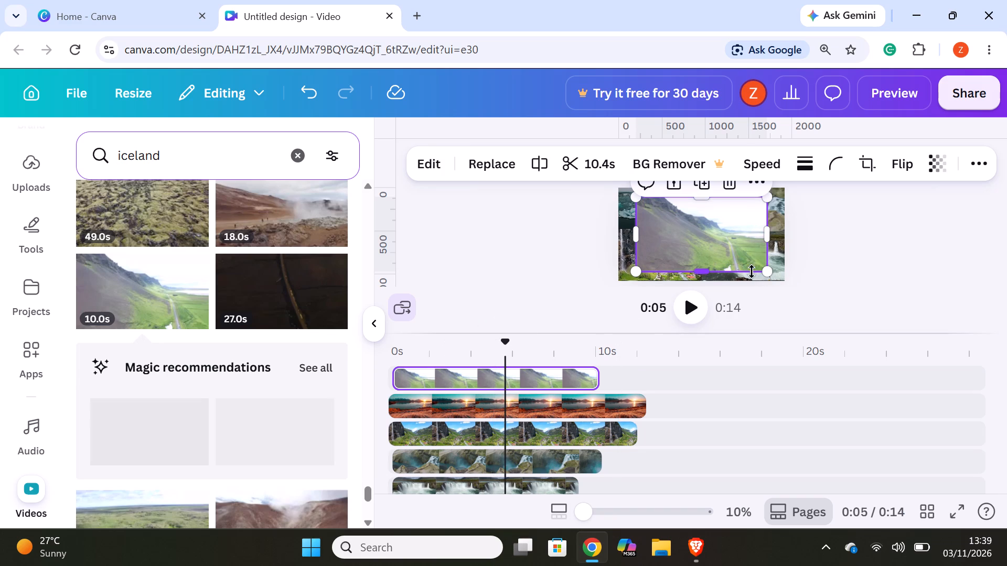
pyautogui.moveTo(768, 271); pyautogui.dragTo(742, 249)
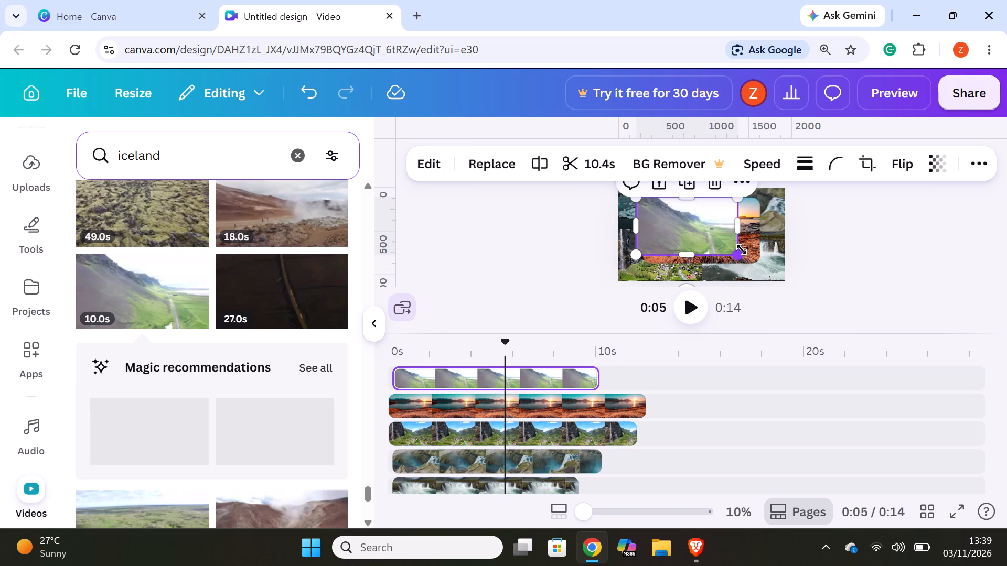
# Set the green mountainside clip's corner rounding to the maximum.
pyautogui.click(697, 237)
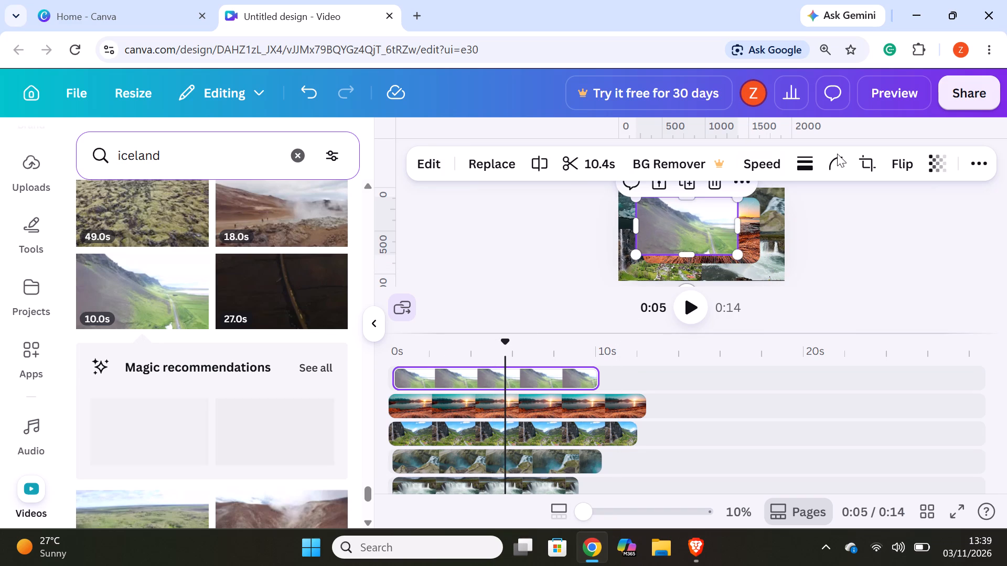
pyautogui.click(692, 234)
pyautogui.click(829, 162)
pyautogui.moveTo(746, 245); pyautogui.dragTo(904, 254)
pyautogui.click(927, 279)
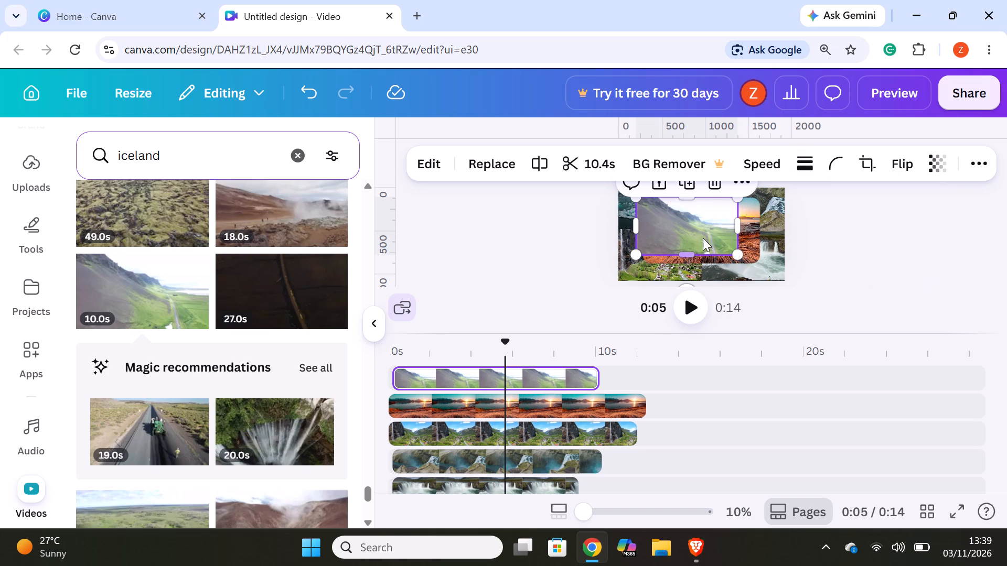
# Resize the green mountainside clip to about one quadrant and fit it over the canvas's lower-left quadrant, reaching the bottom edge.
pyautogui.moveTo(736, 252); pyautogui.dragTo(720, 242)
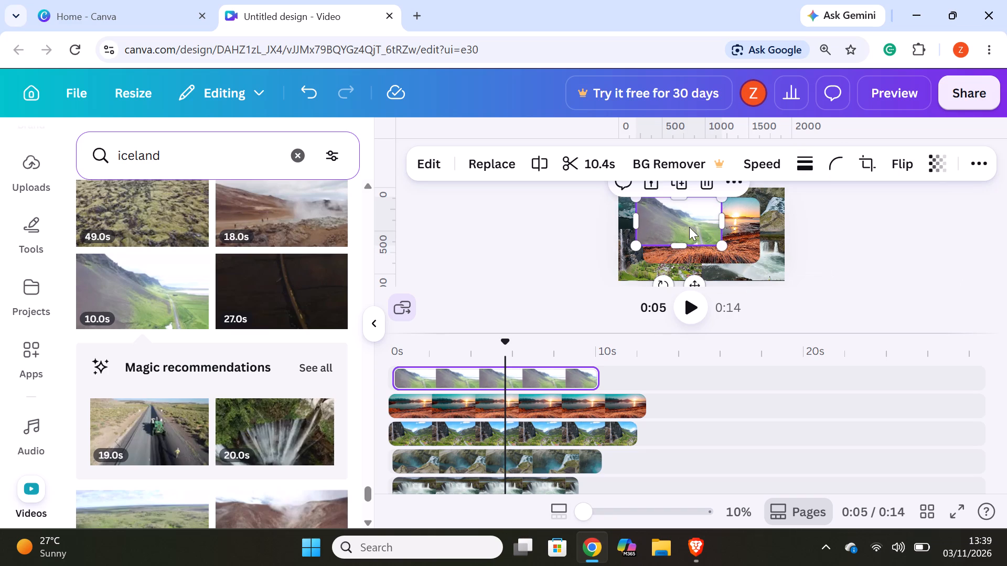
pyautogui.moveTo(690, 225); pyautogui.dragTo(667, 262)
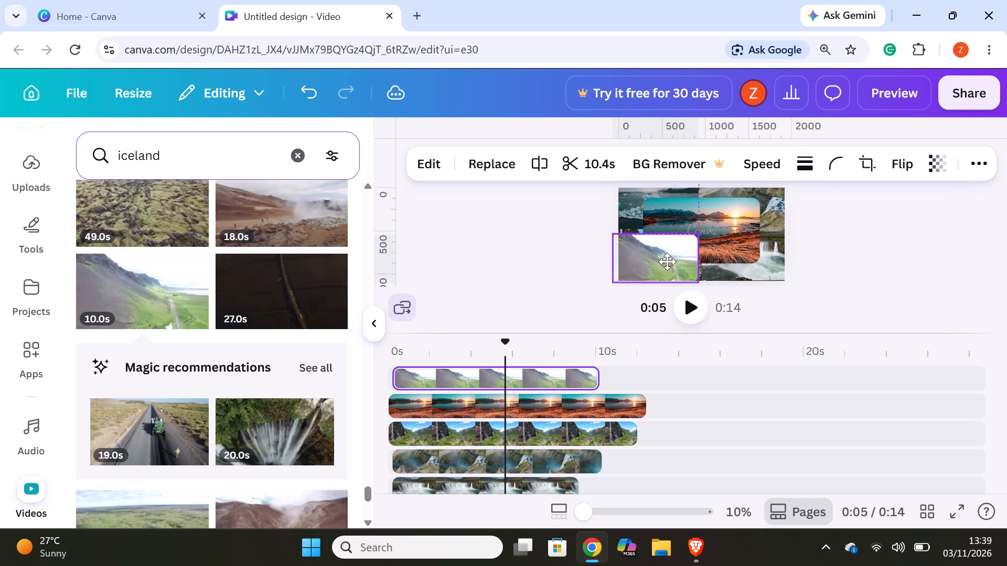
pyautogui.moveTo(667, 262); pyautogui.dragTo(673, 262)
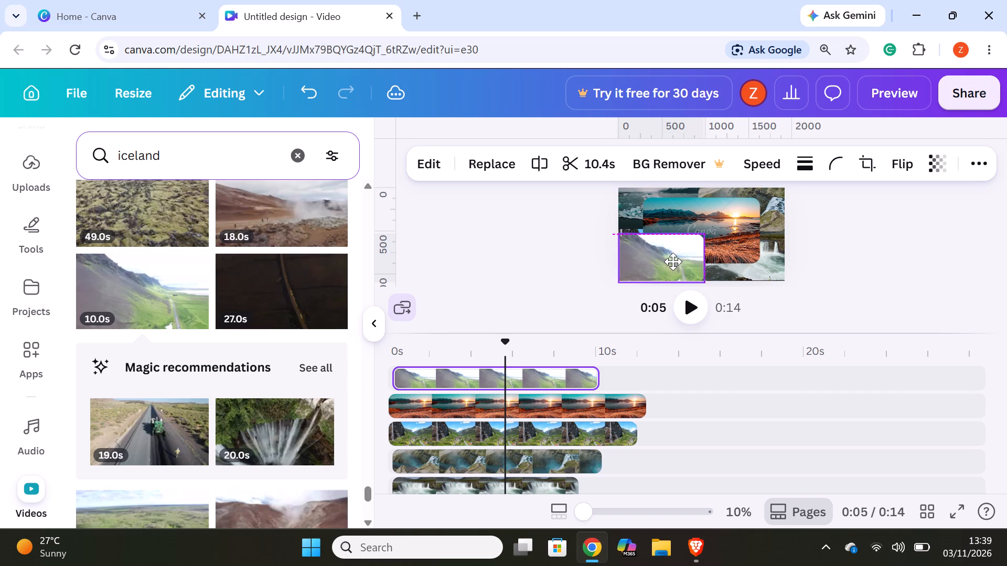
pyautogui.moveTo(673, 262); pyautogui.dragTo(672, 254)
pyautogui.moveTo(704, 279); pyautogui.dragTo(707, 279)
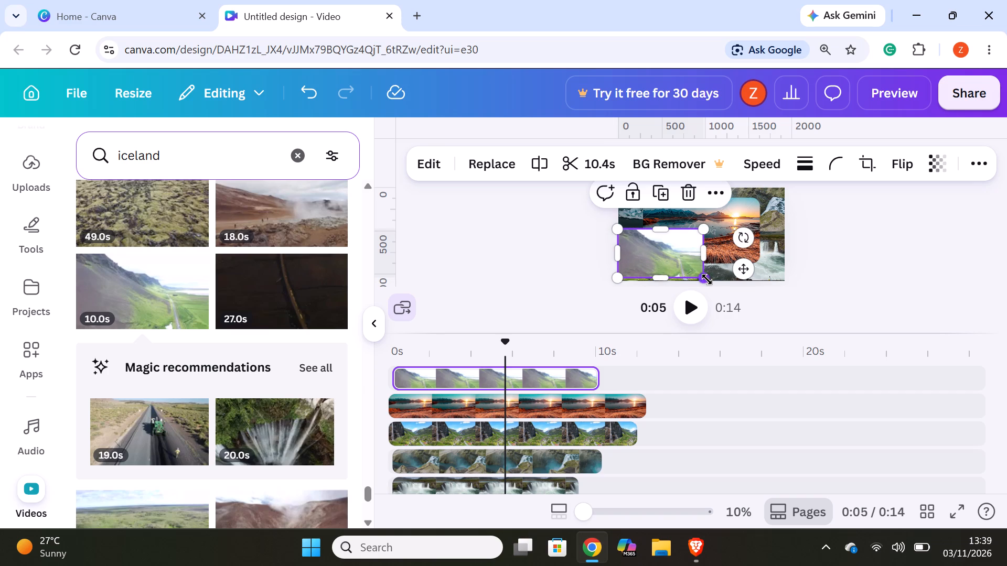
pyautogui.moveTo(707, 279); pyautogui.dragTo(710, 283)
pyautogui.click(976, 247)
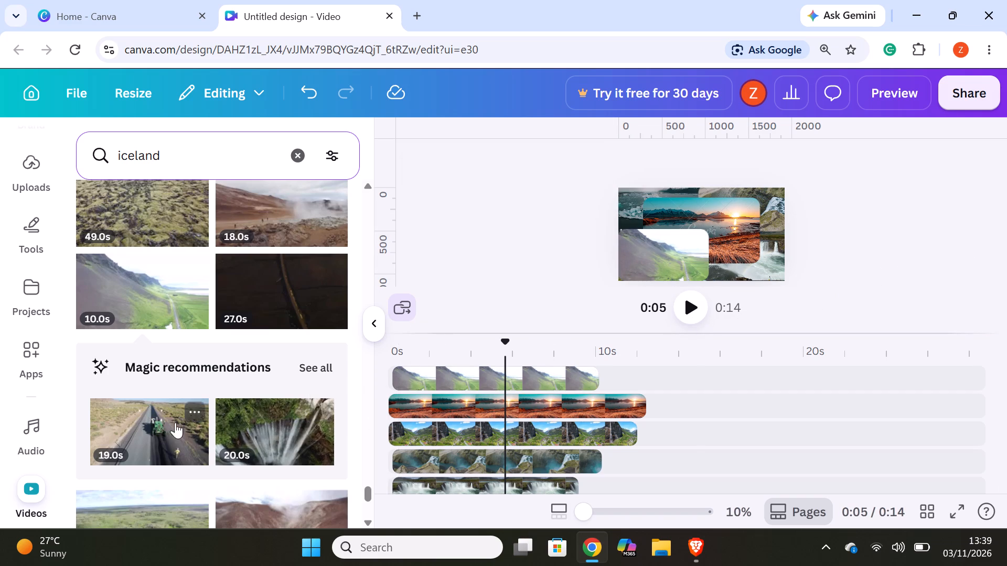
# Add the recommended 20.0s video of water cascading down a mossy cliff on a new top timeline track, starting at 0s.
pyautogui.moveTo(253, 426); pyautogui.dragTo(511, 365)
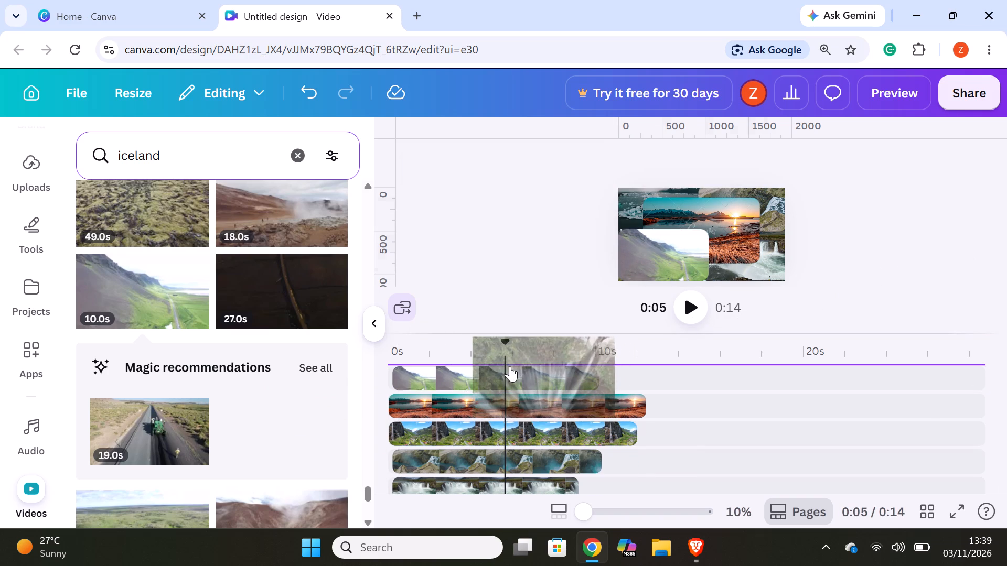
pyautogui.moveTo(529, 372); pyautogui.dragTo(468, 374)
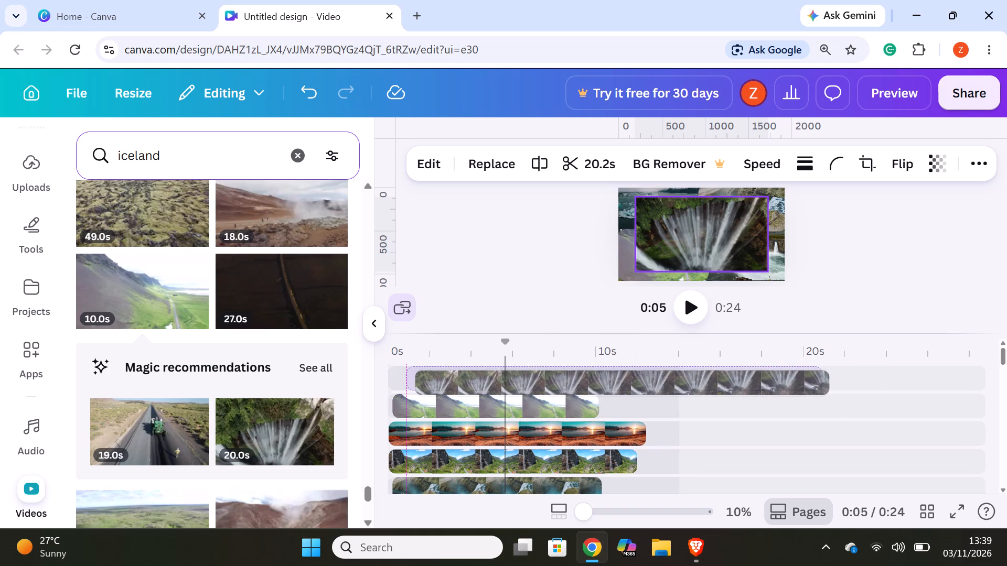
pyautogui.moveTo(468, 374); pyautogui.dragTo(466, 373)
pyautogui.moveTo(463, 372); pyautogui.dragTo(443, 368)
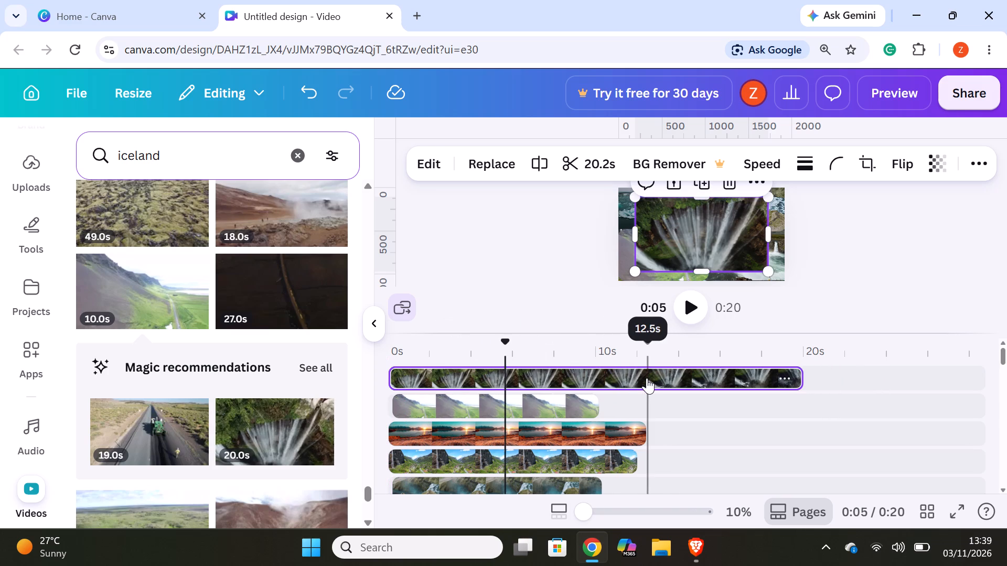
# Split the mossy cliff waterfall clip at about 12.5s and delete the part after the split.
pyautogui.click(646, 378)
pyautogui.rightClick(646, 378)
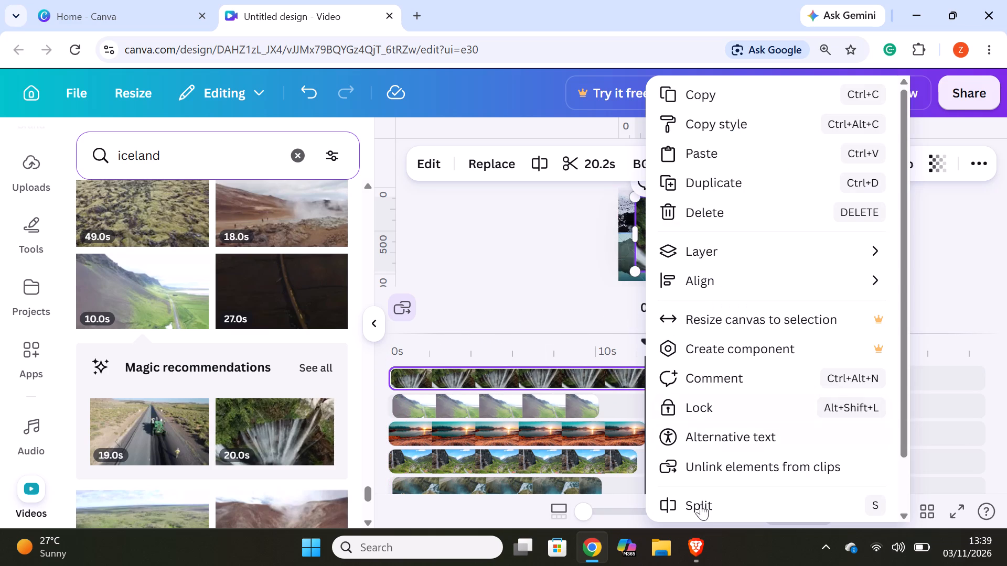
pyautogui.click(704, 509)
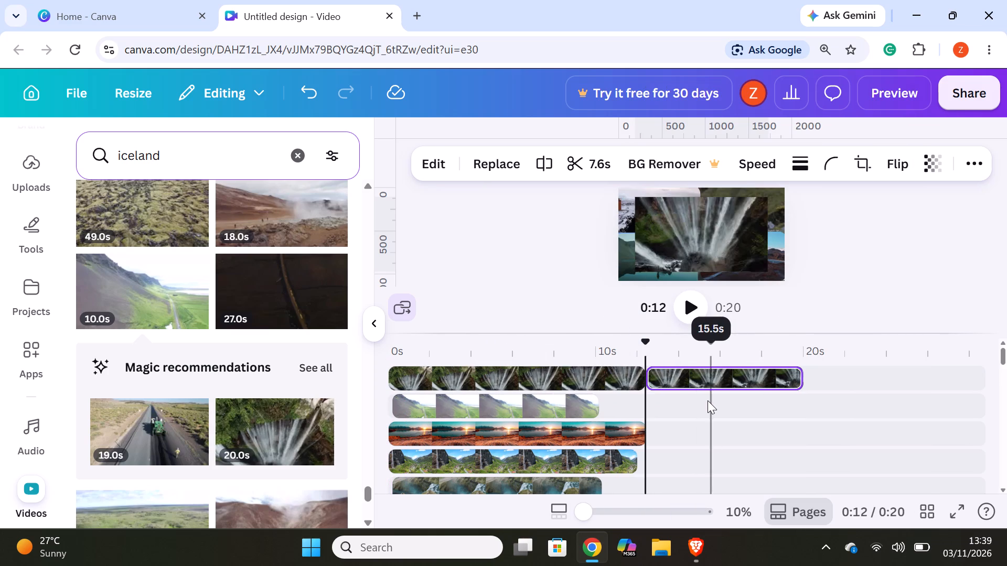
pyautogui.rightClick(697, 375)
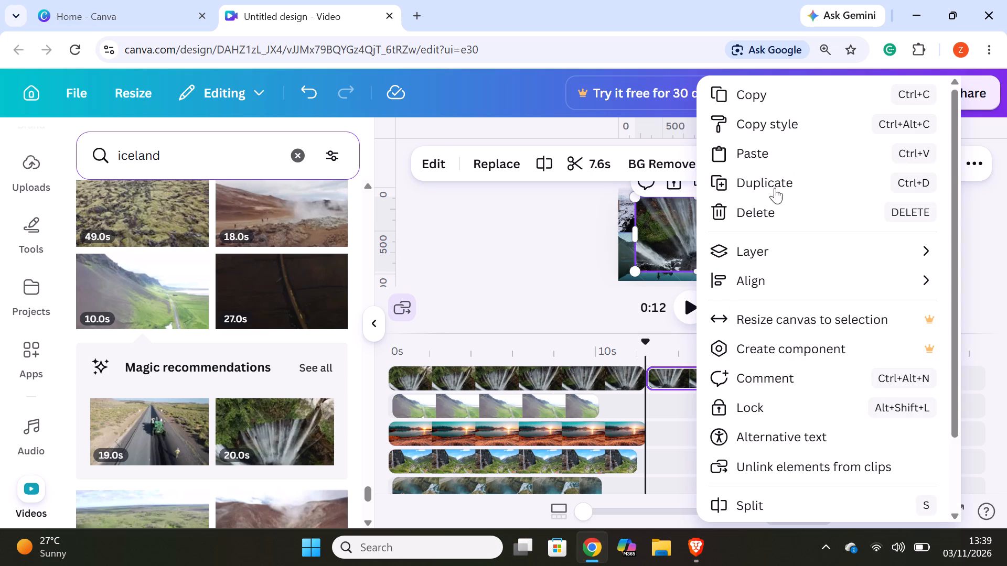
pyautogui.click(764, 207)
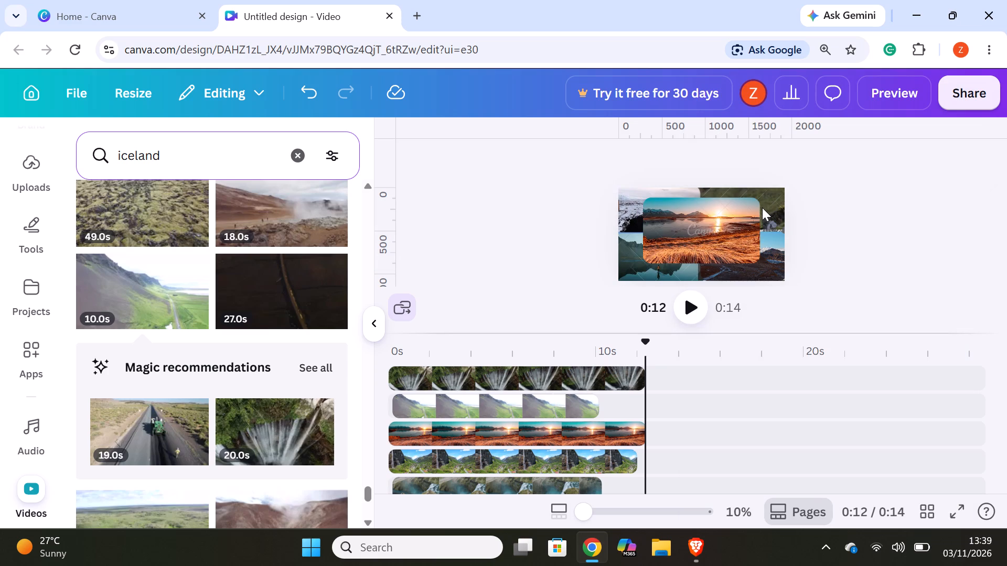
# Shrink the sunset lake overlay clip proportionally and re-centre it on the canvas.
pyautogui.click(713, 233)
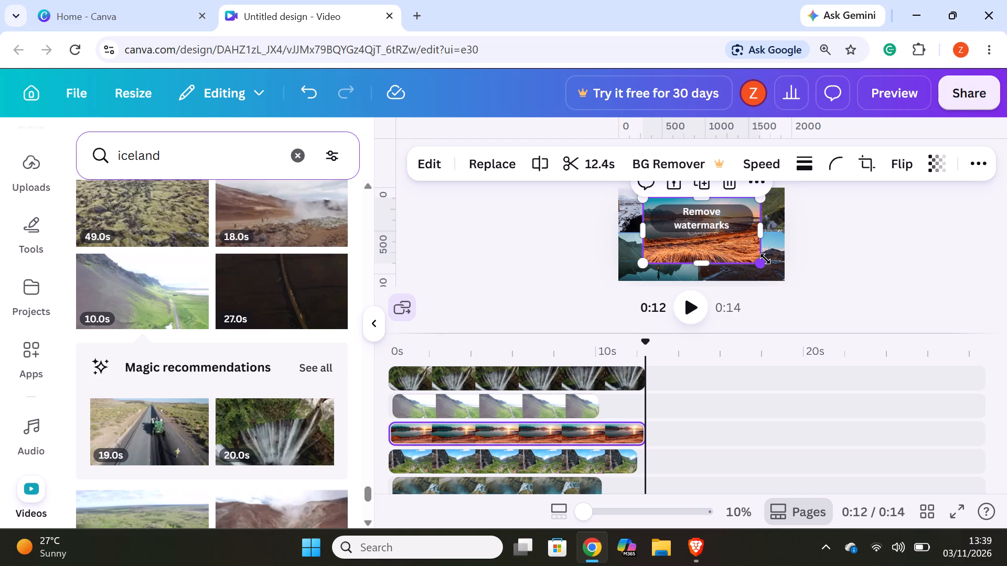
pyautogui.moveTo(760, 262); pyautogui.dragTo(739, 246)
pyautogui.moveTo(707, 234); pyautogui.dragTo(714, 243)
pyautogui.click(874, 253)
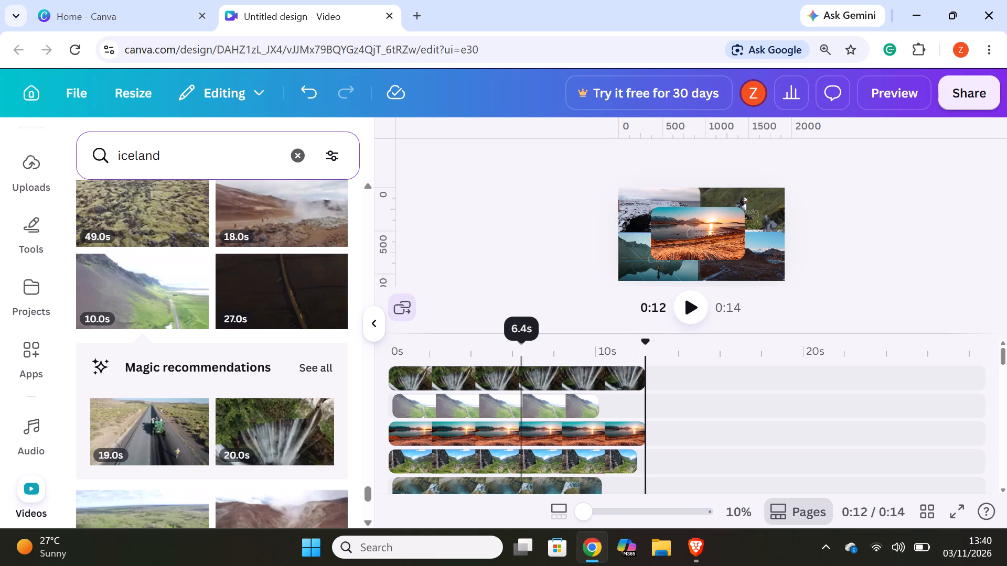
# Replace the green mountainside clip on the second timeline track with the 57.0s blue waterfall video.
pyautogui.scroll(-2, 233, 428)
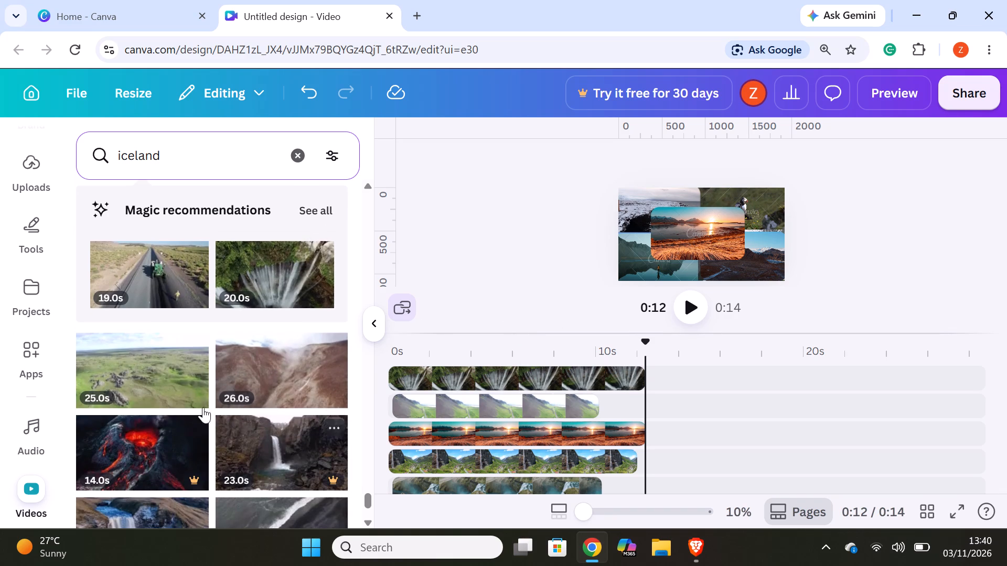
pyautogui.scroll(-1, 287, 373)
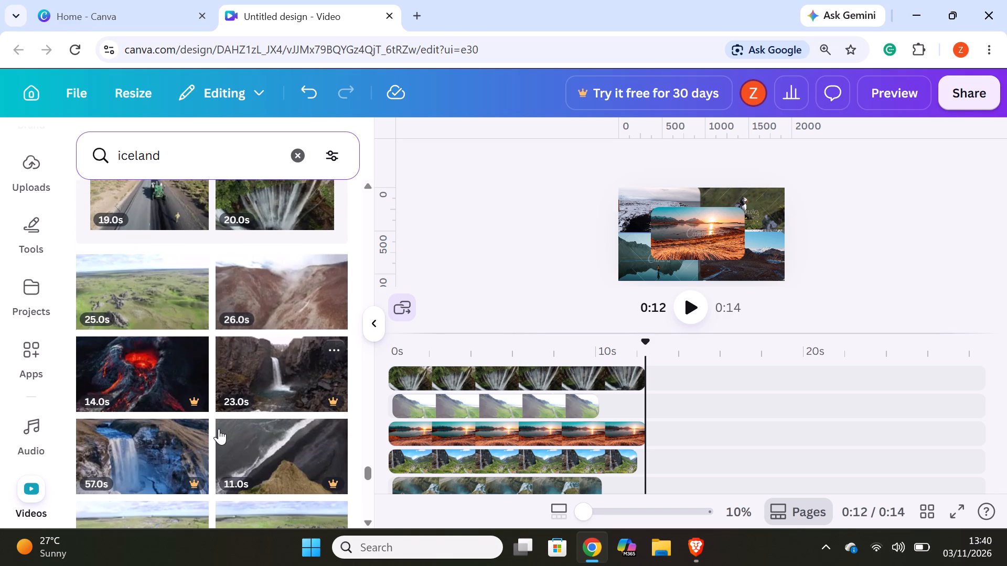
pyautogui.scroll(-1, 219, 434)
pyautogui.moveTo(146, 386); pyautogui.dragTo(448, 397)
pyautogui.moveTo(477, 389); pyautogui.dragTo(485, 385)
pyautogui.moveTo(485, 384); pyautogui.dragTo(485, 379)
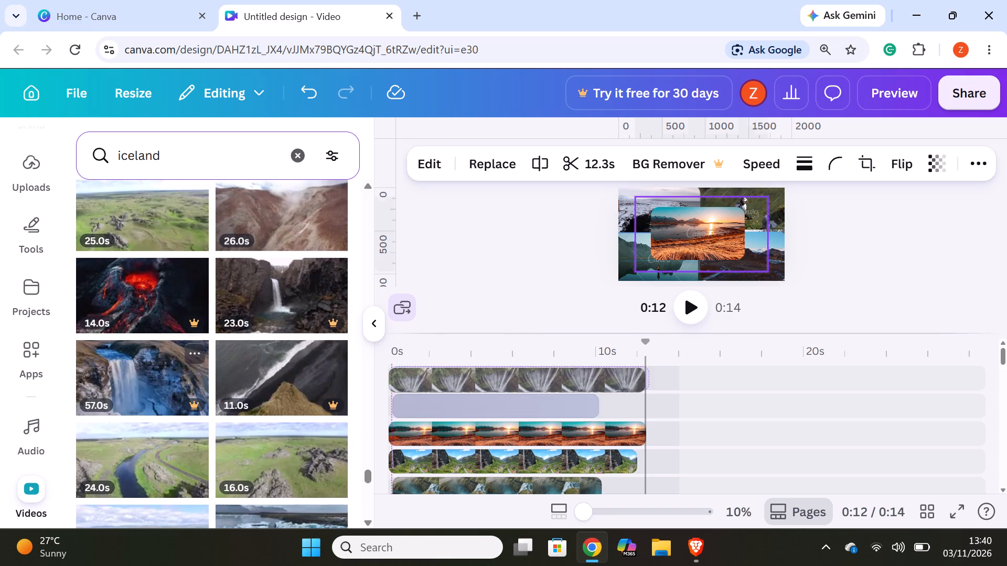
pyautogui.moveTo(485, 379); pyautogui.dragTo(485, 372)
pyautogui.click(485, 372)
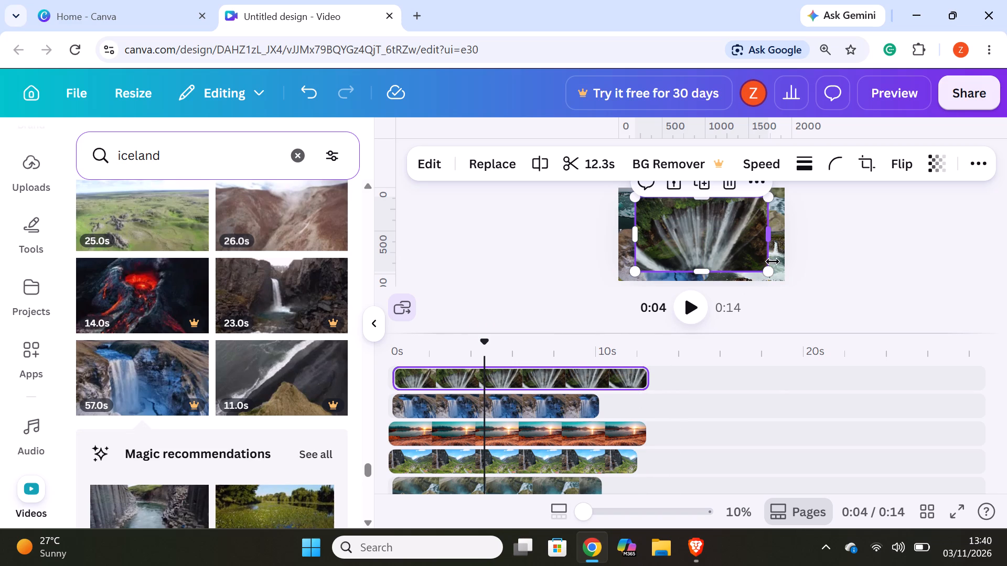
# Shrink the mossy cliff waterfall clip to about one quadrant and place it over the canvas's lower-left quadrant.
pyautogui.moveTo(765, 268); pyautogui.dragTo(740, 257)
pyautogui.moveTo(674, 222); pyautogui.dragTo(683, 232)
pyautogui.moveTo(754, 269); pyautogui.dragTo(754, 268)
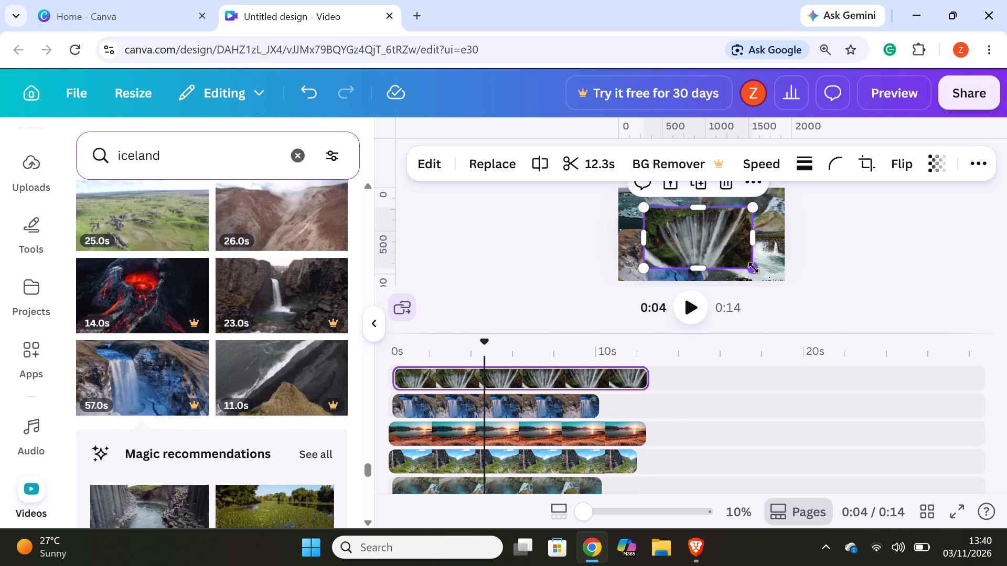
pyautogui.moveTo(754, 268); pyautogui.dragTo(735, 254)
pyautogui.moveTo(701, 229); pyautogui.dragTo(677, 251)
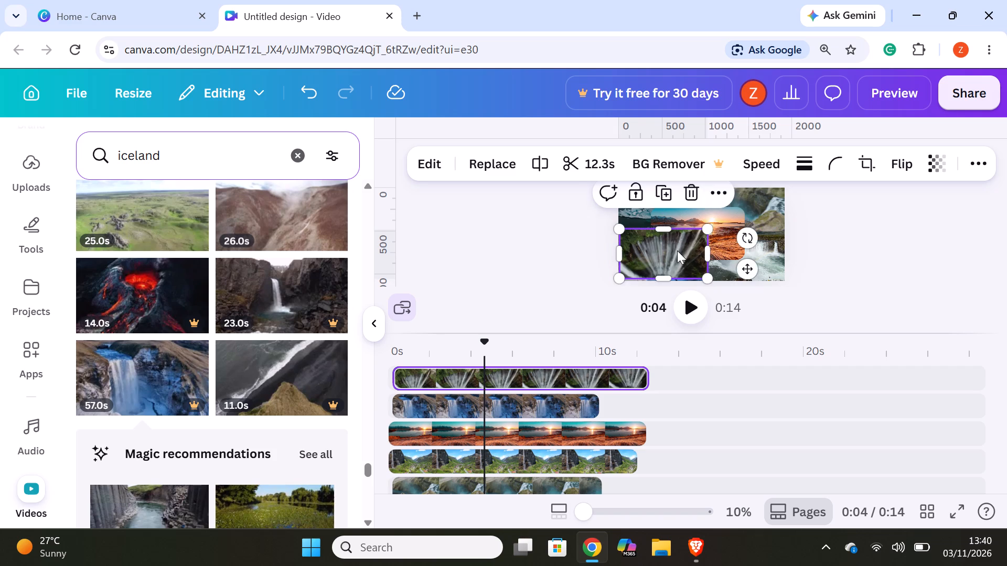
pyautogui.click(847, 248)
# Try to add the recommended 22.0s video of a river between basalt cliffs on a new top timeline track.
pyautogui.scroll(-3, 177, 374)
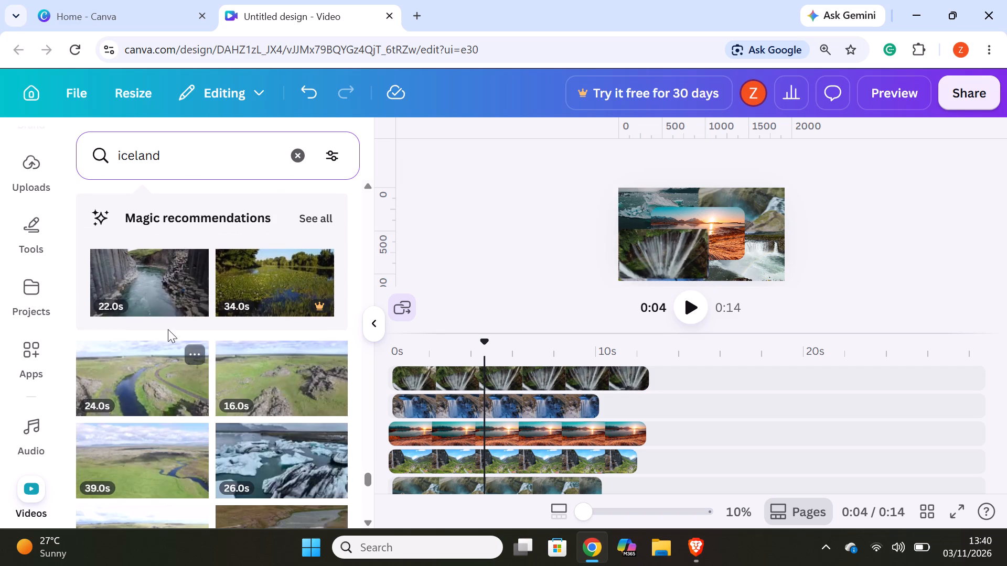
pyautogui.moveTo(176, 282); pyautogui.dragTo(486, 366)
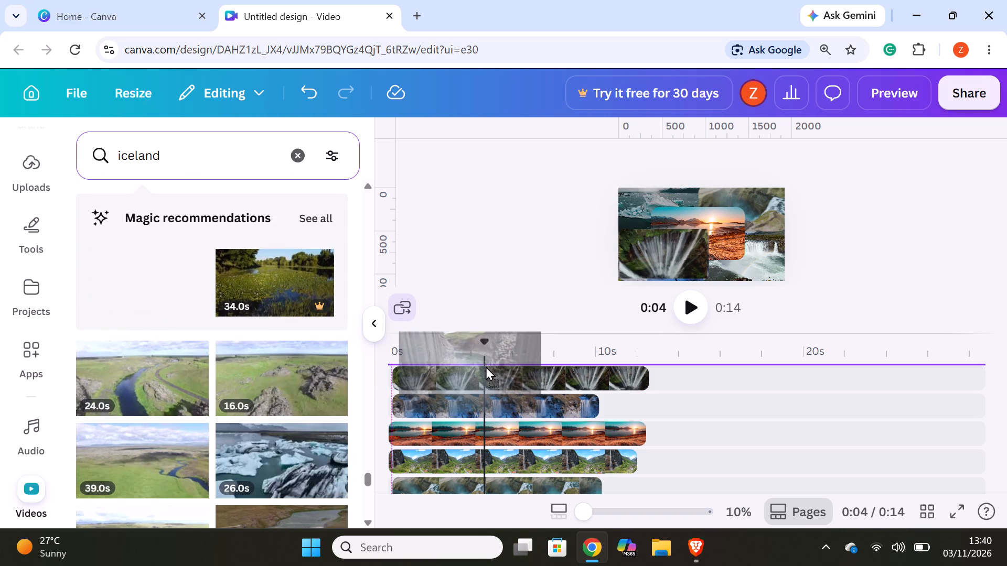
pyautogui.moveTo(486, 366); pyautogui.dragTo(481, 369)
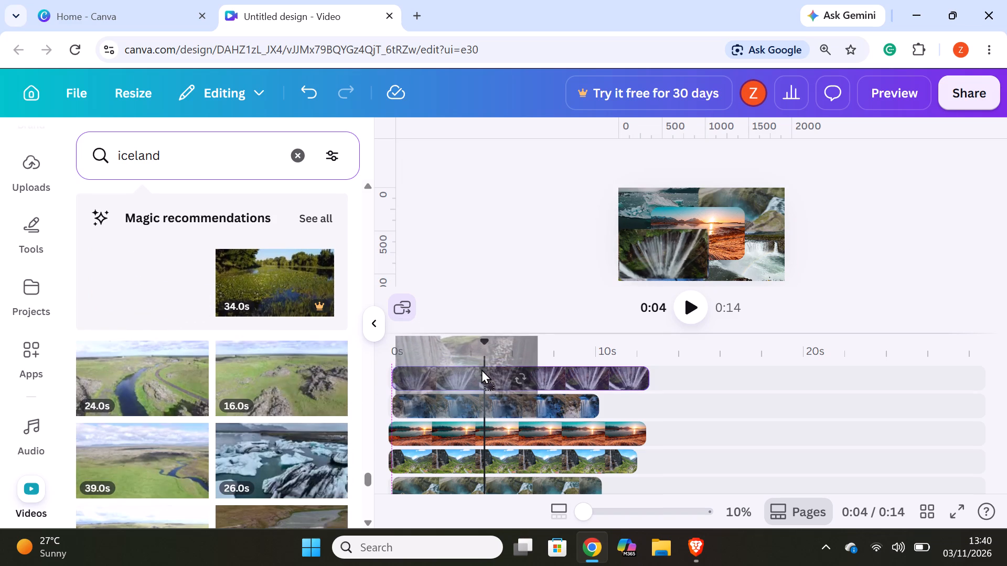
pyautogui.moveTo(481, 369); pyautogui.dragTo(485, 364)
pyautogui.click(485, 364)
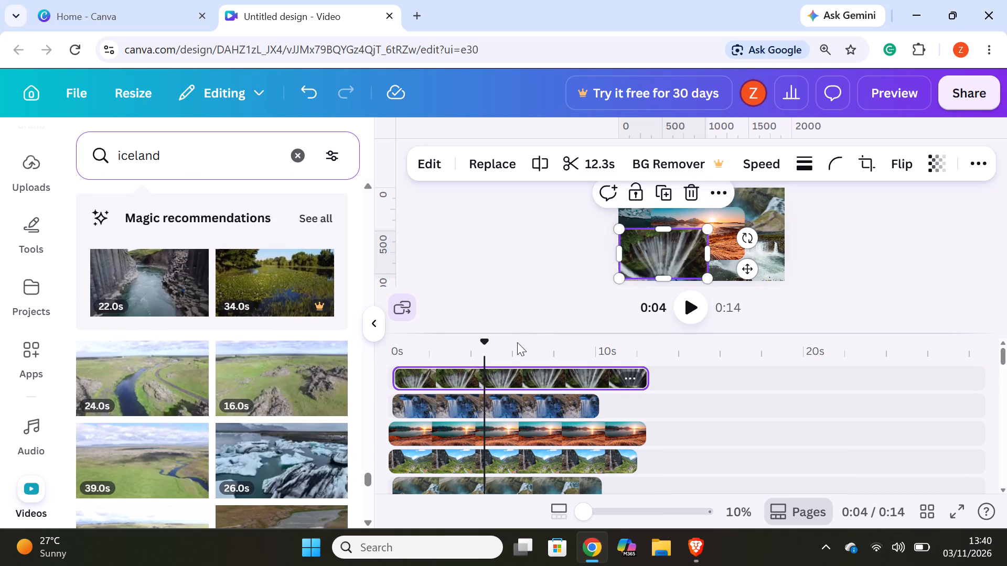
# Add the recommended 34.0s video of a pond covered in water plants on a new top timeline track, starting at 0s.
pyautogui.moveTo(248, 294); pyautogui.dragTo(252, 293)
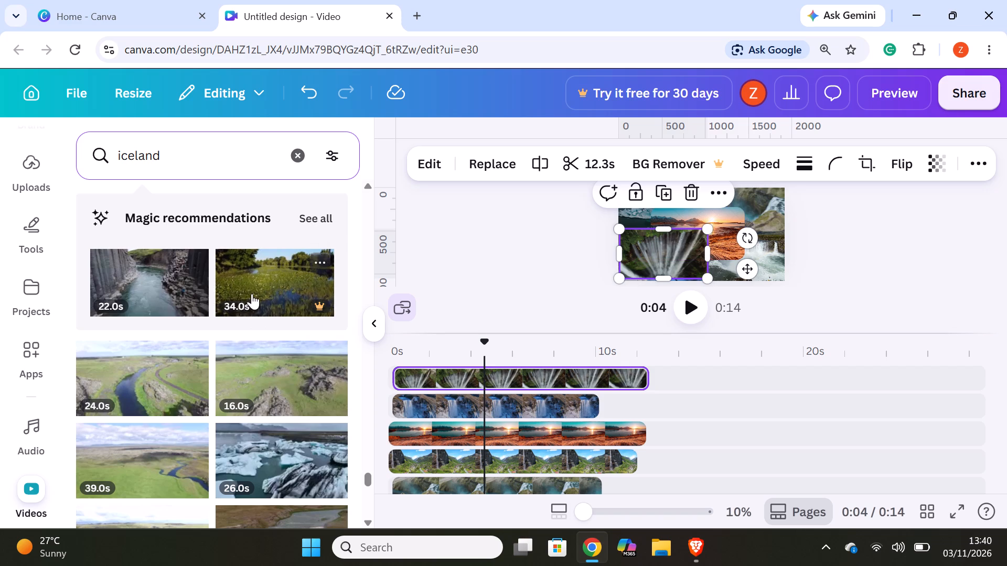
pyautogui.moveTo(252, 293); pyautogui.dragTo(503, 368)
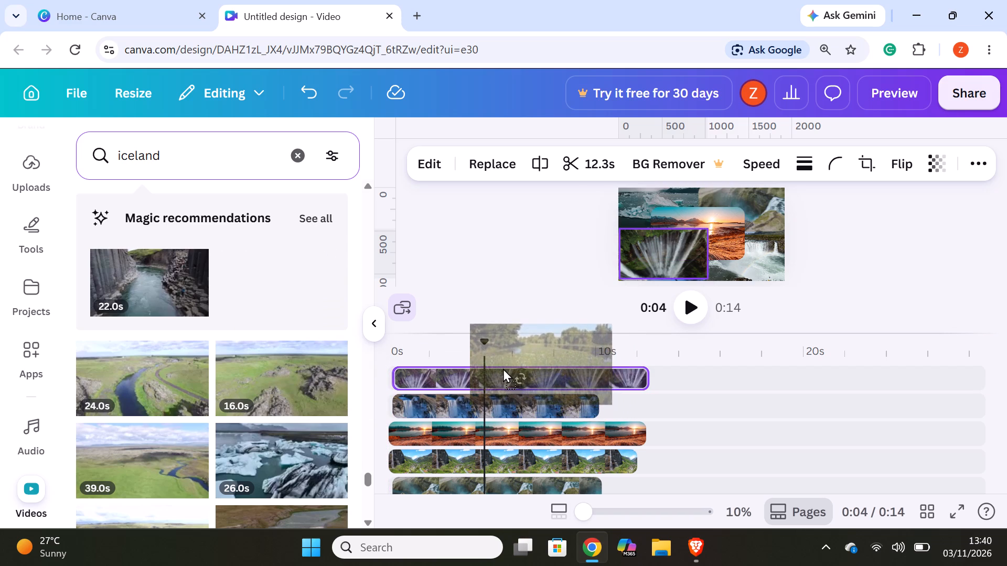
pyautogui.moveTo(503, 368); pyautogui.dragTo(484, 366)
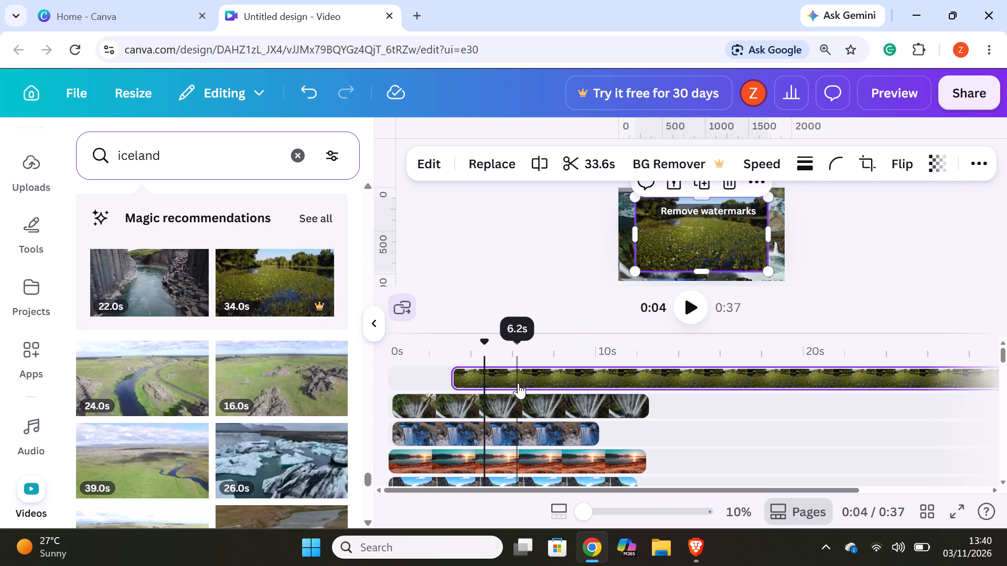
pyautogui.moveTo(517, 380); pyautogui.dragTo(453, 384)
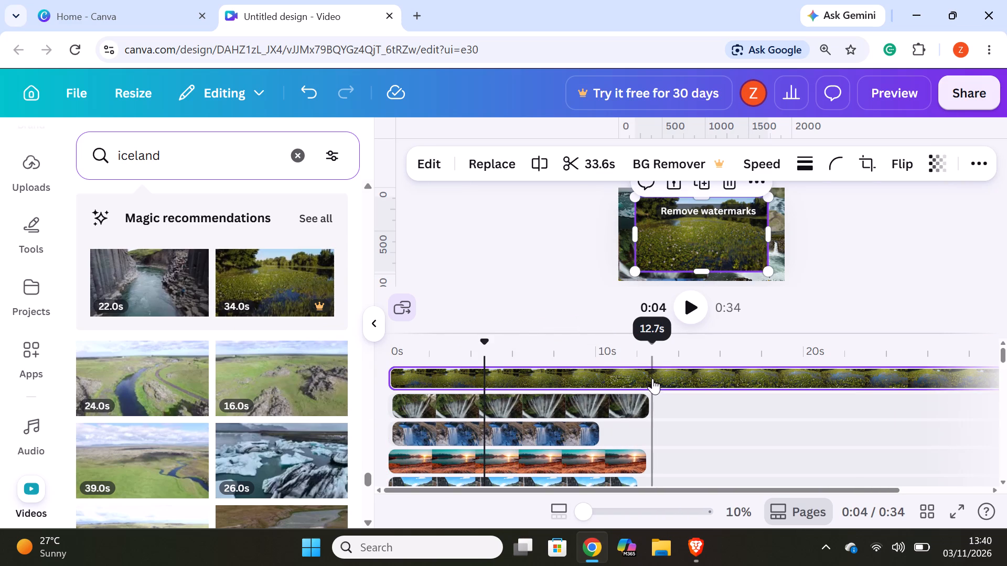
# Split the pond clip at about 12.7s and delete the part after the split.
pyautogui.click(652, 378)
pyautogui.rightClick(652, 378)
pyautogui.click(706, 507)
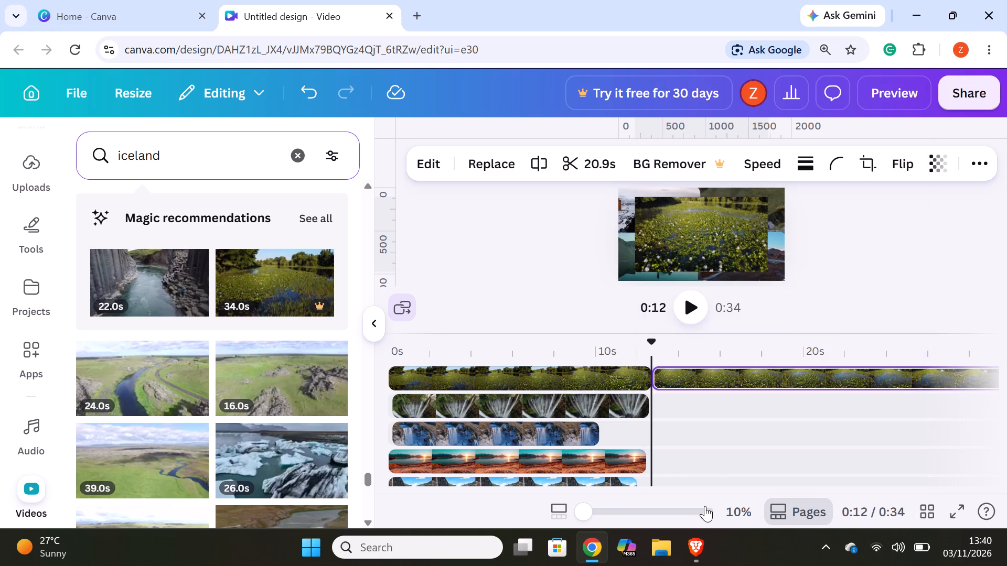
pyautogui.rightClick(675, 372)
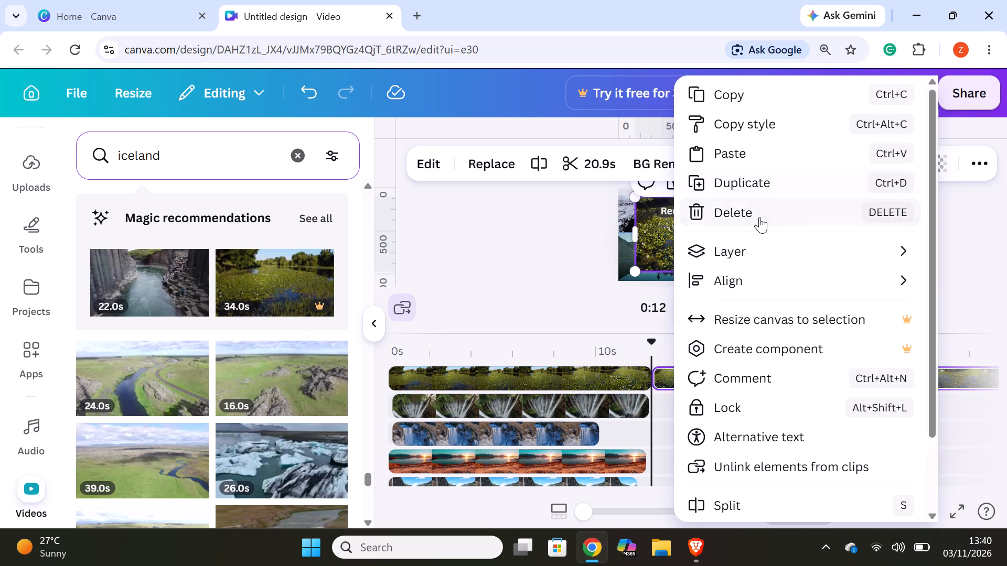
pyautogui.click(759, 217)
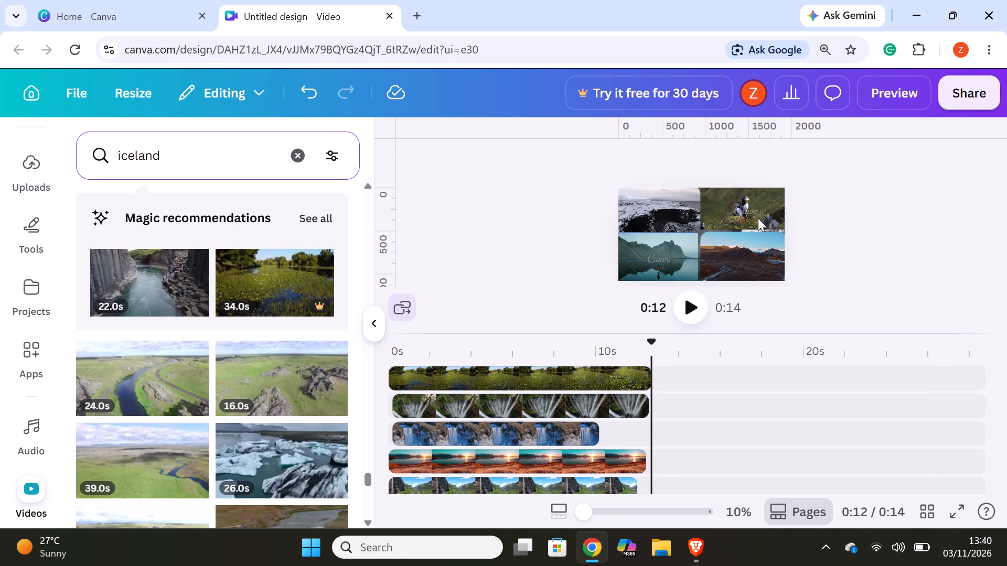
# Narrow and shrink the pond clip to about one quadrant and place it over the canvas's lower-right quadrant.
pyautogui.click(506, 375)
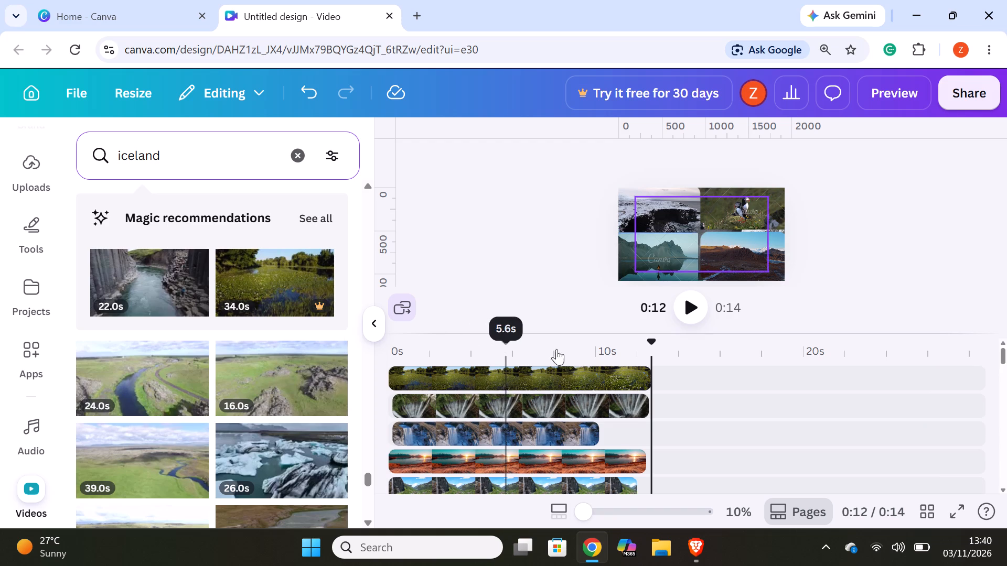
pyautogui.moveTo(769, 270); pyautogui.dragTo(737, 262)
pyautogui.moveTo(713, 251); pyautogui.dragTo(715, 253)
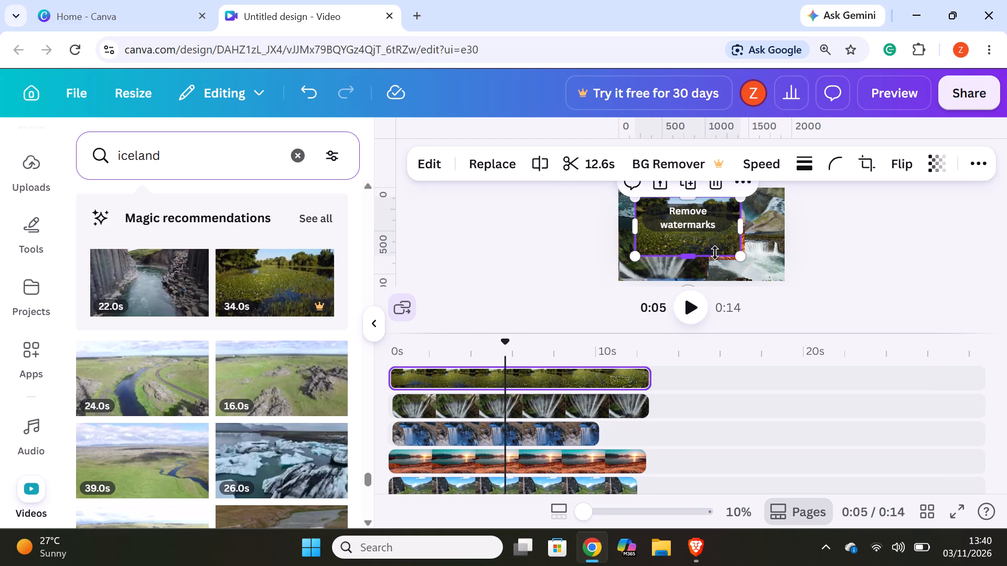
pyautogui.moveTo(715, 253); pyautogui.dragTo(733, 266)
pyautogui.scroll(1, 710, 249)
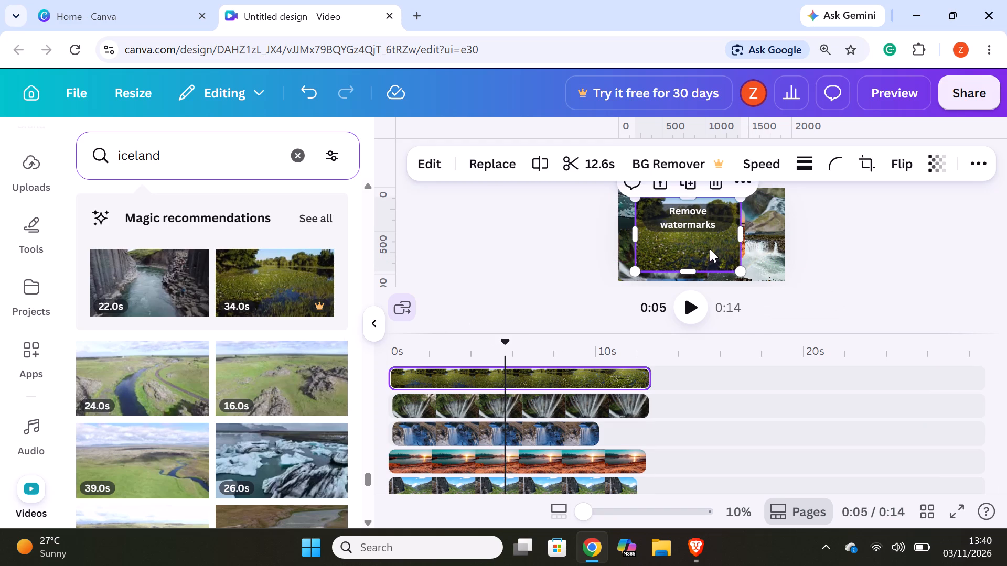
pyautogui.scroll(2, 710, 249)
pyautogui.moveTo(710, 249); pyautogui.dragTo(707, 241)
pyautogui.moveTo(703, 244); pyautogui.dragTo(716, 260)
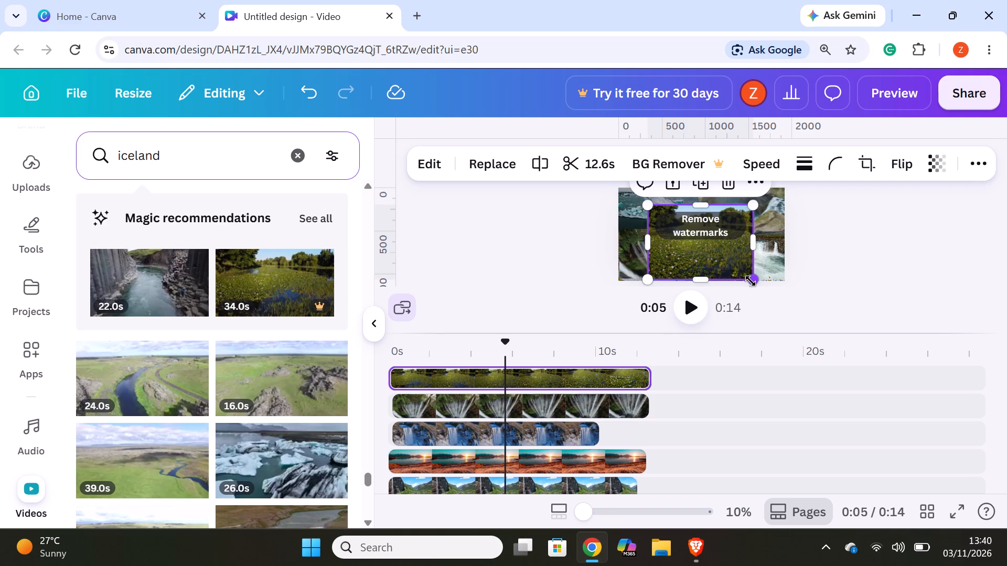
pyautogui.moveTo(752, 281); pyautogui.dragTo(731, 256)
pyautogui.moveTo(699, 243); pyautogui.dragTo(713, 240)
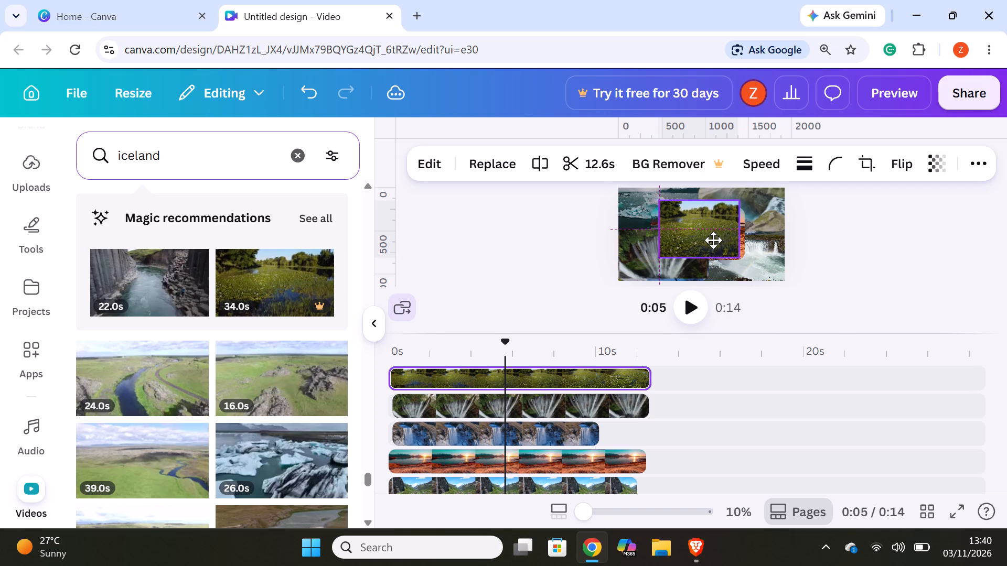
pyautogui.moveTo(713, 240); pyautogui.dragTo(667, 268)
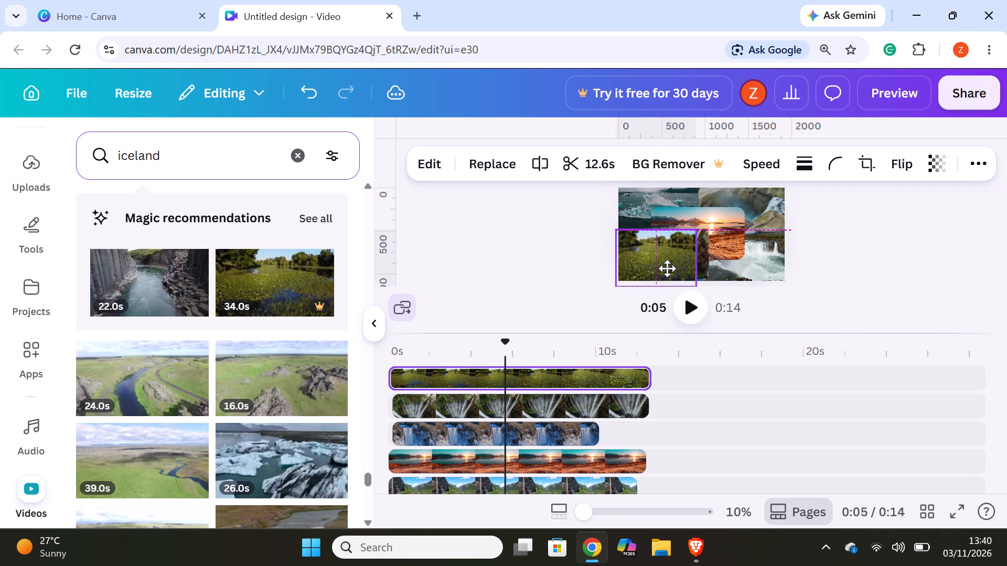
pyautogui.moveTo(667, 268); pyautogui.dragTo(759, 269)
pyautogui.click(862, 279)
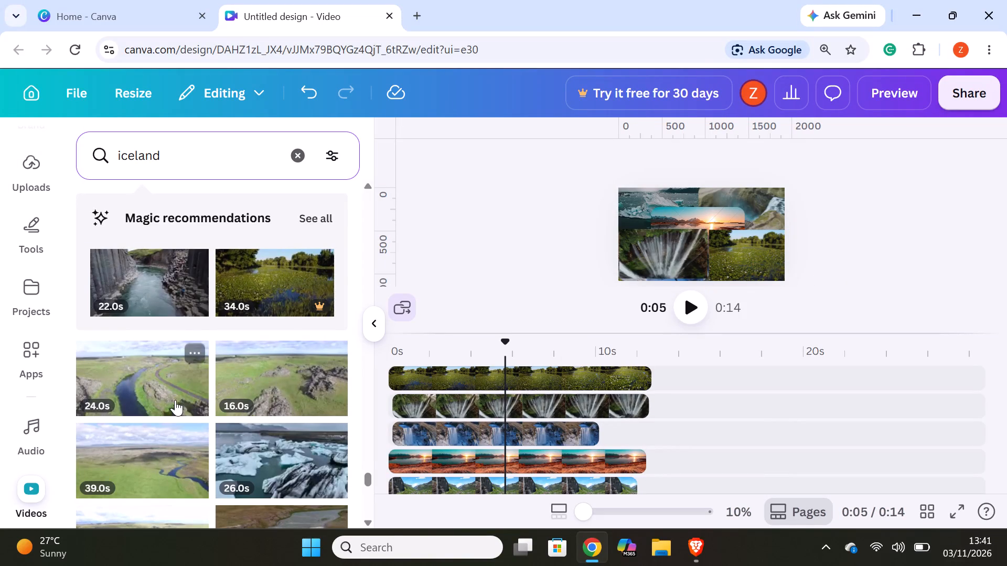
# Add the 26.0s video of floating glacier ice on a new top timeline track, starting at 0s.
pyautogui.scroll(-1, 217, 449)
pyautogui.moveTo(275, 382); pyautogui.dragTo(508, 366)
pyautogui.click(506, 366)
pyautogui.moveTo(575, 373); pyautogui.dragTo(514, 375)
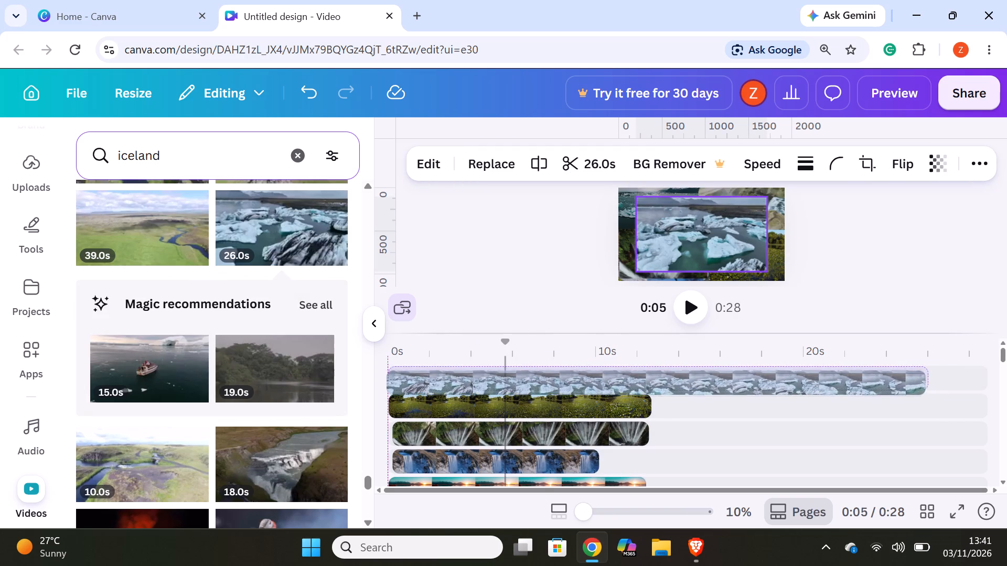
# Split the floating glacier ice clip at about 13.8s and delete the part after the split.
pyautogui.click(677, 374)
pyautogui.rightClick(677, 374)
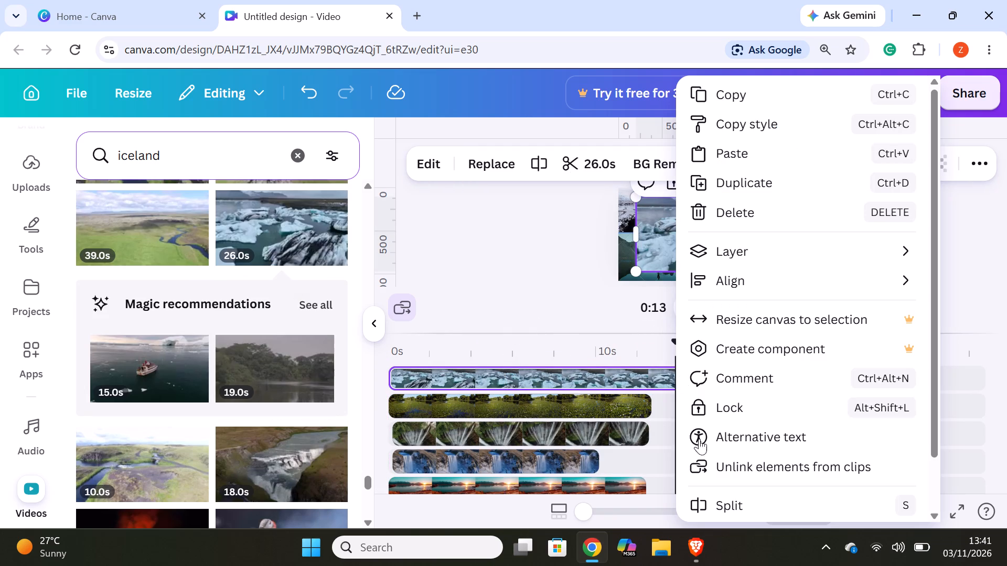
pyautogui.click(712, 504)
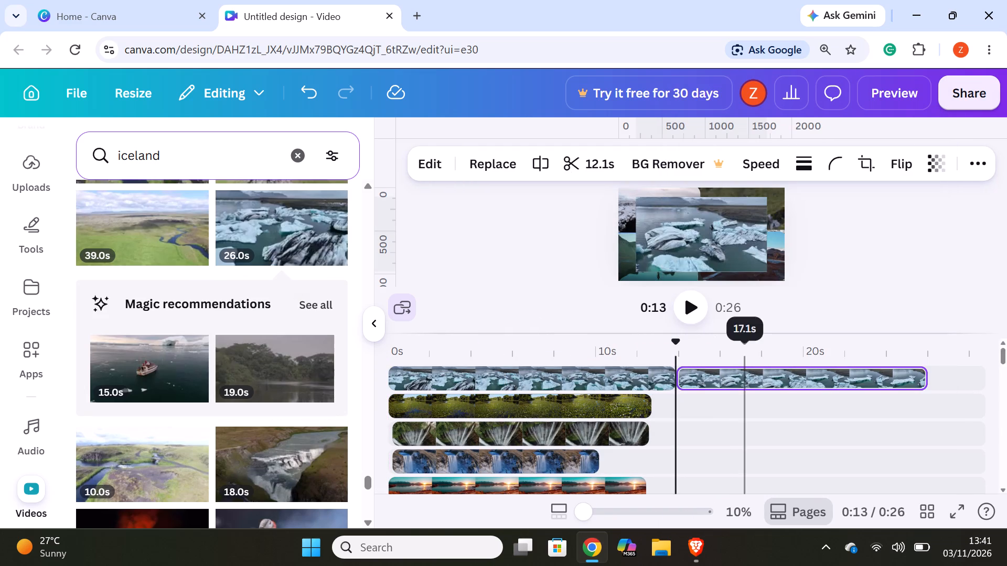
pyautogui.rightClick(760, 375)
pyautogui.click(832, 196)
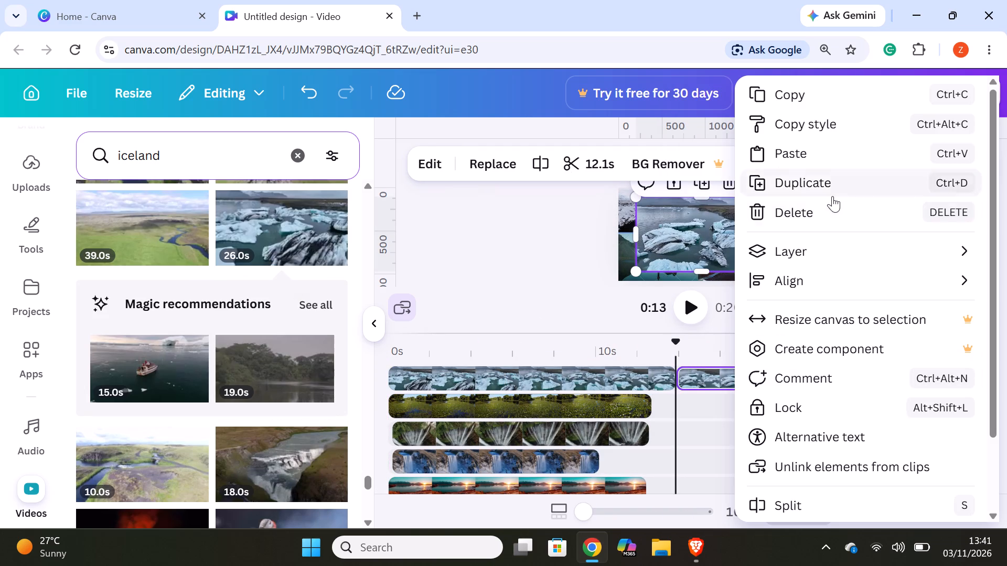
pyautogui.rightClick(785, 375)
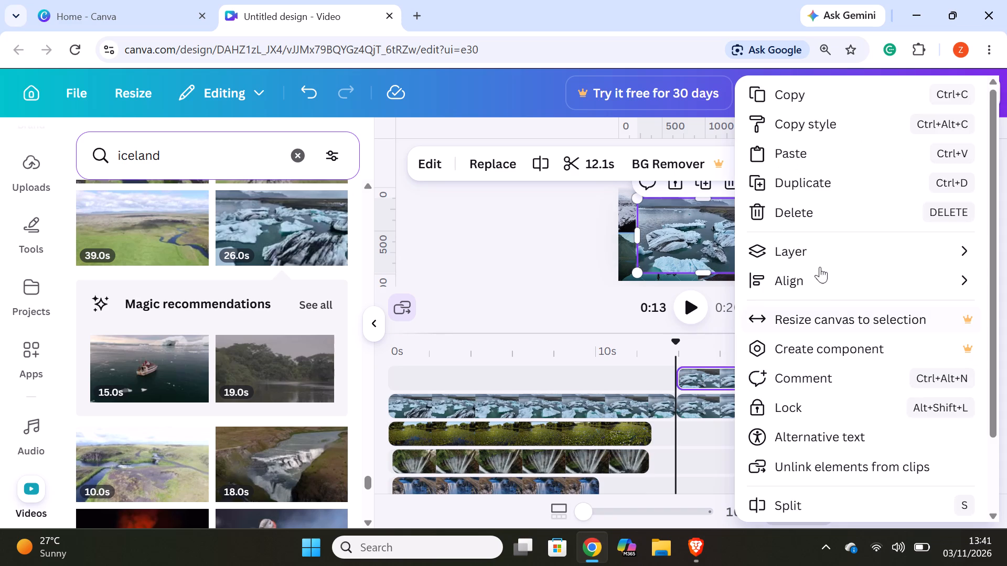
pyautogui.click(825, 204)
pyautogui.rightClick(736, 380)
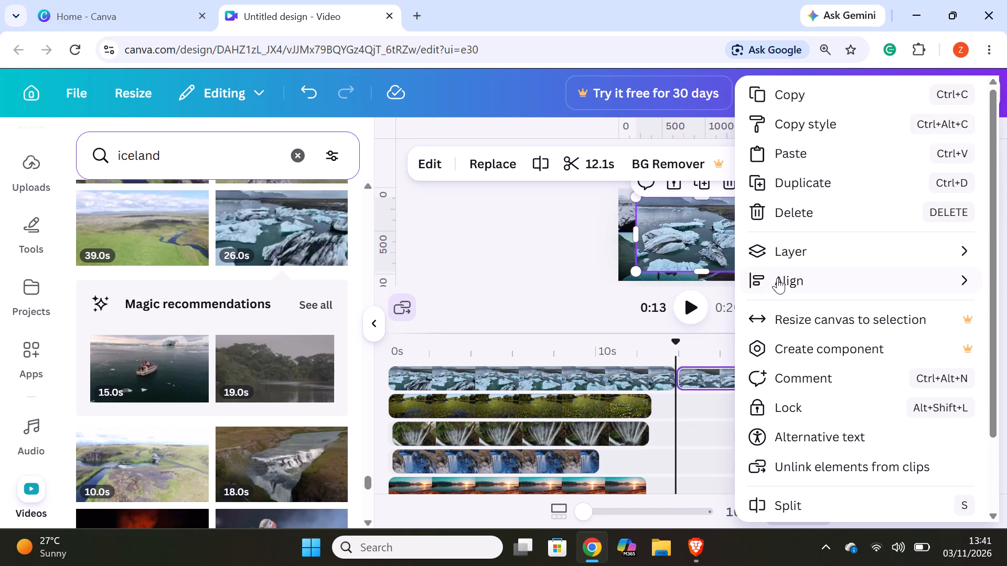
pyautogui.click(808, 213)
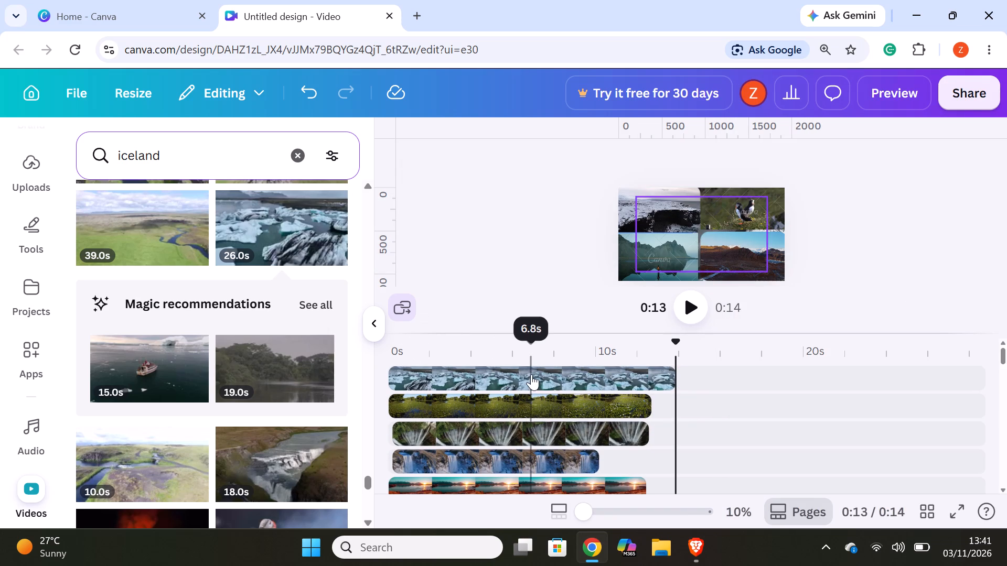
# Shrink the glacier ice clip to about one quadrant and place it over the canvas's upper-left quadrant.
pyautogui.click(532, 374)
pyautogui.moveTo(769, 272); pyautogui.dragTo(768, 272)
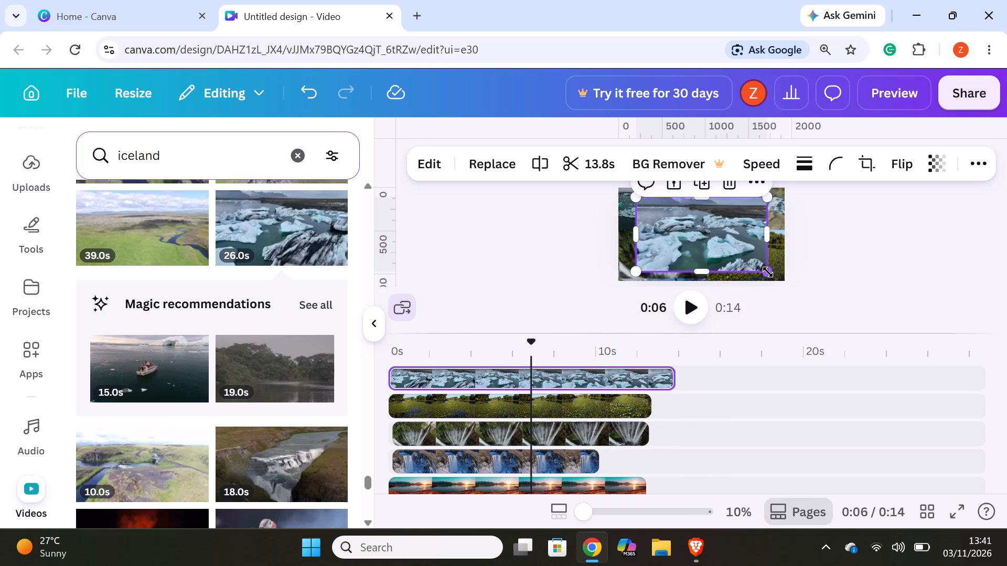
pyautogui.moveTo(768, 272); pyautogui.dragTo(714, 252)
pyautogui.moveTo(674, 215); pyautogui.dragTo(654, 215)
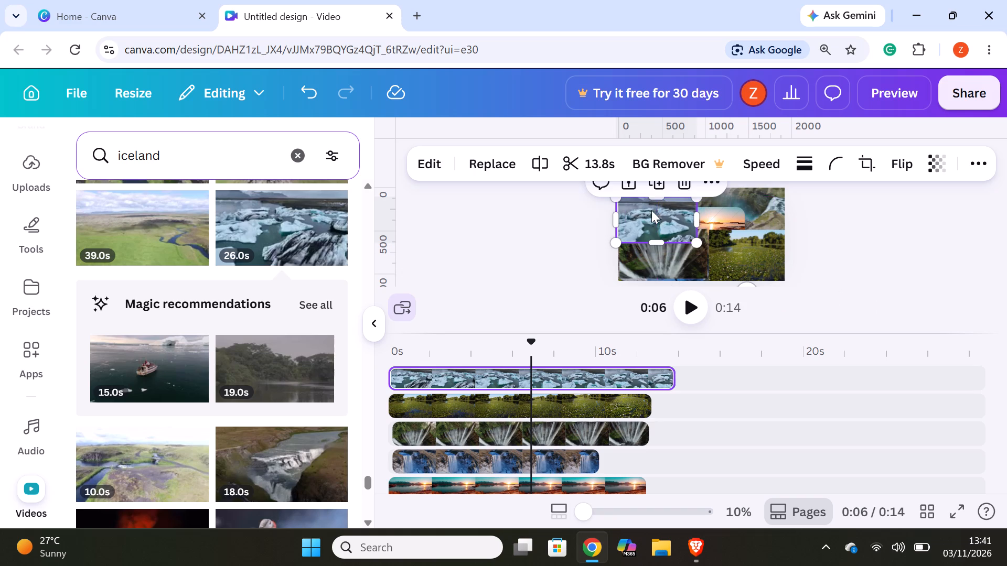
pyautogui.moveTo(654, 216); pyautogui.dragTo(657, 208)
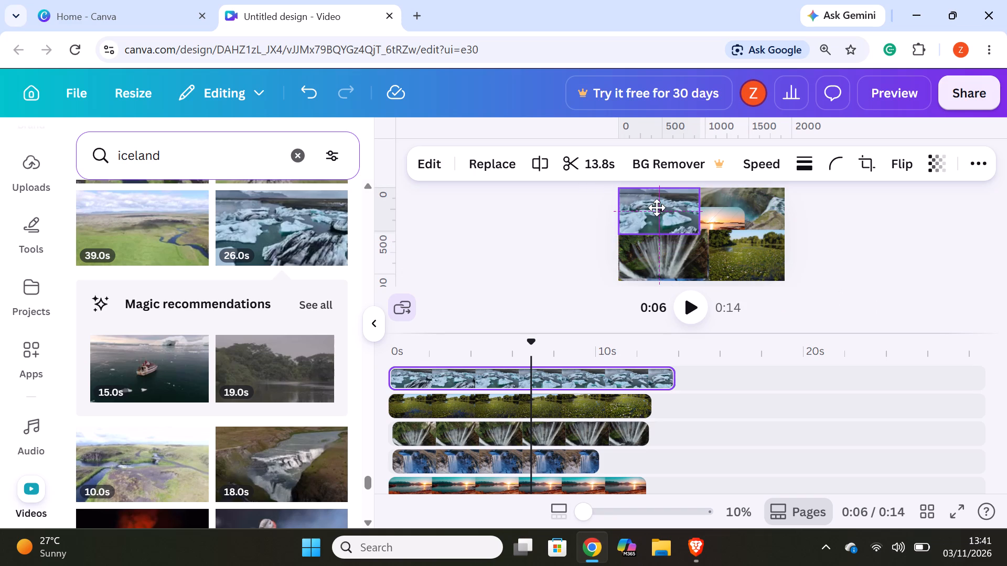
pyautogui.moveTo(657, 208); pyautogui.dragTo(657, 208)
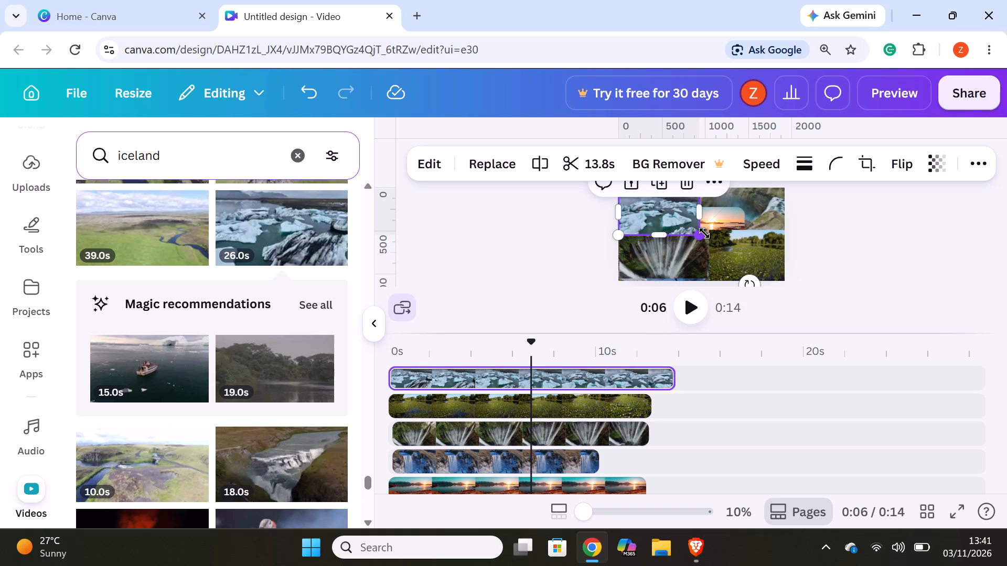
pyautogui.click(912, 280)
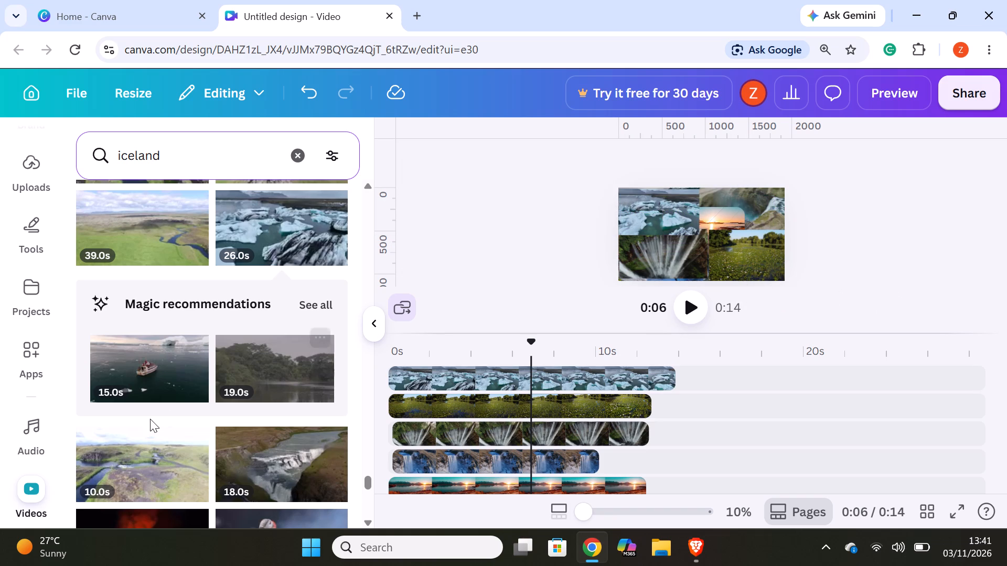
# Set the glacier ice clip's corner rounding to 100.
pyautogui.scroll(-4, 150, 419)
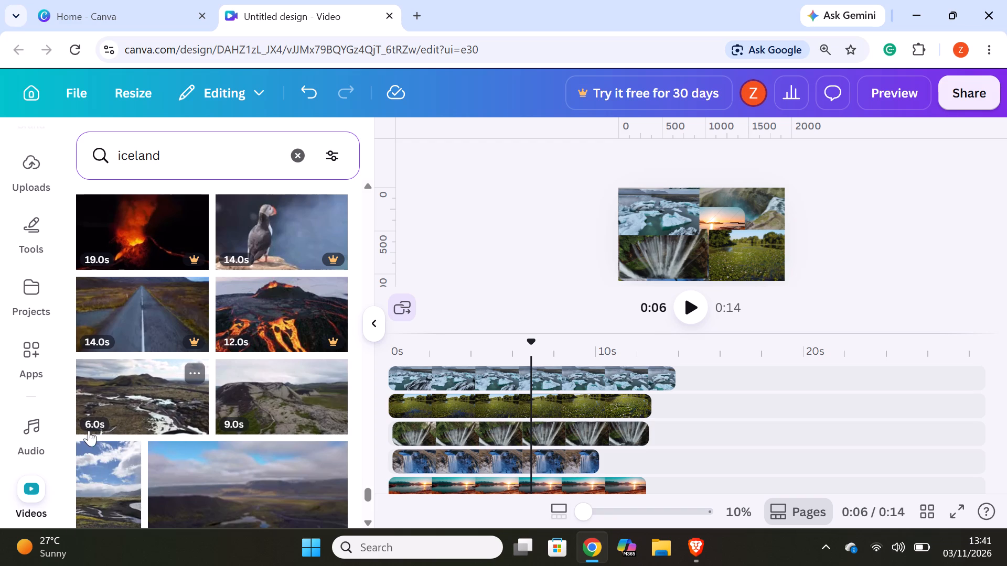
pyautogui.click(435, 374)
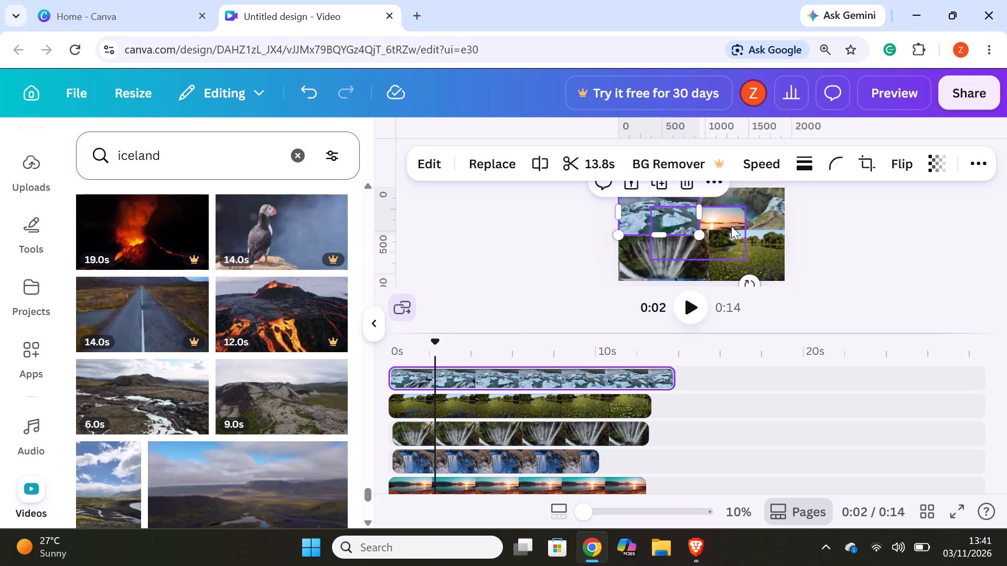
pyautogui.click(832, 167)
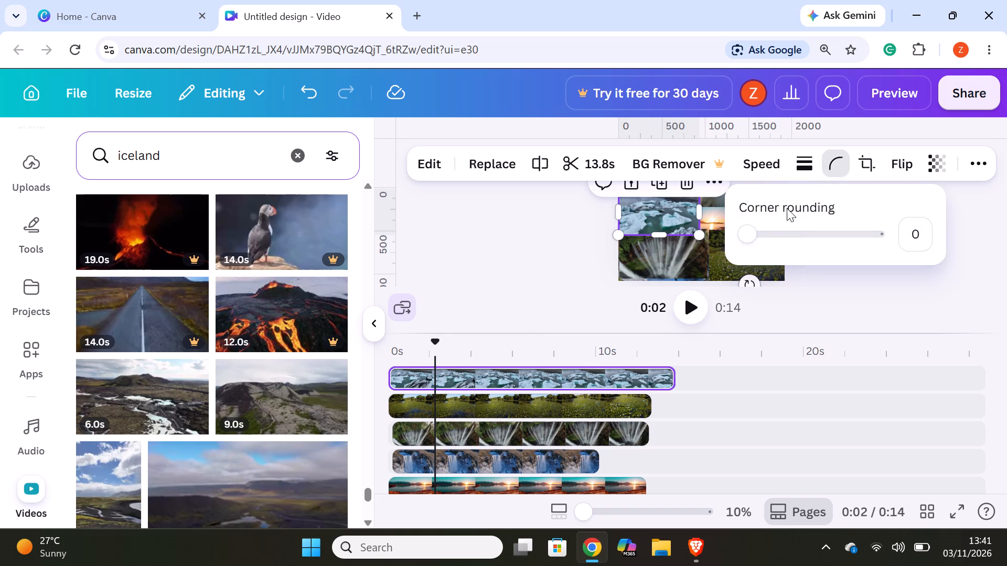
pyautogui.moveTo(756, 238); pyautogui.dragTo(935, 246)
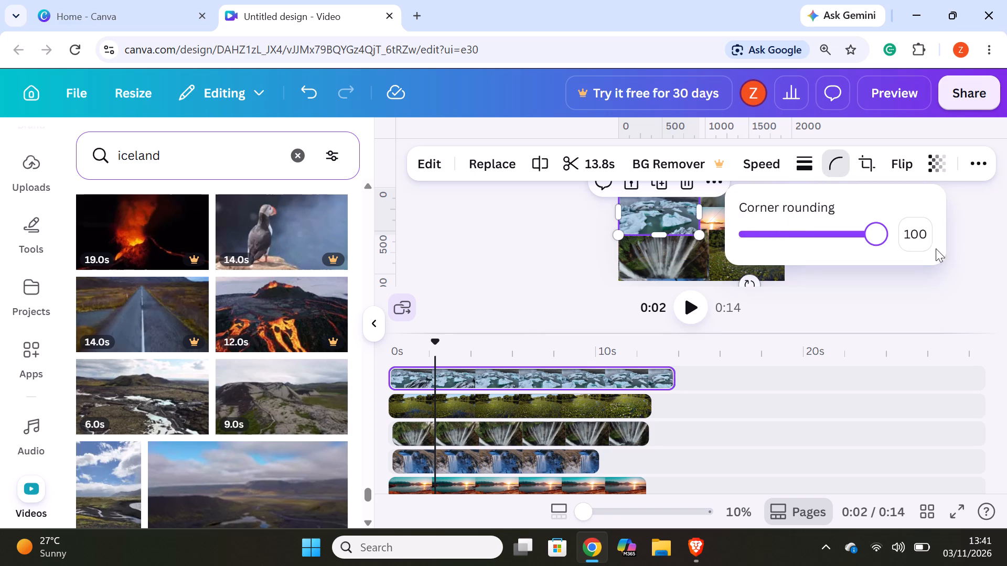
pyautogui.click(948, 288)
# Replace the glacier ice clip on the top track with the 21.0s video of brown hills under a blue sky.
pyautogui.scroll(-4, 162, 333)
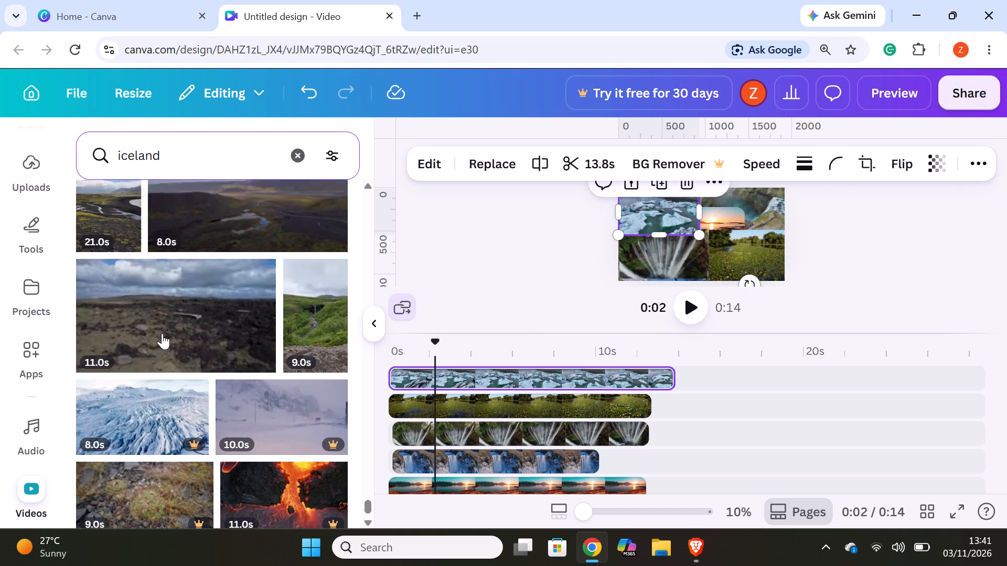
pyautogui.scroll(-3, 167, 384)
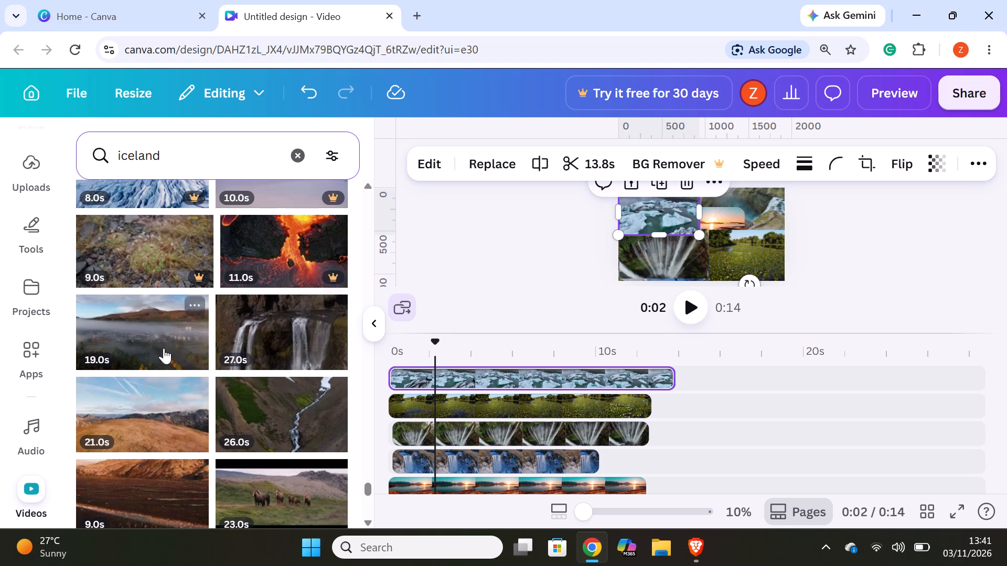
pyautogui.moveTo(142, 407); pyautogui.dragTo(464, 362)
pyautogui.click(464, 362)
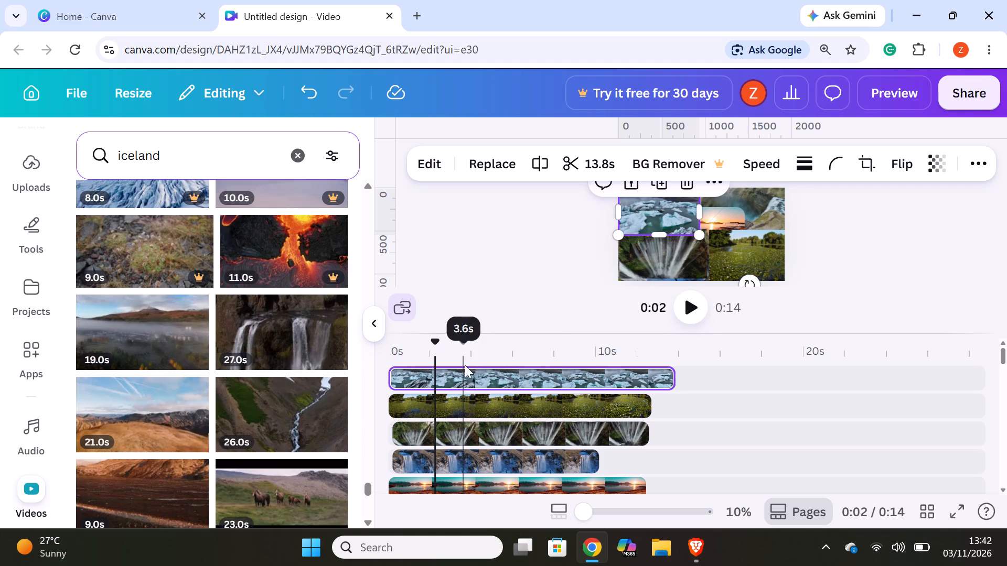
pyautogui.moveTo(157, 396); pyautogui.dragTo(465, 365)
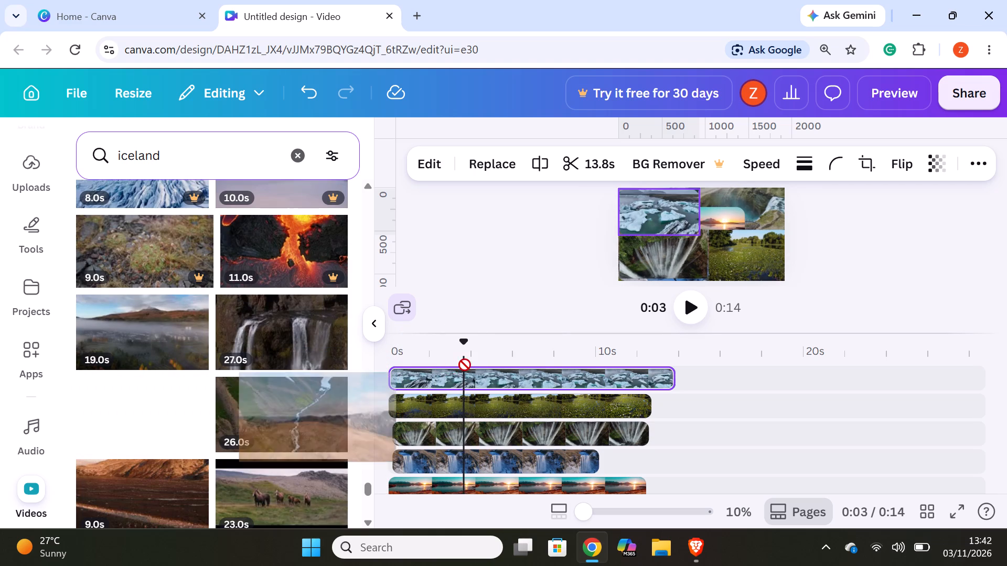
pyautogui.moveTo(465, 365); pyautogui.dragTo(486, 360)
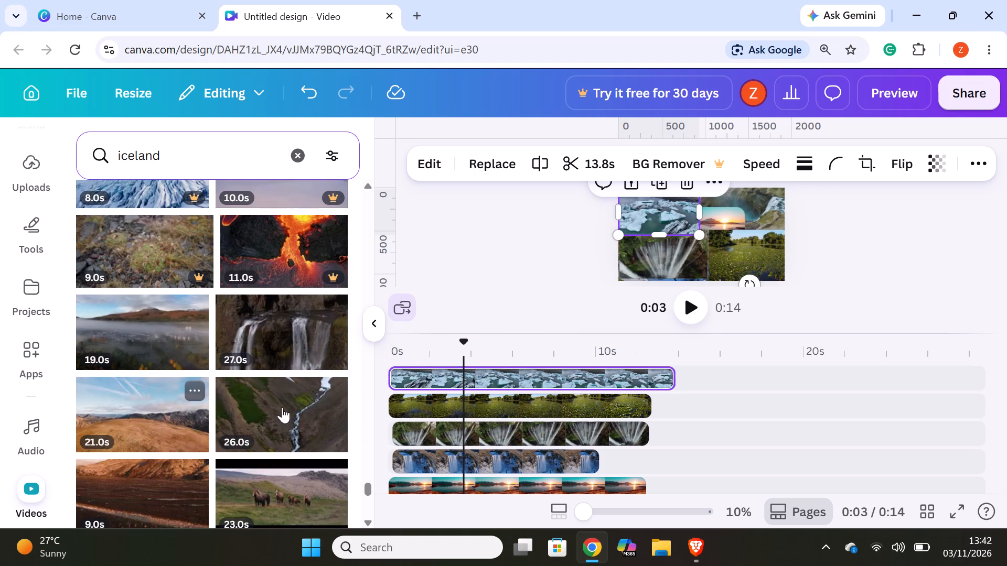
pyautogui.moveTo(100, 428); pyautogui.dragTo(480, 366)
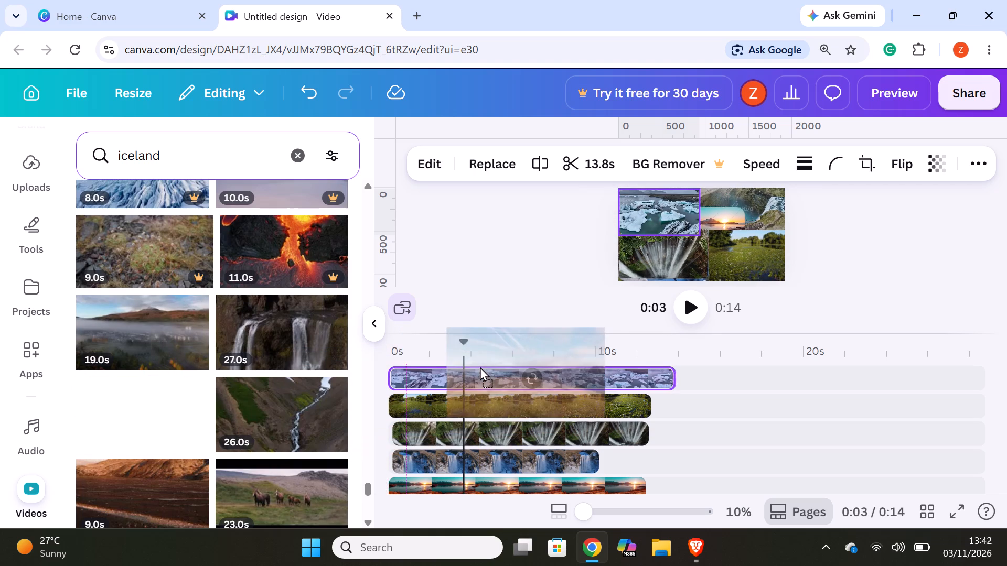
pyautogui.moveTo(480, 366); pyautogui.dragTo(472, 373)
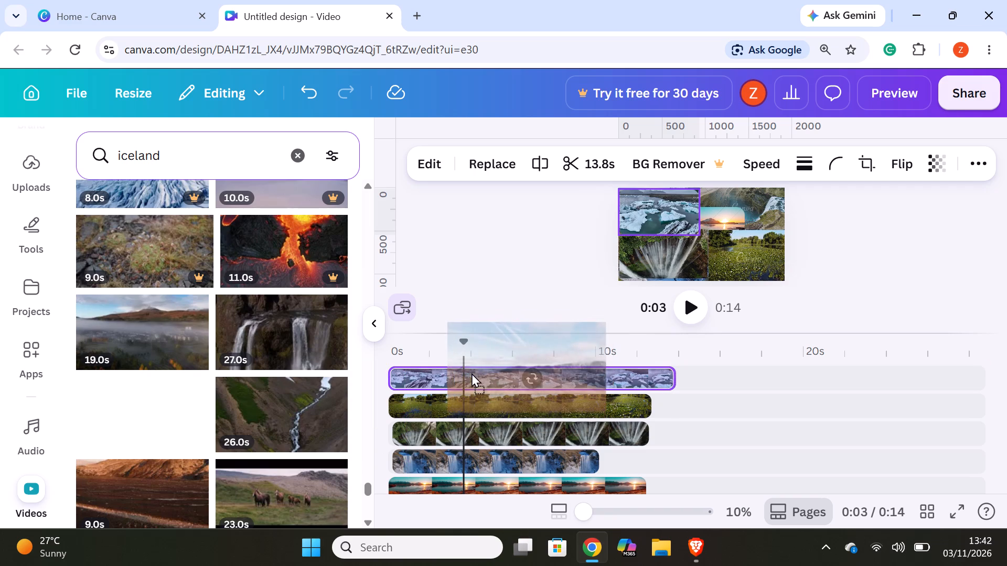
pyautogui.moveTo(472, 373); pyautogui.dragTo(471, 373)
pyautogui.doubleClick(471, 373)
# Add the 15.0s video of a rushing waterfall on a new top timeline track, starting at about 0s.
pyautogui.scroll(1, 314, 387)
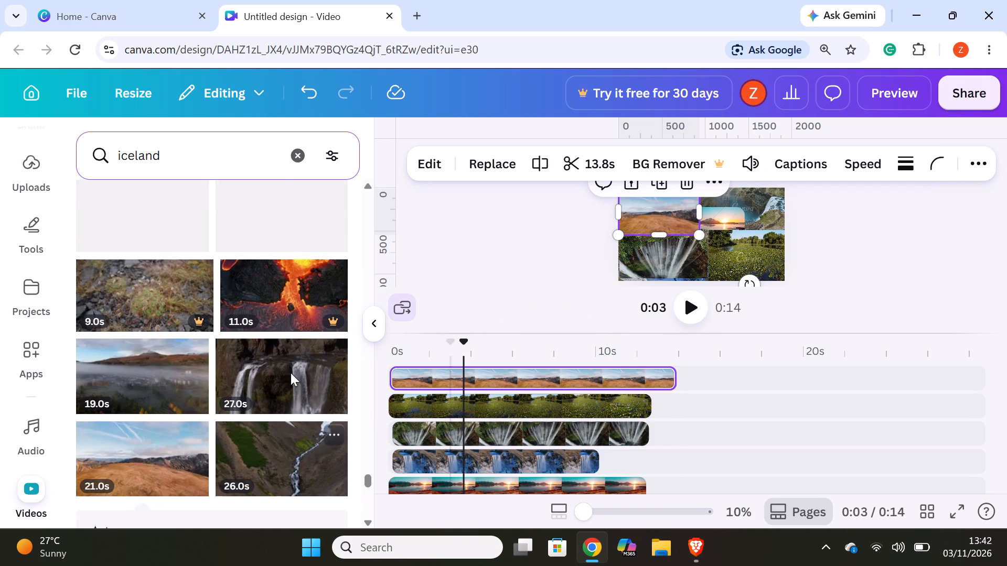
pyautogui.scroll(-6, 274, 378)
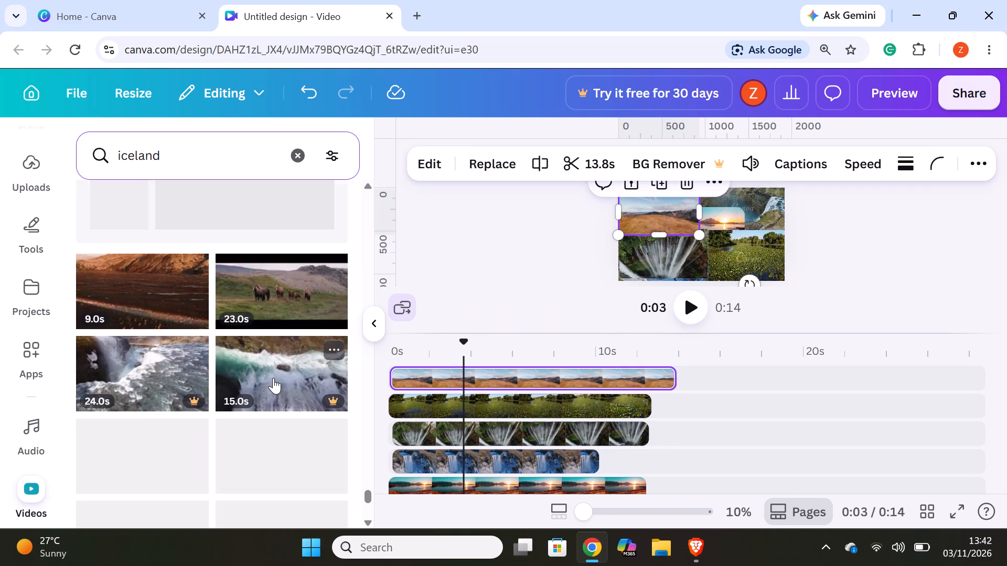
pyautogui.moveTo(232, 371); pyautogui.dragTo(447, 366)
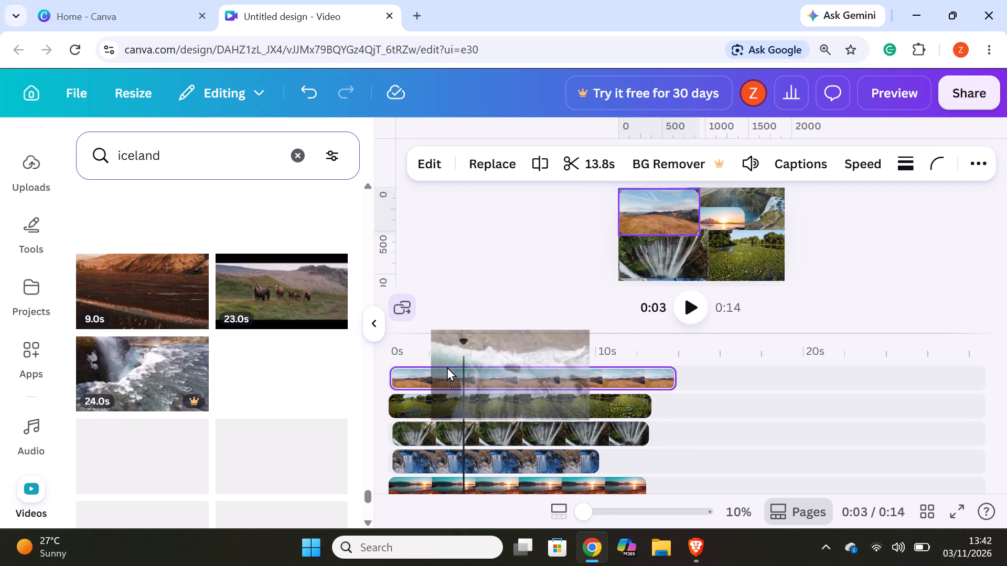
pyautogui.moveTo(447, 366); pyautogui.dragTo(446, 367)
pyautogui.moveTo(534, 375); pyautogui.dragTo(500, 376)
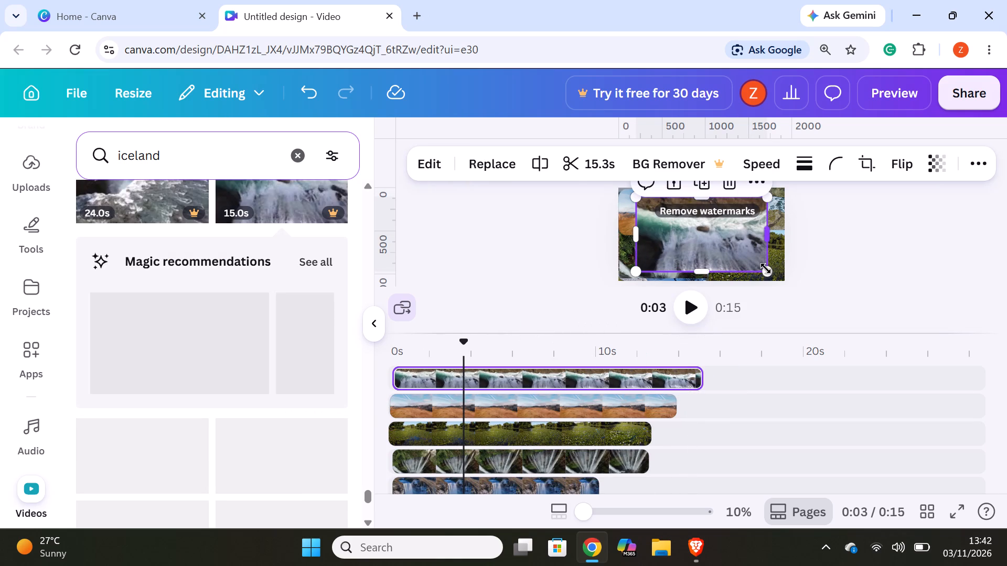
# Shrink the rushing waterfall clip slightly and set its corner rounding to 100.
pyautogui.moveTo(766, 268); pyautogui.dragTo(753, 251)
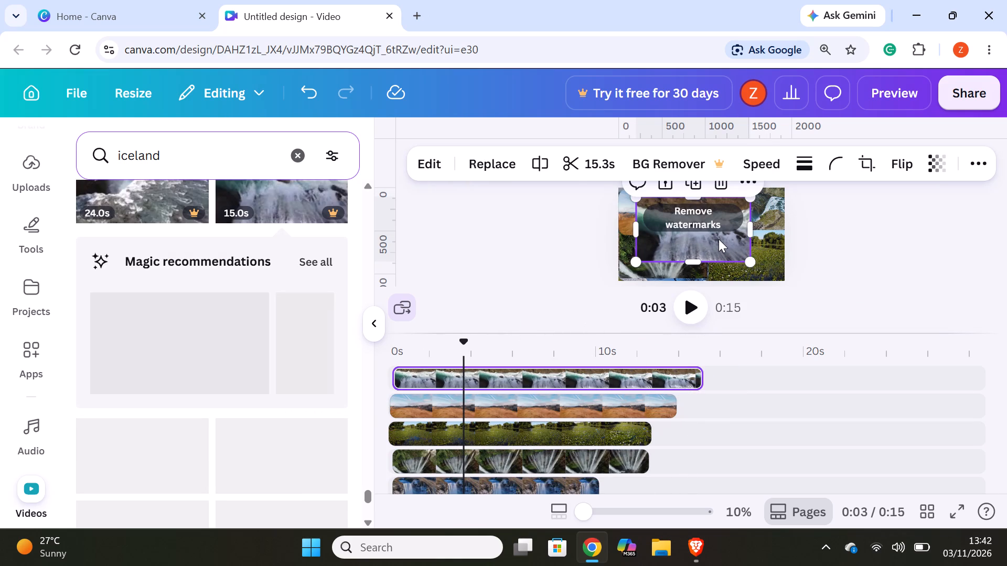
pyautogui.click(829, 164)
pyautogui.moveTo(752, 236); pyautogui.dragTo(980, 243)
pyautogui.click(976, 254)
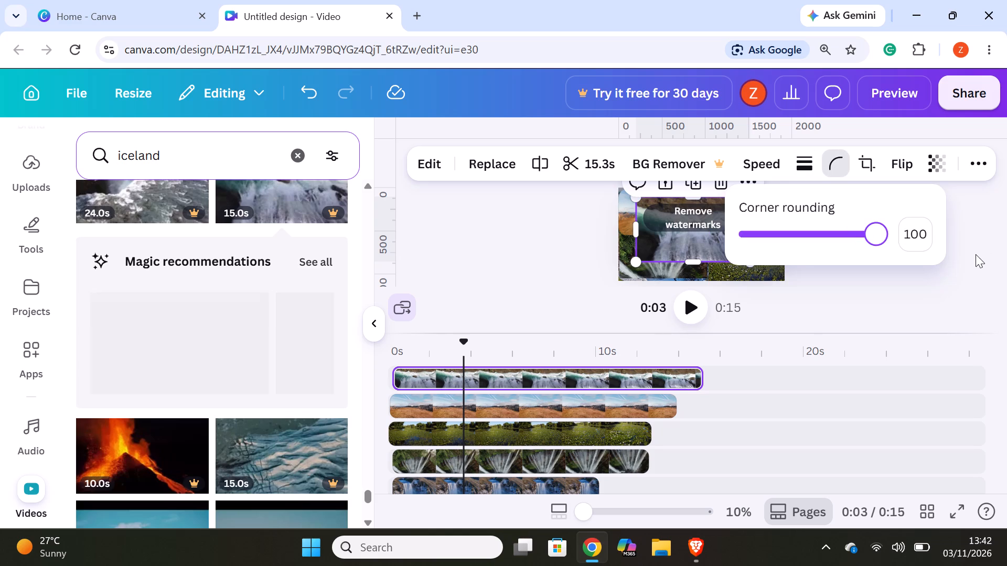
# Shrink the rushing waterfall clip to about 1,074 by 612 and place it over the canvas's upper-right quadrant.
pyautogui.moveTo(751, 263); pyautogui.dragTo(733, 244)
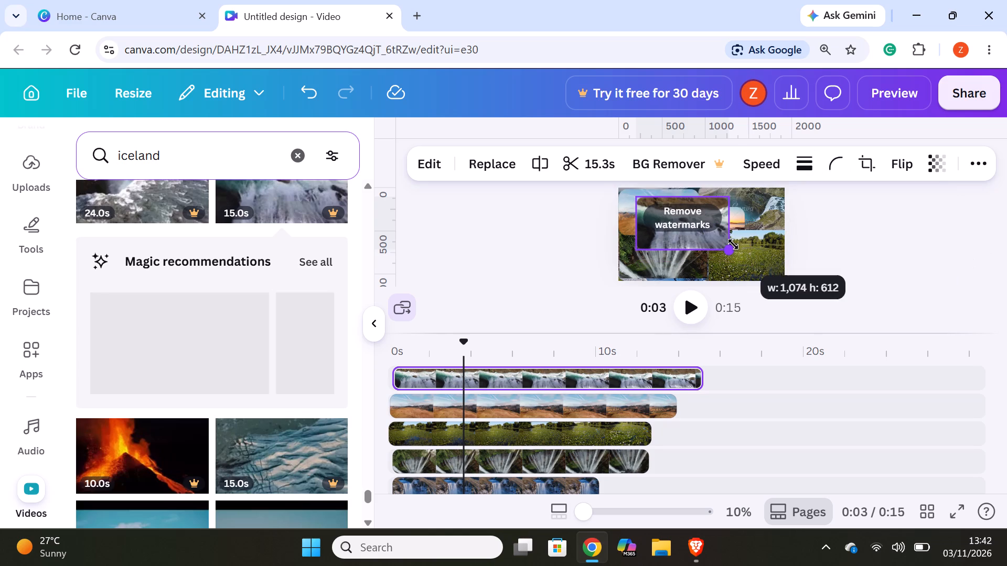
pyautogui.moveTo(699, 235); pyautogui.dragTo(753, 219)
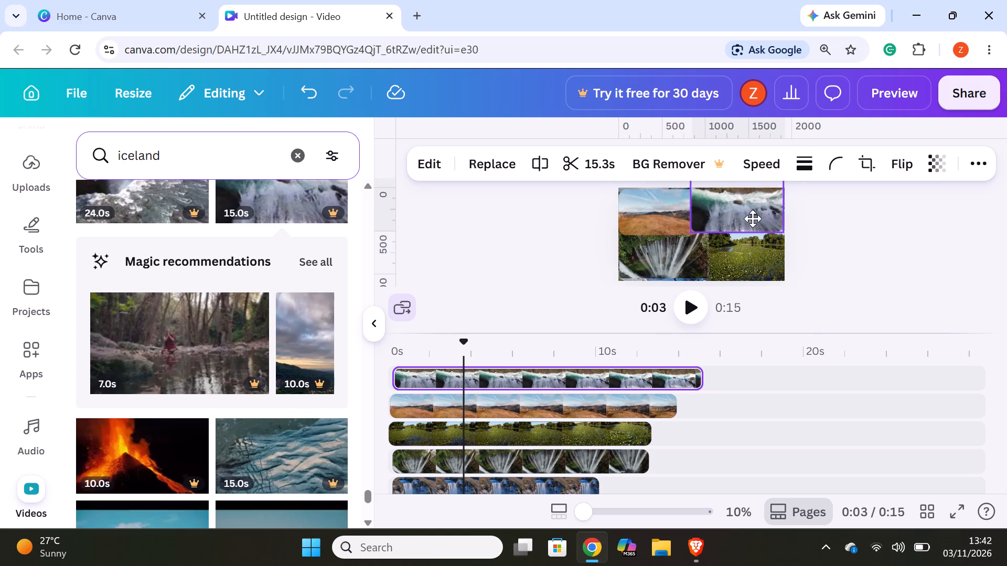
pyautogui.moveTo(753, 219); pyautogui.dragTo(763, 220)
pyautogui.click(823, 235)
# Add the 14.0s video of a grassy cliff under a blue sky on a new top timeline track, starting at 0s.
pyautogui.scroll(-1, 263, 323)
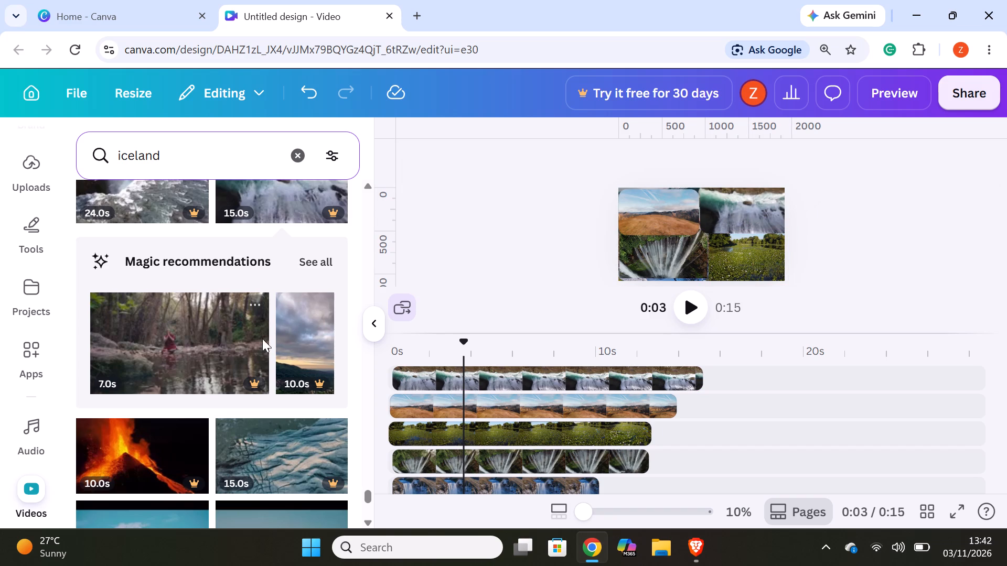
pyautogui.scroll(-2, 262, 339)
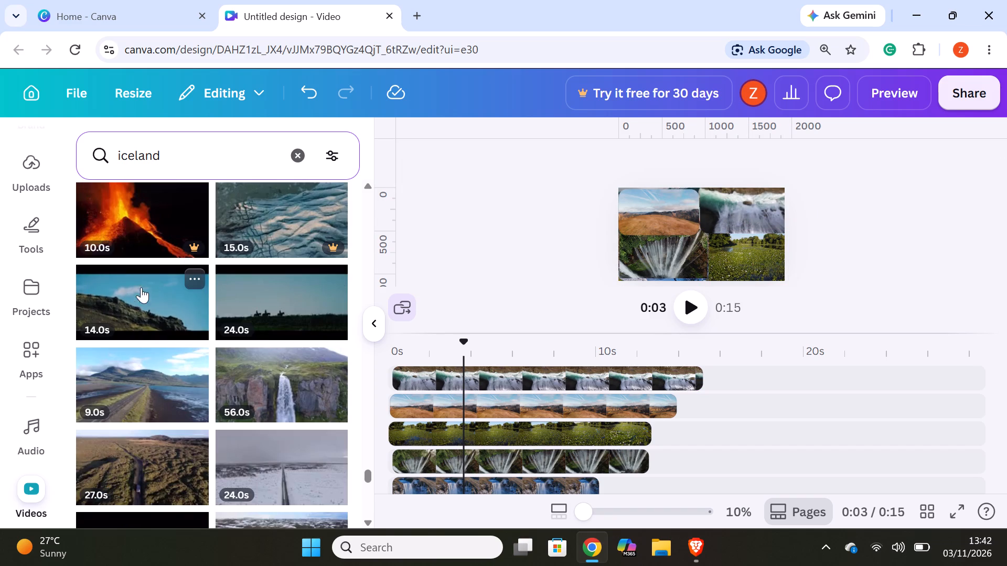
pyautogui.moveTo(136, 300); pyautogui.dragTo(466, 342)
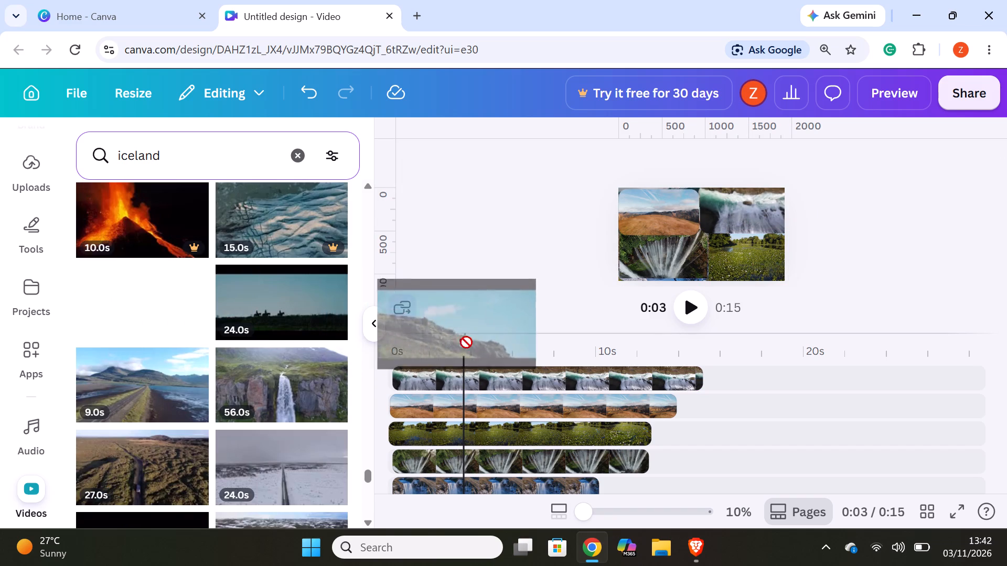
pyautogui.moveTo(466, 342); pyautogui.dragTo(464, 367)
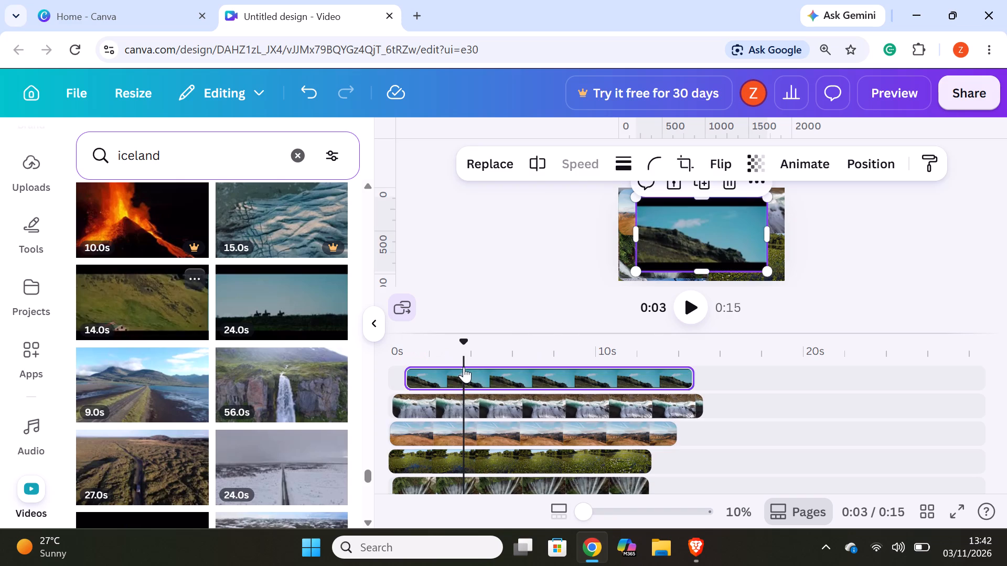
pyautogui.moveTo(489, 374); pyautogui.dragTo(474, 377)
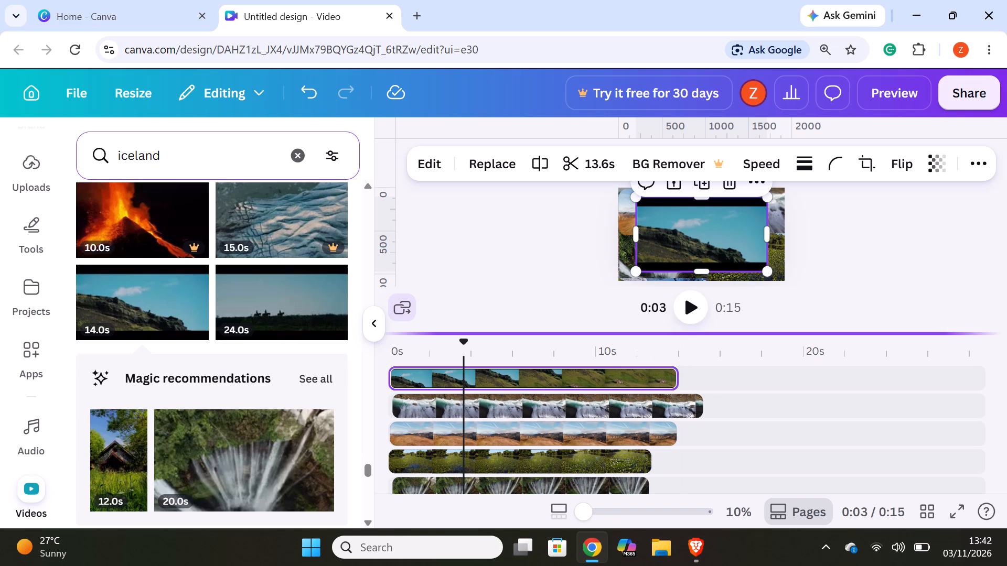
# Shrink the grassy cliff clip and fit it over the canvas's lower-right quadrant, beneath the rushing waterfall clip.
pyautogui.moveTo(768, 271); pyautogui.dragTo(725, 244)
pyautogui.moveTo(662, 224); pyautogui.dragTo(733, 253)
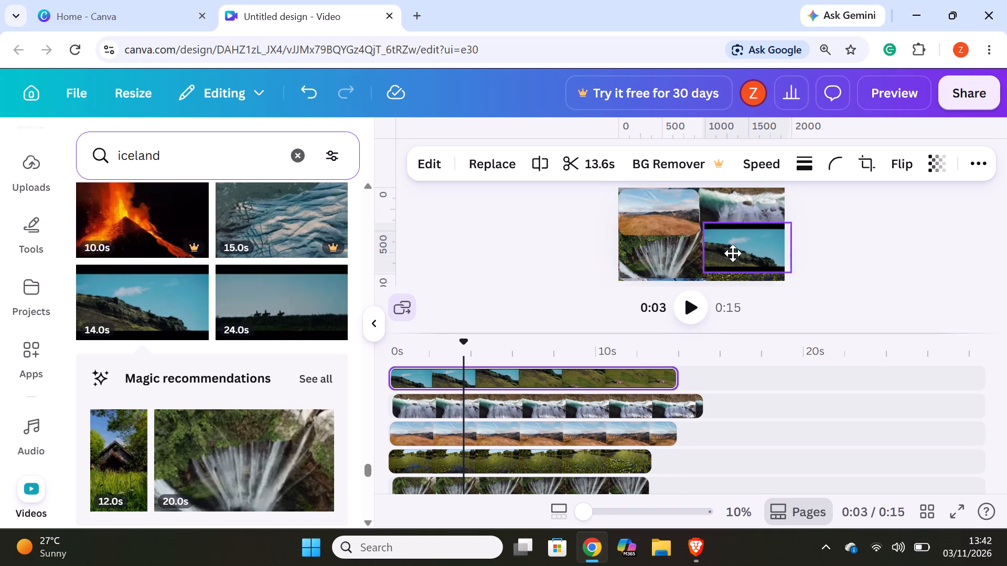
pyautogui.moveTo(733, 253); pyautogui.dragTo(727, 260)
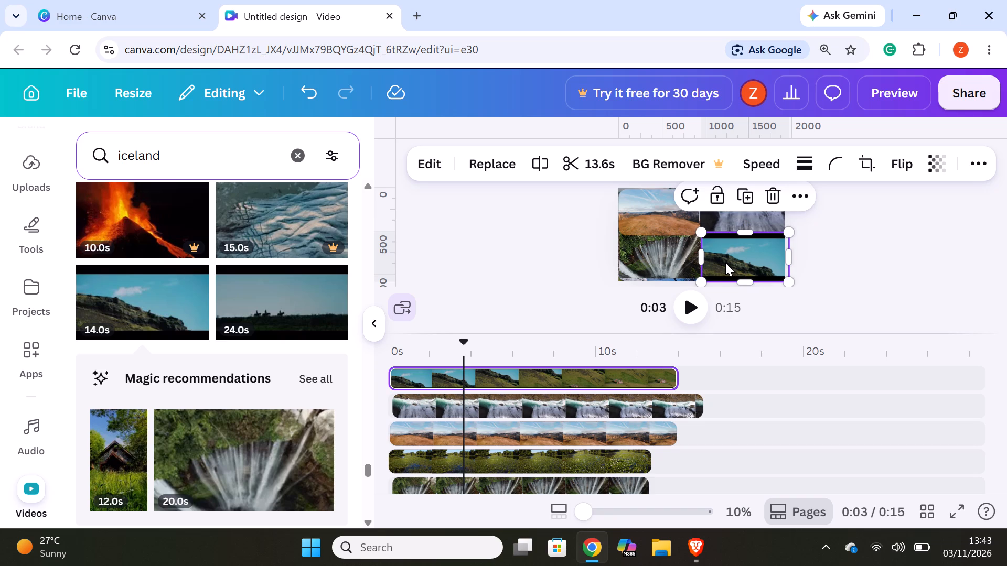
pyautogui.click(743, 253)
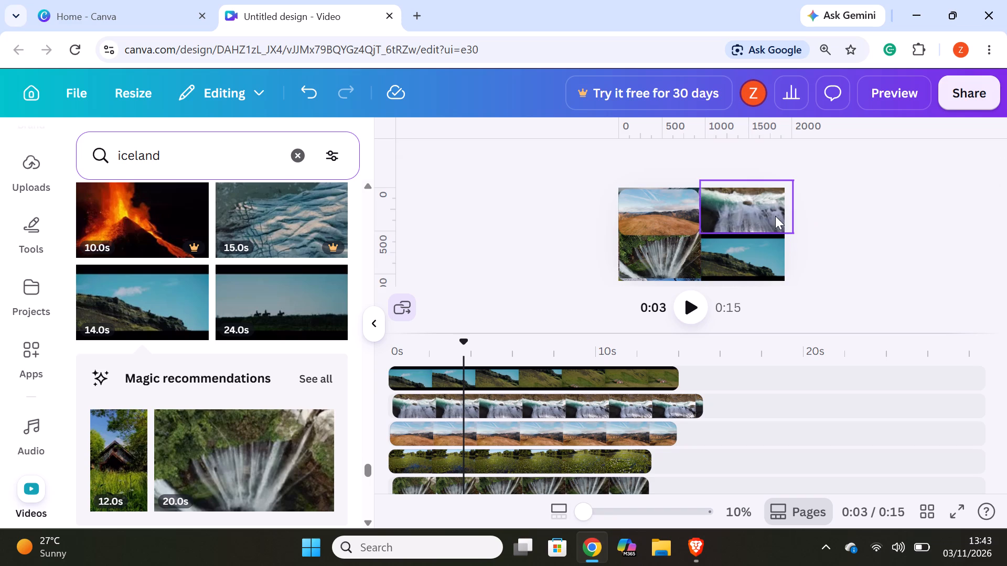
pyautogui.click(745, 204)
pyautogui.click(866, 270)
# Add the 20.0s video of a waterfall fanning down a green slope on a new top timeline track, starting at 0s.
pyautogui.scroll(-2, 346, 336)
pyautogui.moveTo(233, 314); pyautogui.dragTo(440, 365)
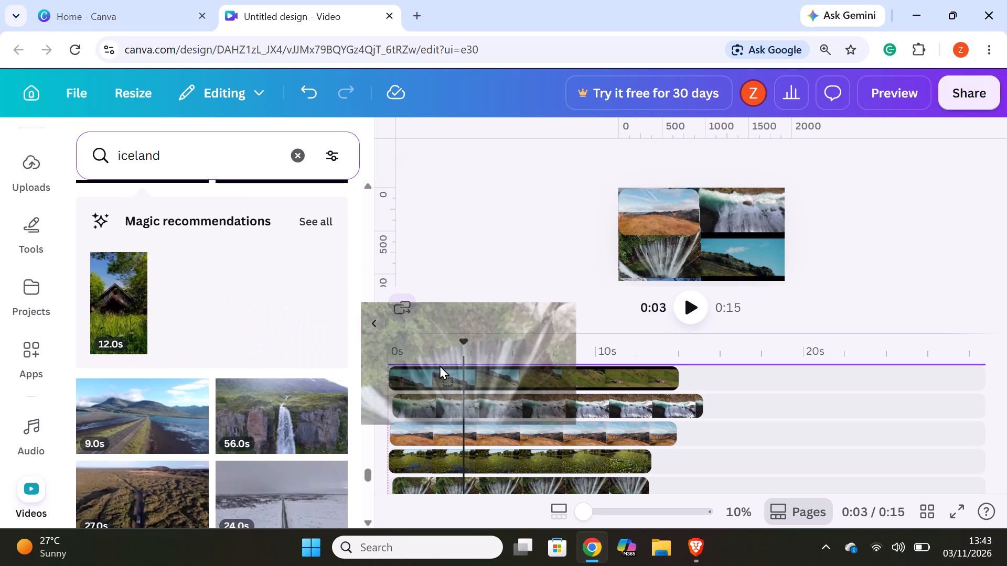
pyautogui.moveTo(440, 365); pyautogui.dragTo(440, 364)
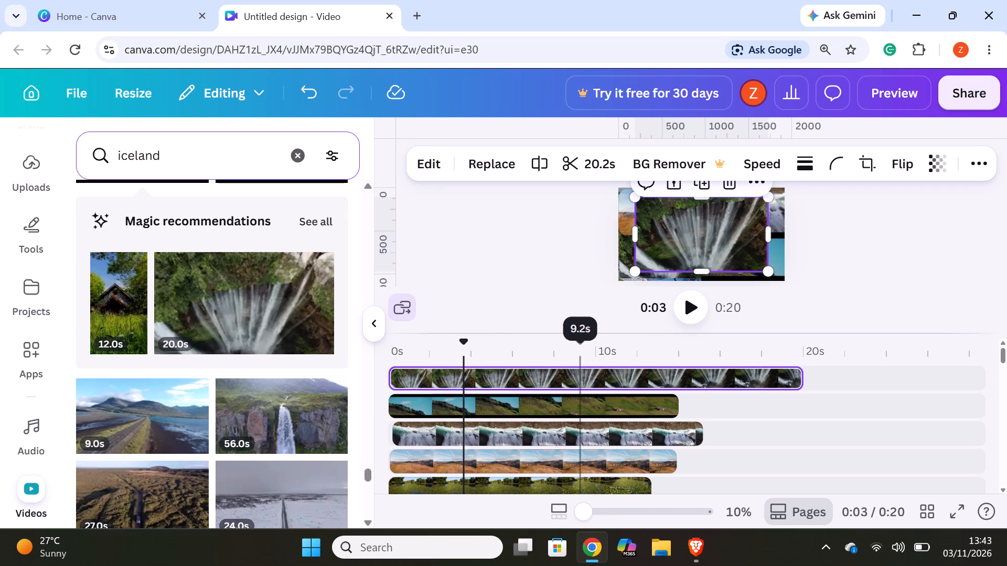
# Split the new 20.0s waterfall clip at about 15s and delete the part after the split.
pyautogui.click(704, 379)
pyautogui.rightClick(704, 378)
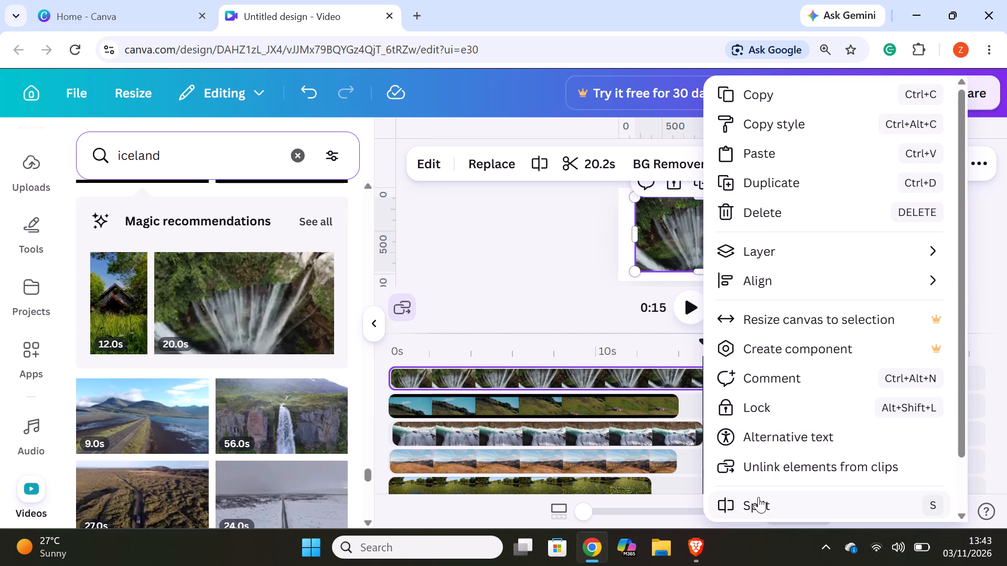
pyautogui.click(758, 497)
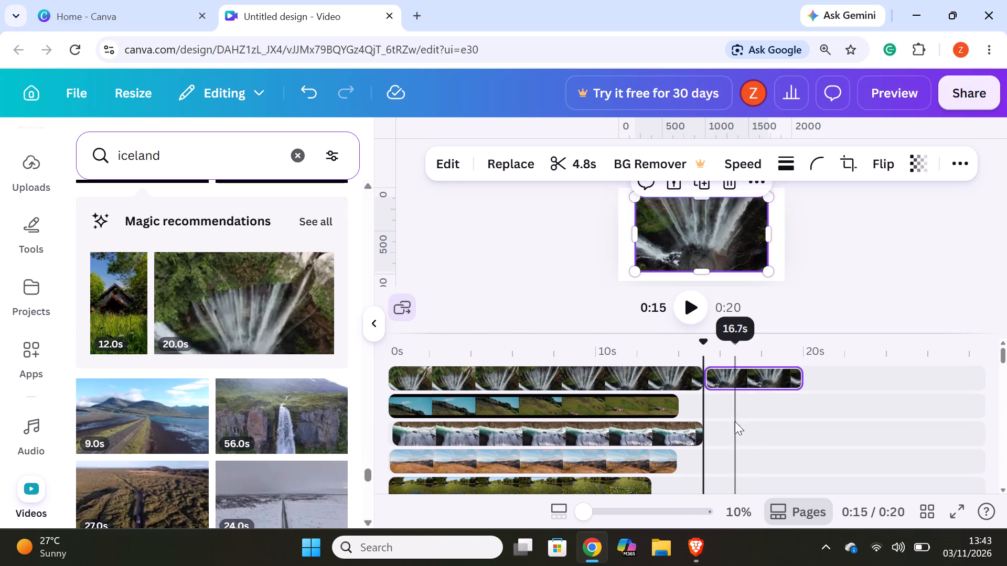
pyautogui.rightClick(742, 371)
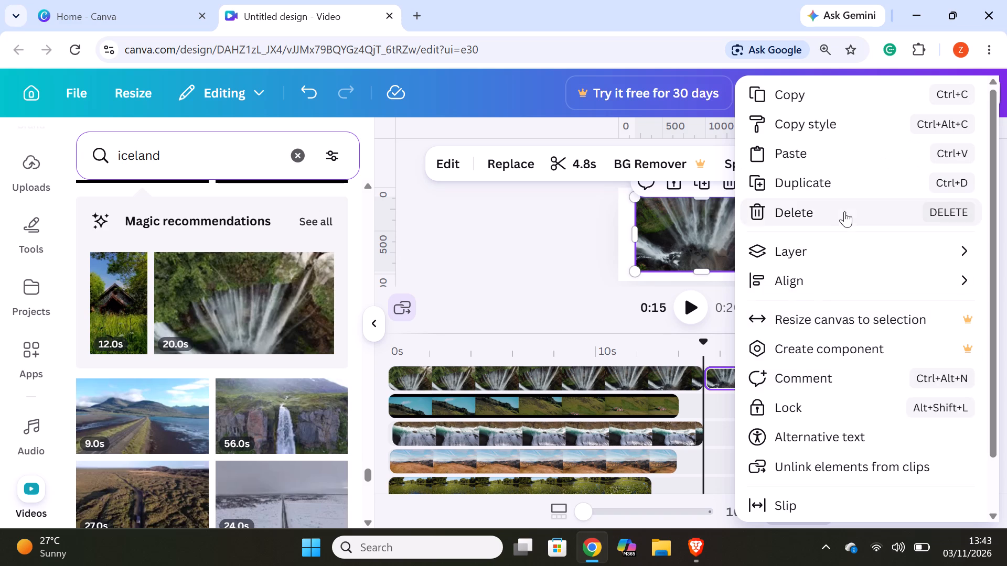
pyautogui.click(844, 211)
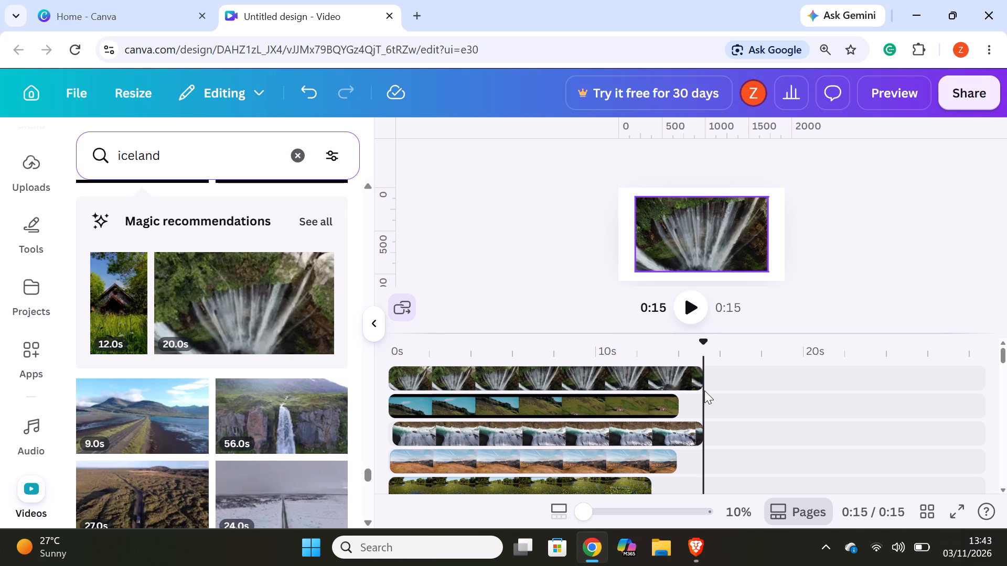
# Shrink the trimmed waterfall clip on the top track and fit it over the canvas's lower-left quadrant.
pyautogui.click(626, 378)
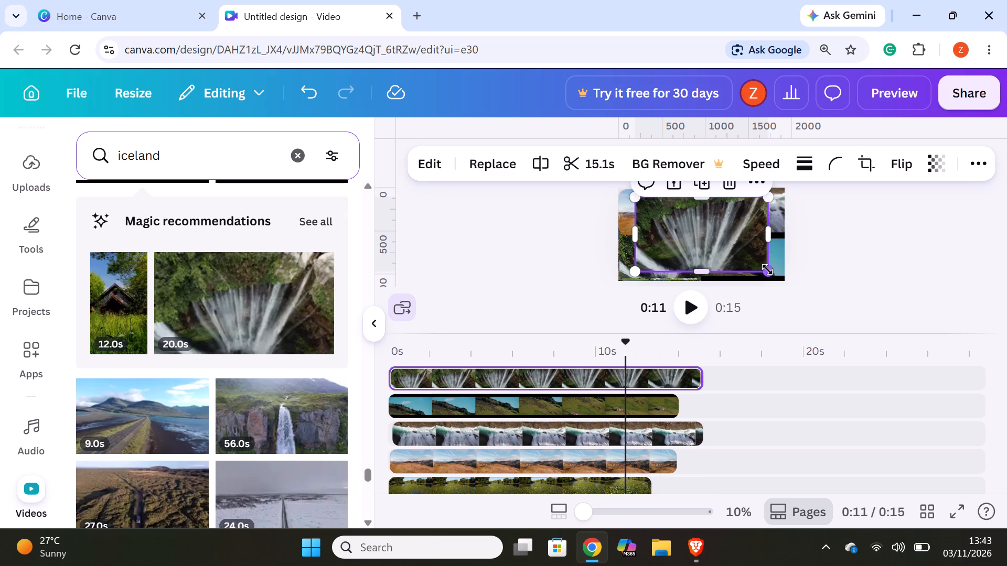
pyautogui.moveTo(767, 269); pyautogui.dragTo(737, 242)
pyautogui.moveTo(699, 224); pyautogui.dragTo(671, 259)
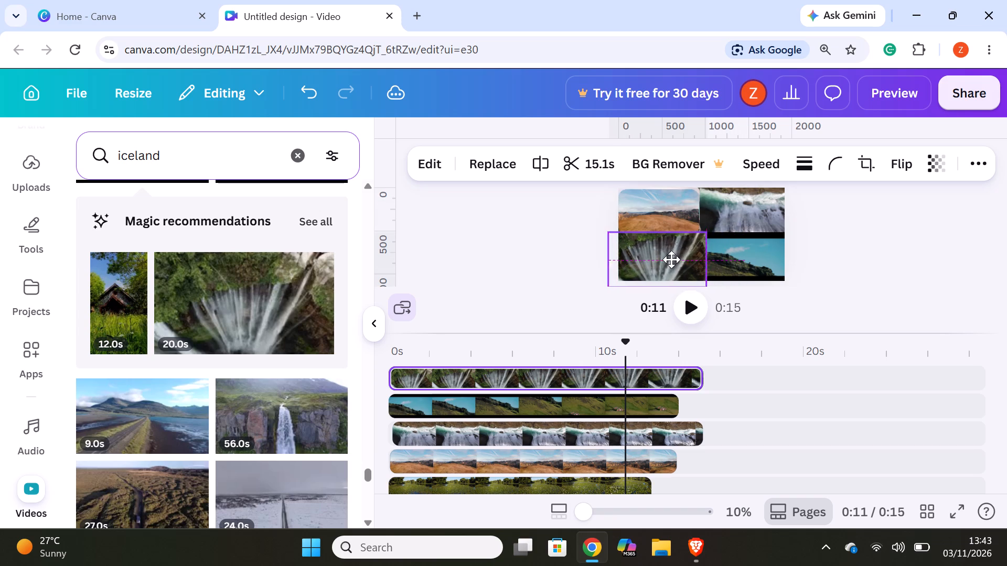
pyautogui.moveTo(671, 259); pyautogui.dragTo(669, 260)
pyautogui.moveTo(705, 230); pyautogui.dragTo(699, 238)
pyautogui.moveTo(666, 255); pyautogui.dragTo(671, 248)
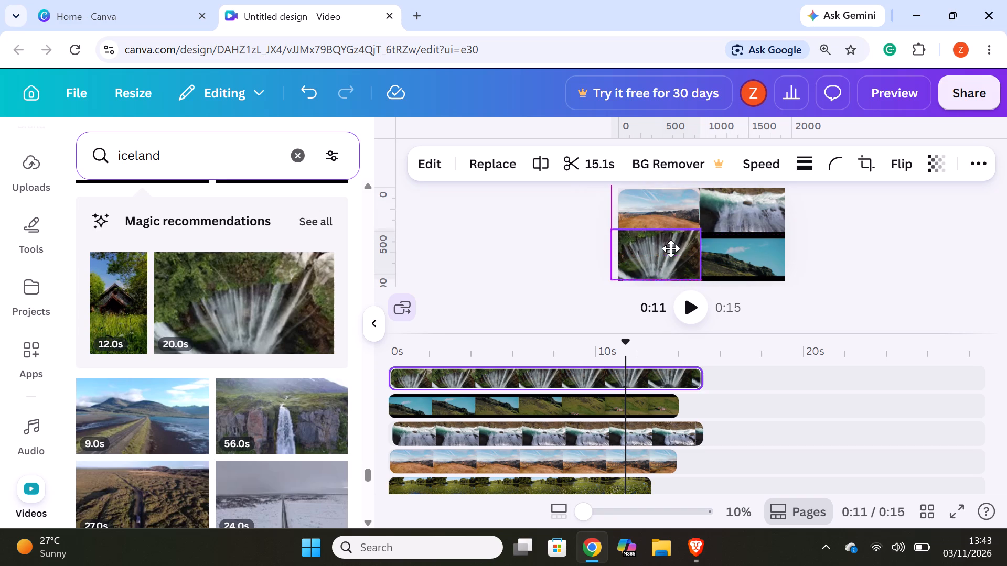
pyautogui.moveTo(671, 248); pyautogui.dragTo(670, 249)
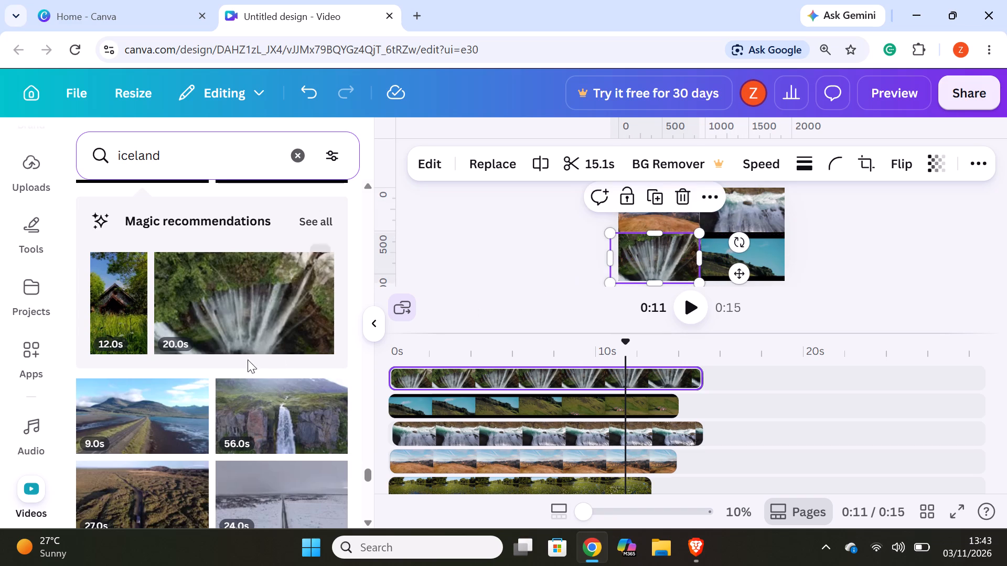
# Add the 7.0s video of a rocky crag above a grassy field on a new top timeline track, starting at 0s.
pyautogui.scroll(-2, 168, 443)
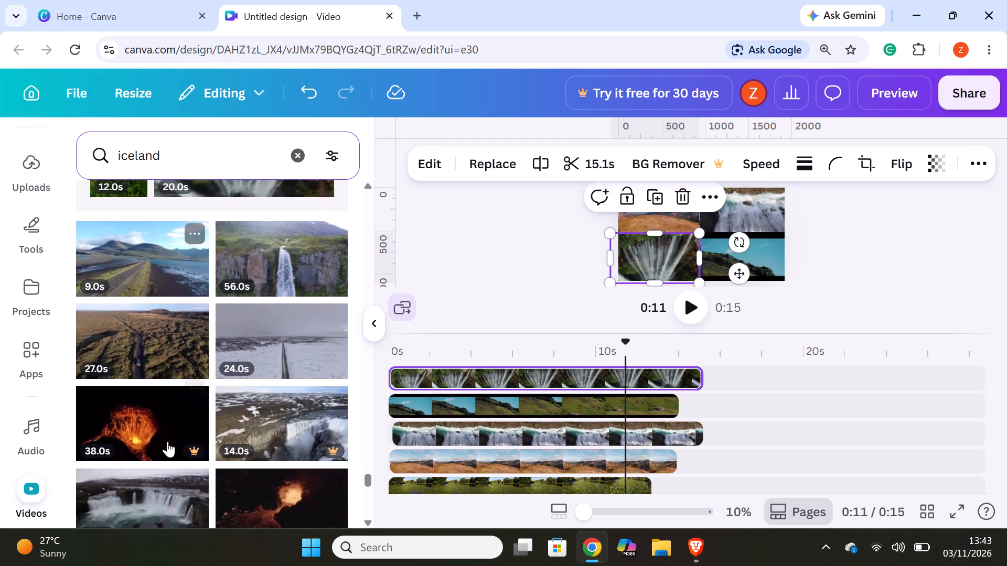
pyautogui.scroll(-2, 212, 441)
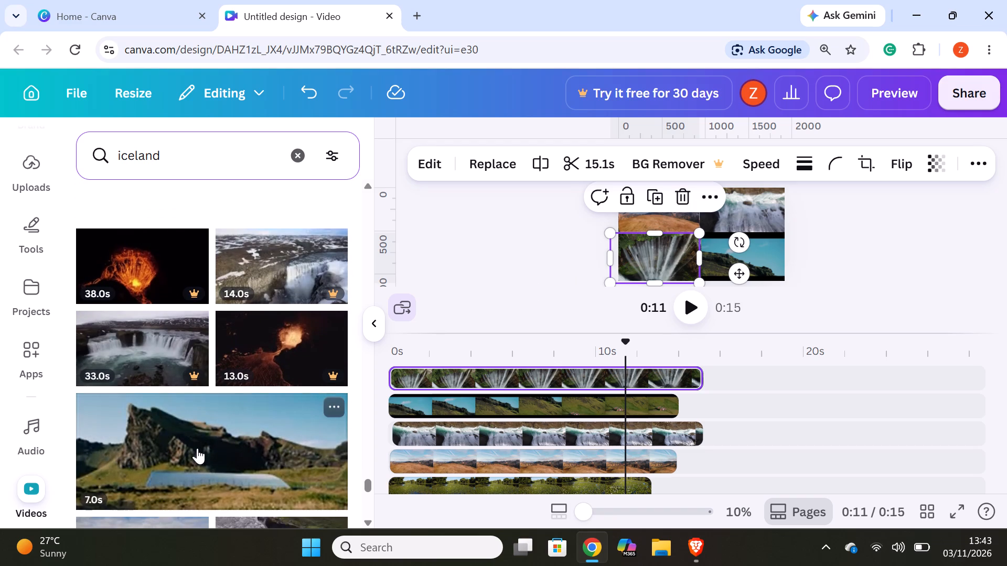
pyautogui.moveTo(197, 448); pyautogui.dragTo(394, 401)
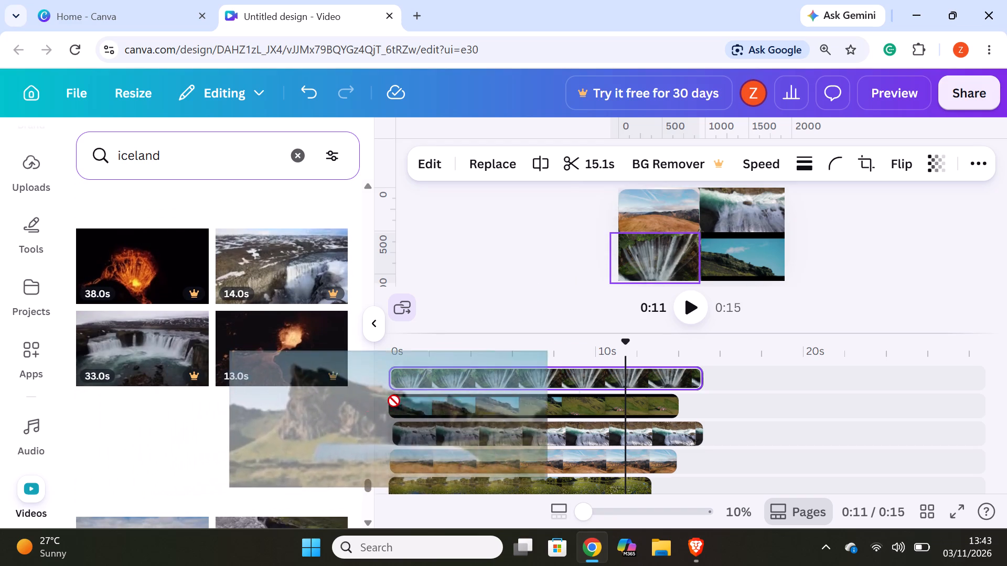
pyautogui.moveTo(394, 401); pyautogui.dragTo(472, 365)
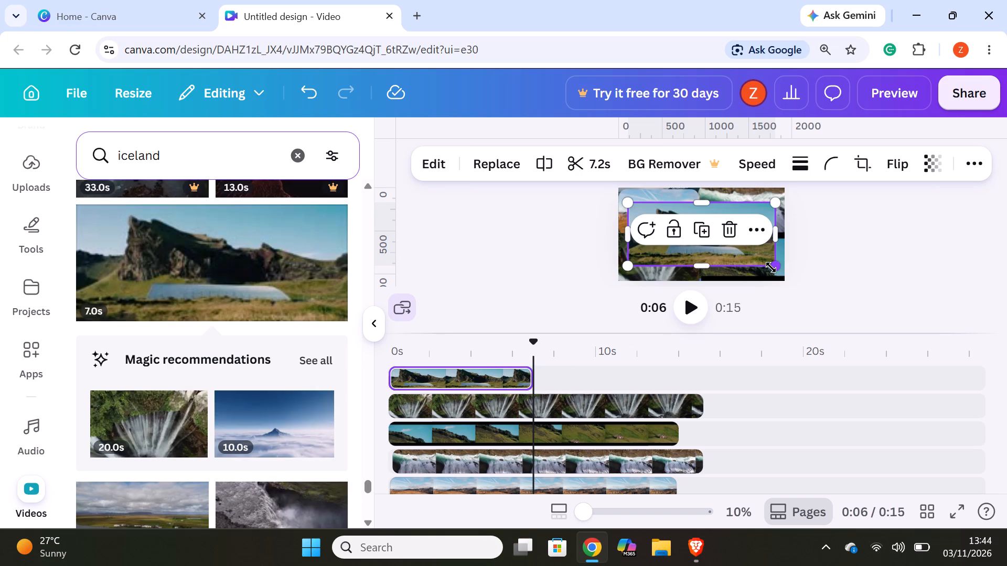
# Shrink the rocky crag clip and place it over the canvas's upper-right quadrant, aligned near the top edge.
pyautogui.moveTo(771, 267); pyautogui.dragTo(728, 247)
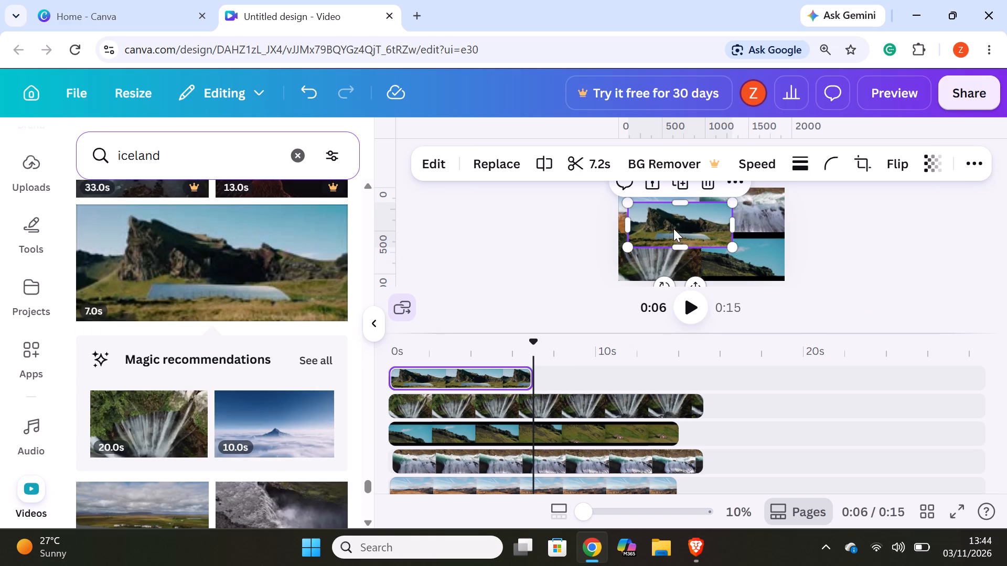
pyautogui.moveTo(673, 228); pyautogui.dragTo(828, 189)
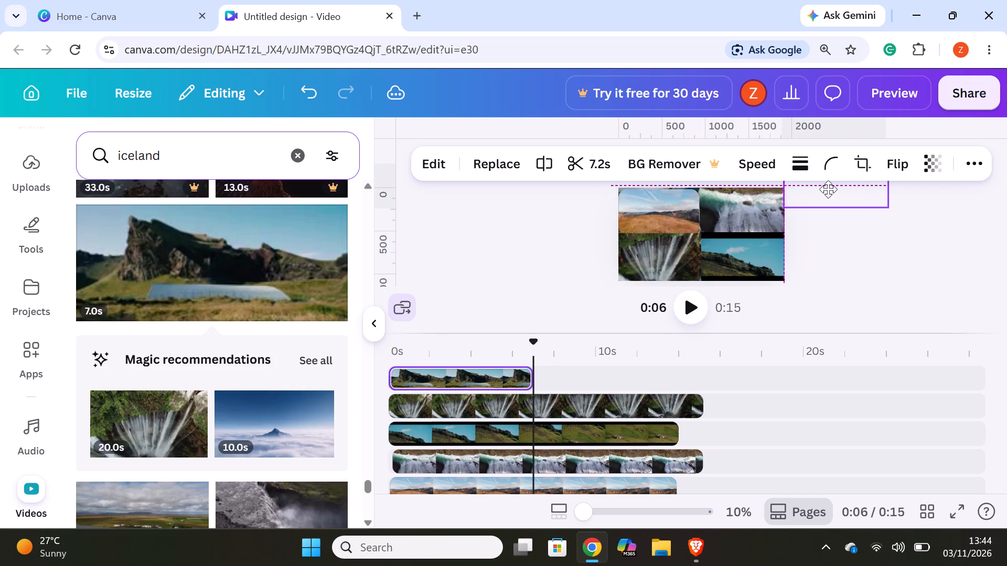
pyautogui.moveTo(828, 189); pyautogui.dragTo(914, 147)
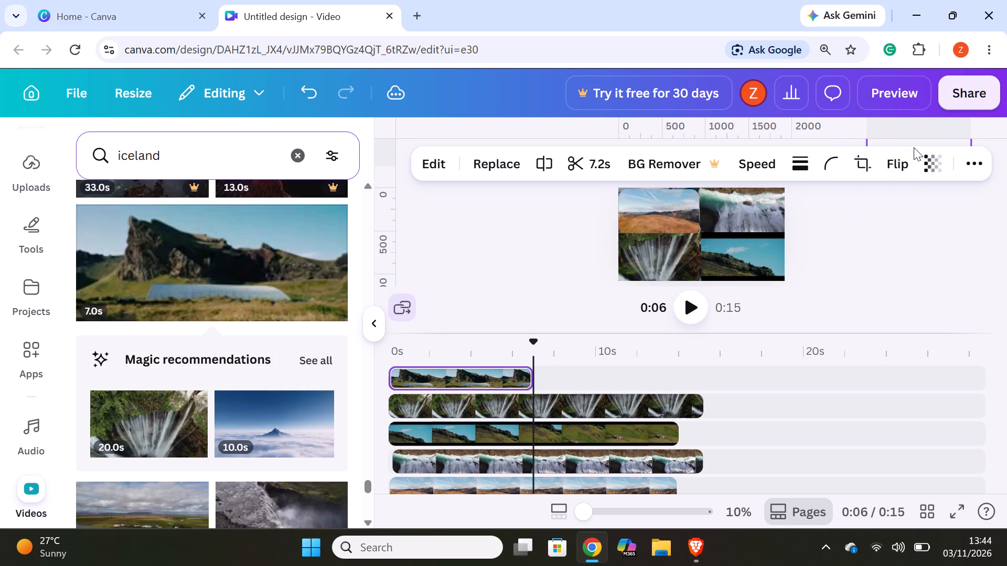
pyautogui.moveTo(914, 147); pyautogui.dragTo(820, 209)
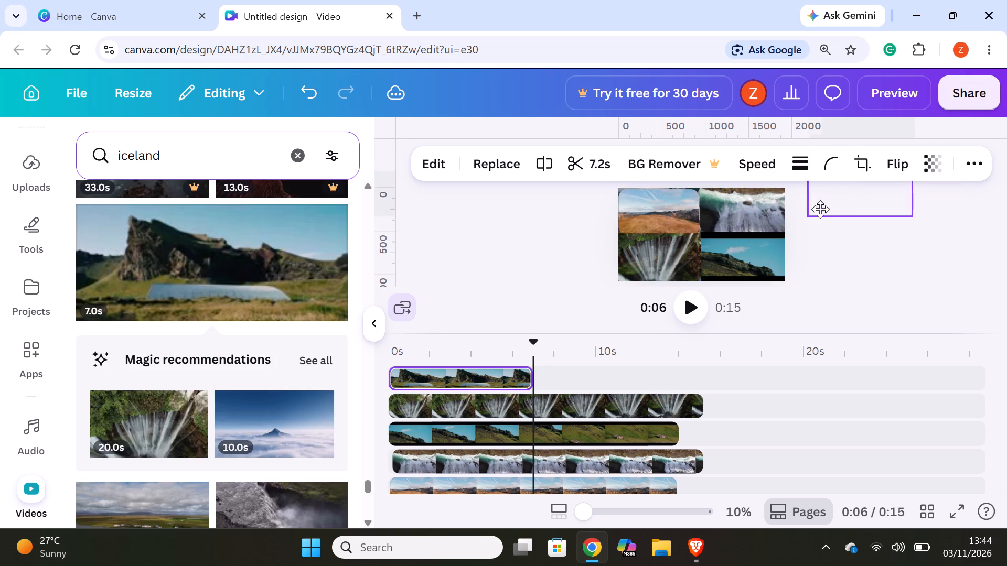
pyautogui.moveTo(820, 209); pyautogui.dragTo(746, 212)
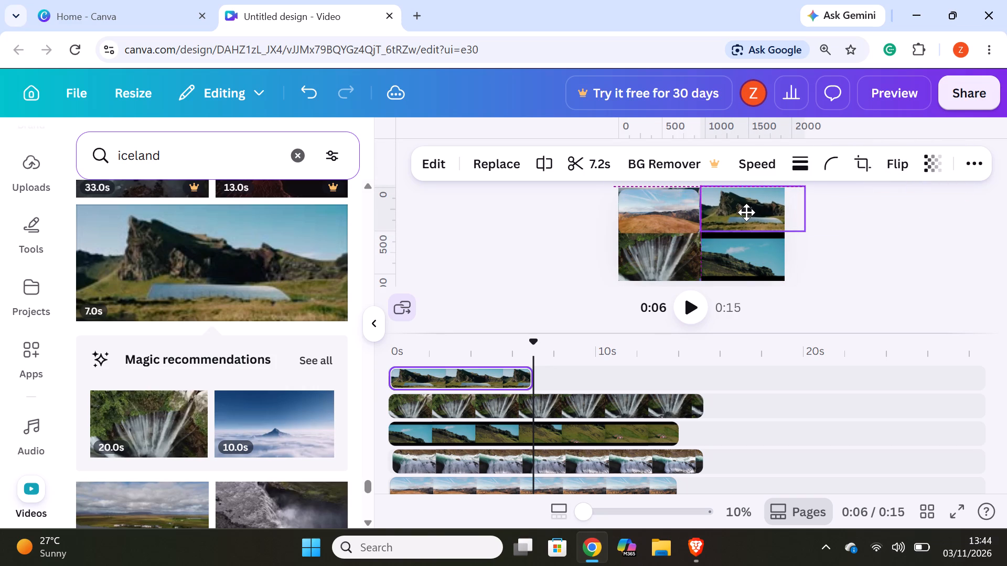
pyautogui.moveTo(746, 212); pyautogui.dragTo(746, 213)
pyautogui.click(875, 244)
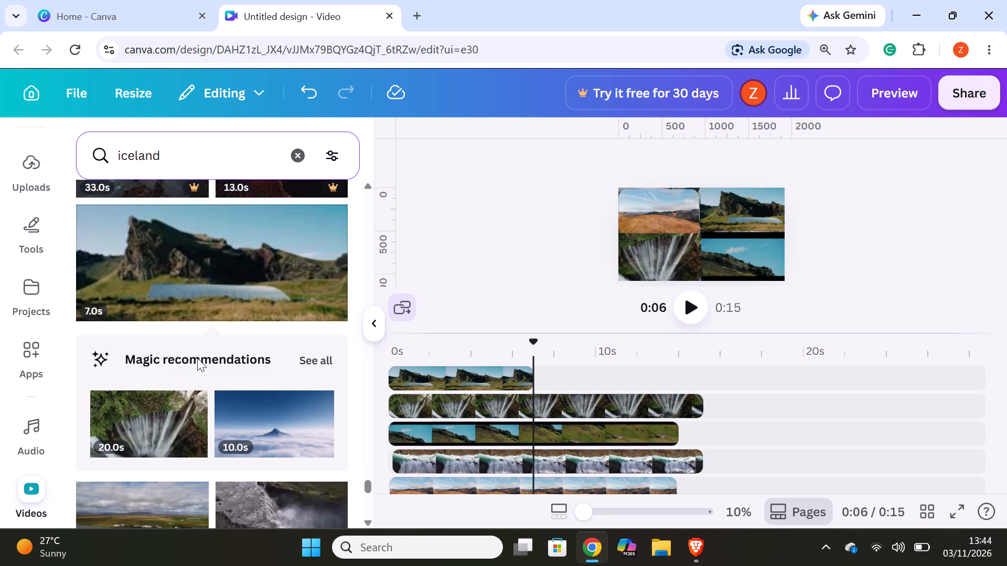
# Add the 15.0s aerial video of a brown valley under a cloudy sky on a new top timeline track, starting at 0s.
pyautogui.scroll(-6, 188, 359)
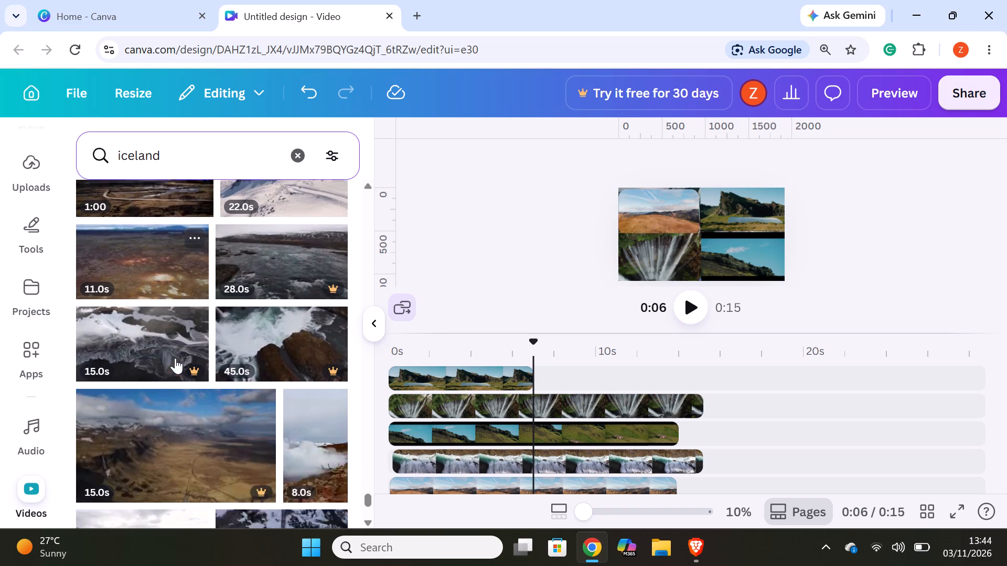
pyautogui.scroll(2, 188, 345)
pyautogui.scroll(-3, 265, 374)
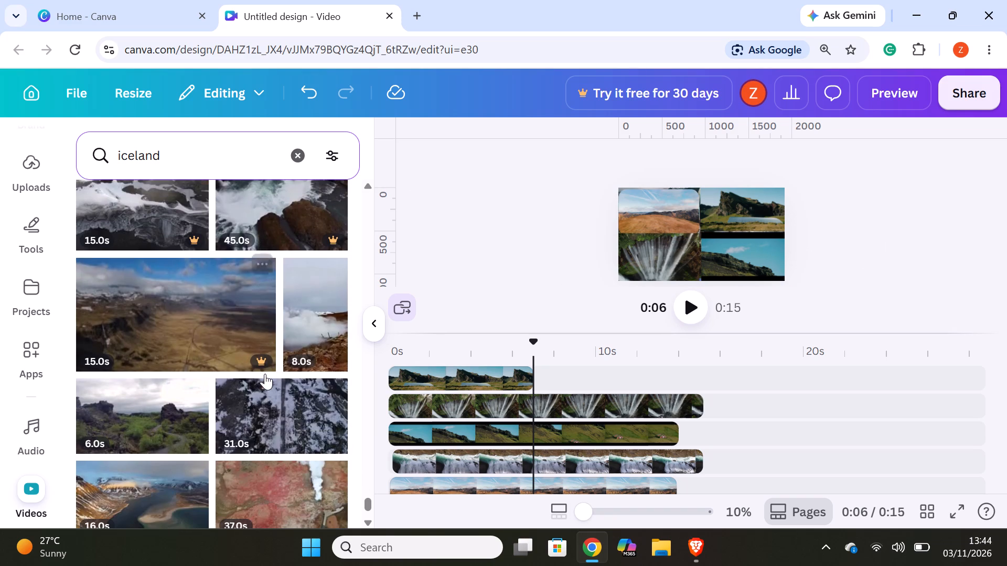
pyautogui.moveTo(189, 344); pyautogui.dragTo(472, 376)
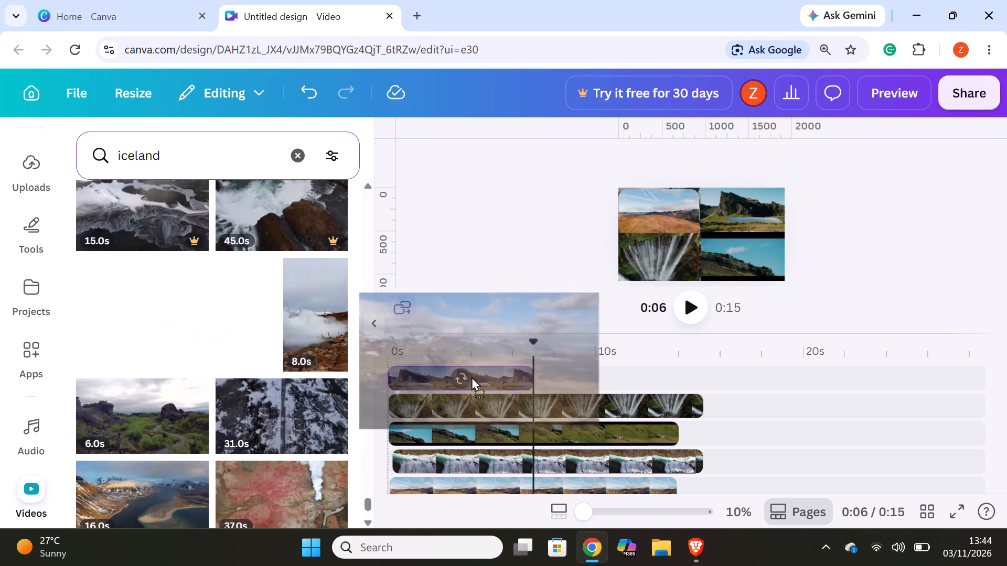
pyautogui.moveTo(472, 376); pyautogui.dragTo(469, 367)
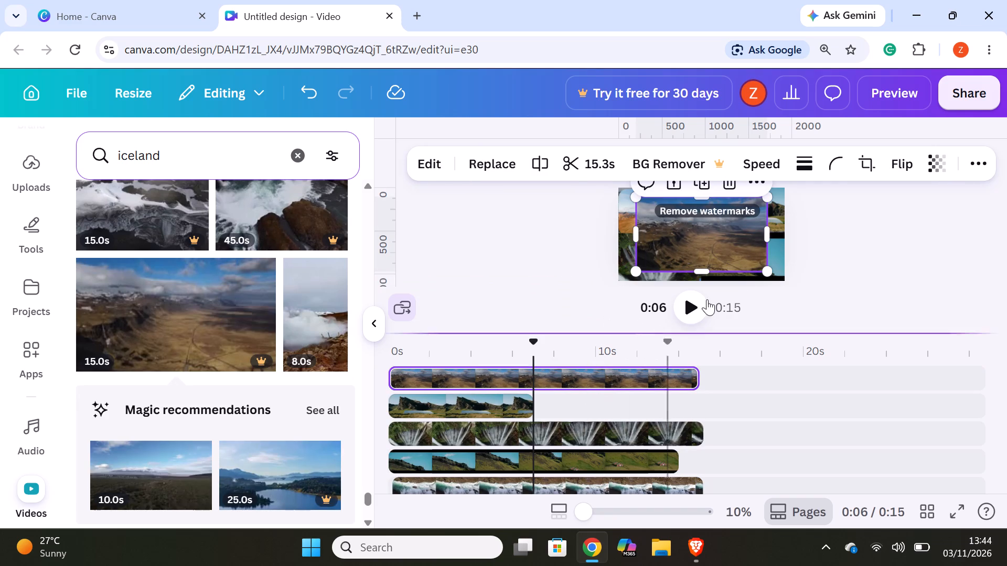
# Shrink the brown valley clip and fit it exactly over the canvas's lower-right quadrant.
pyautogui.moveTo(766, 273); pyautogui.dragTo(709, 251)
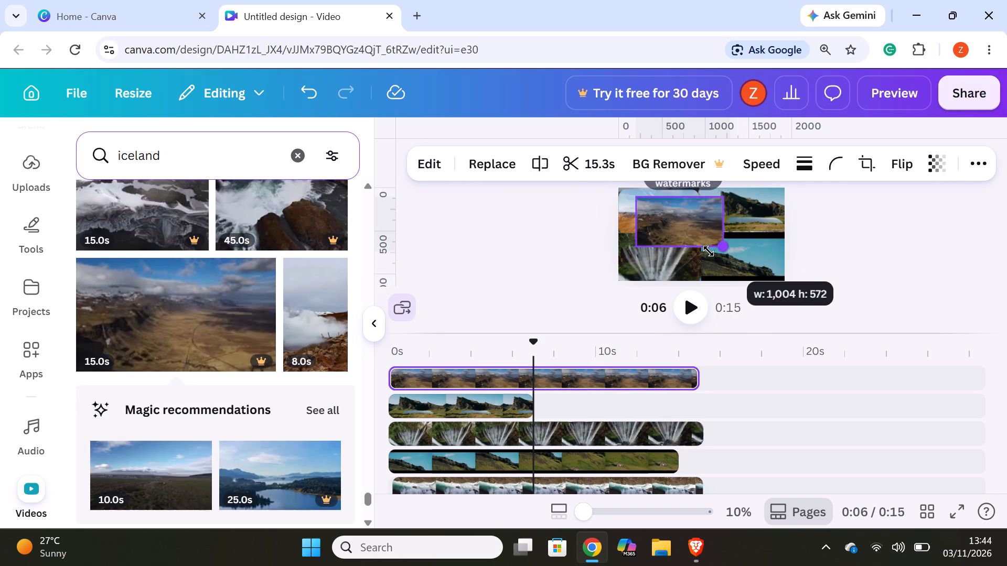
pyautogui.moveTo(709, 251); pyautogui.dragTo(708, 251)
pyautogui.moveTo(685, 232); pyautogui.dragTo(755, 257)
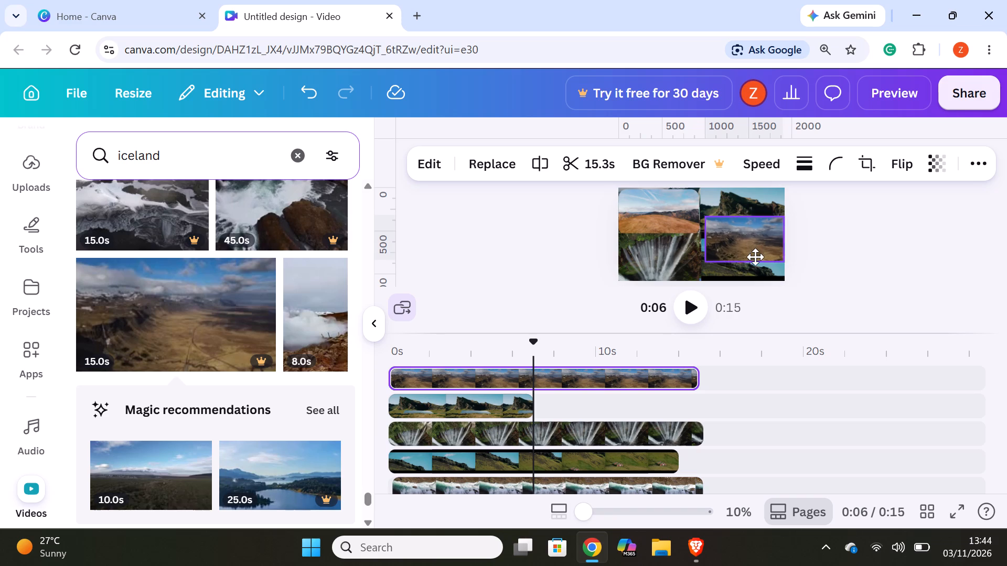
pyautogui.moveTo(755, 257); pyautogui.dragTo(749, 269)
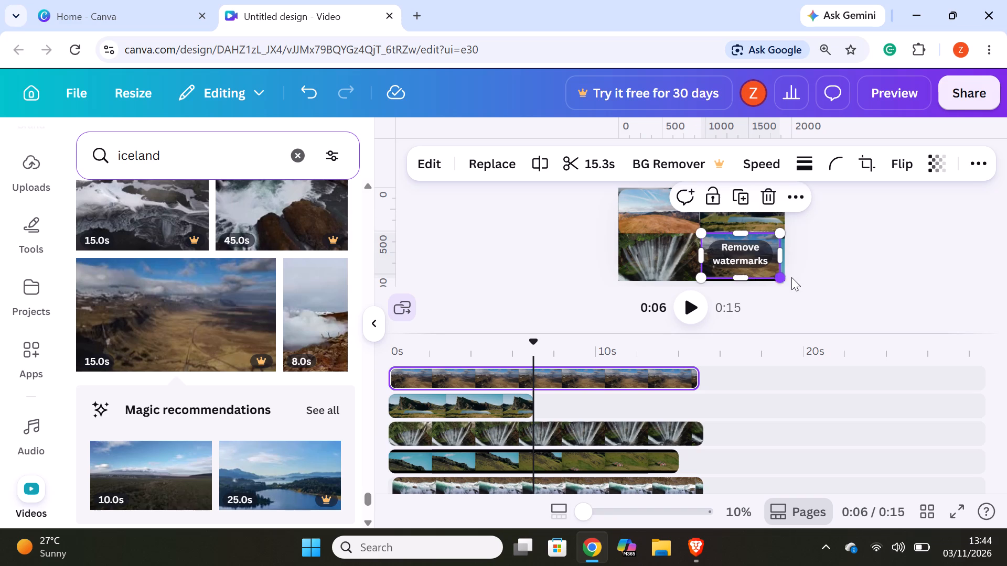
pyautogui.moveTo(781, 278); pyautogui.dragTo(788, 280)
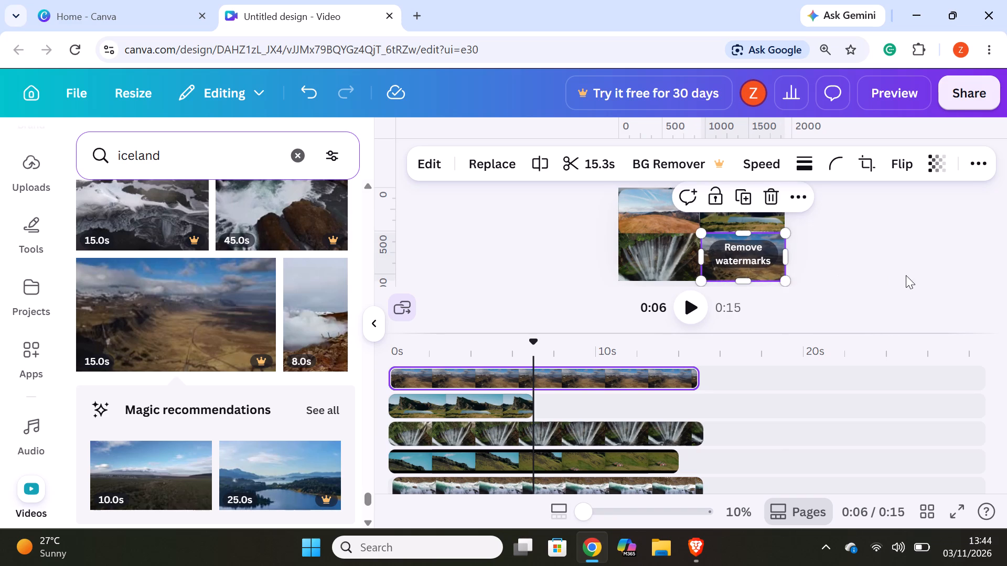
pyautogui.click(905, 275)
# Raise the brown valley clip's corner rounding to nearly the maximum.
pyautogui.click(743, 264)
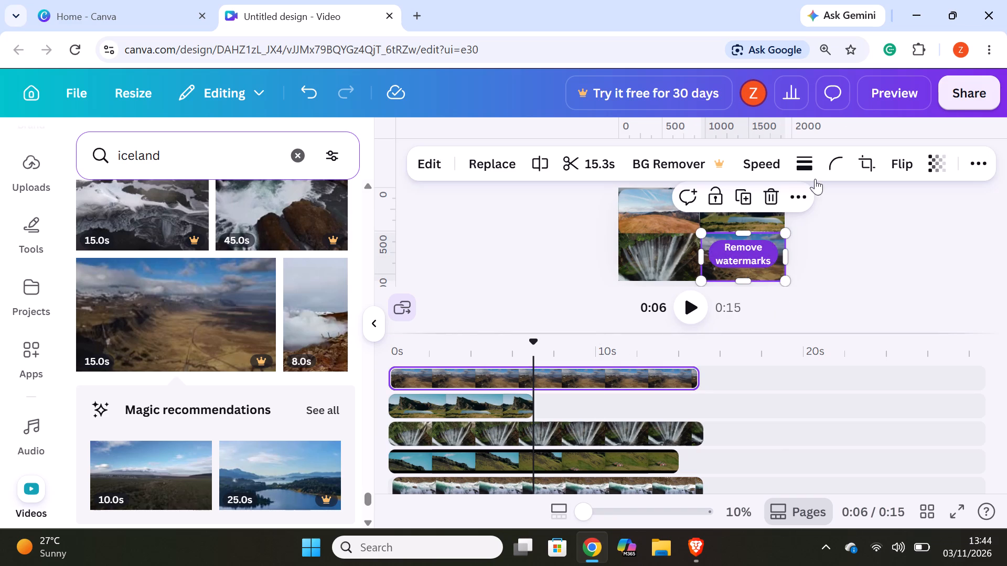
pyautogui.click(839, 162)
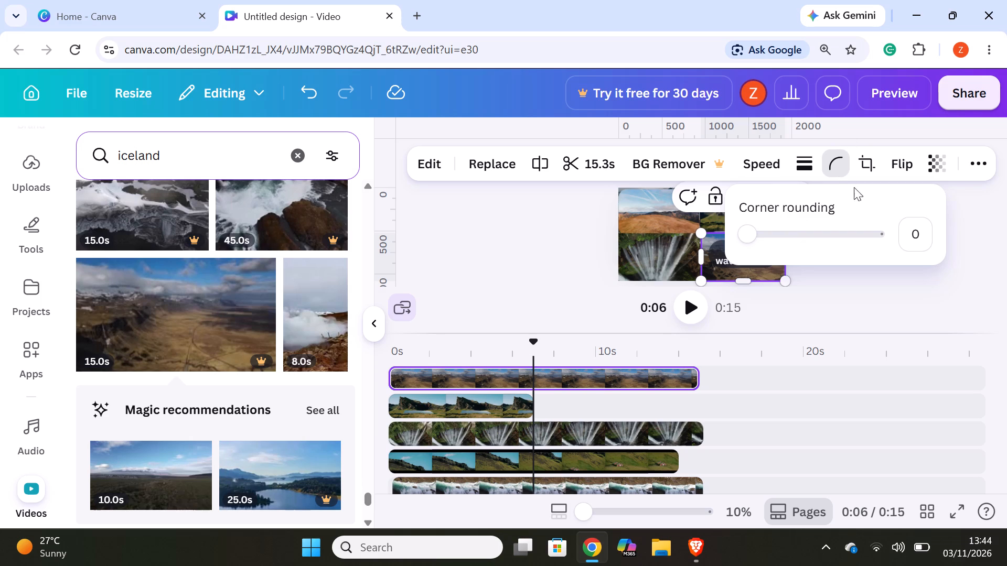
pyautogui.moveTo(752, 236); pyautogui.dragTo(872, 231)
pyautogui.click(906, 268)
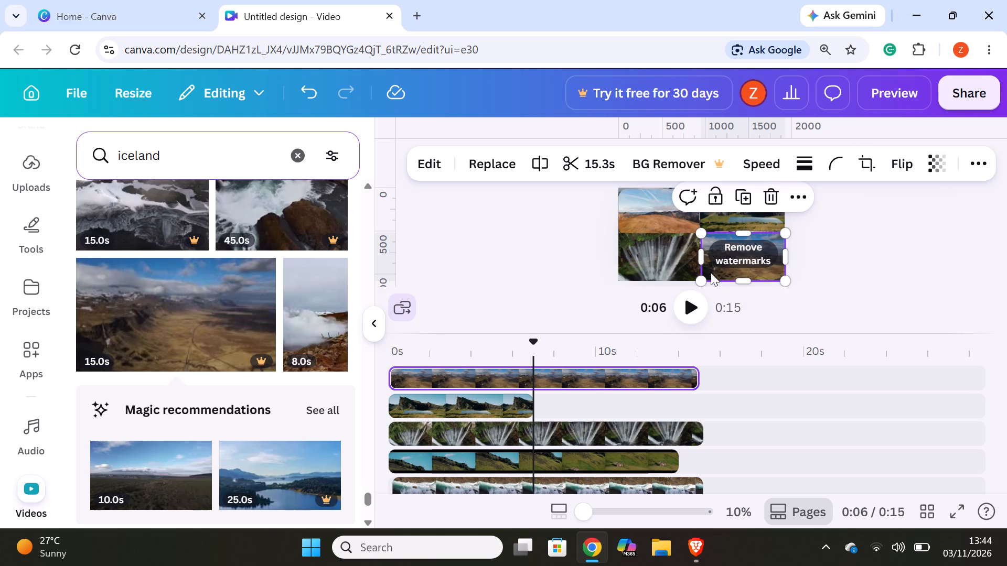
# Add the 6.0s video of a green, rocky lava field on a new top timeline track, starting at 0s.
pyautogui.scroll(-2, 245, 385)
pyautogui.scroll(-1, 192, 397)
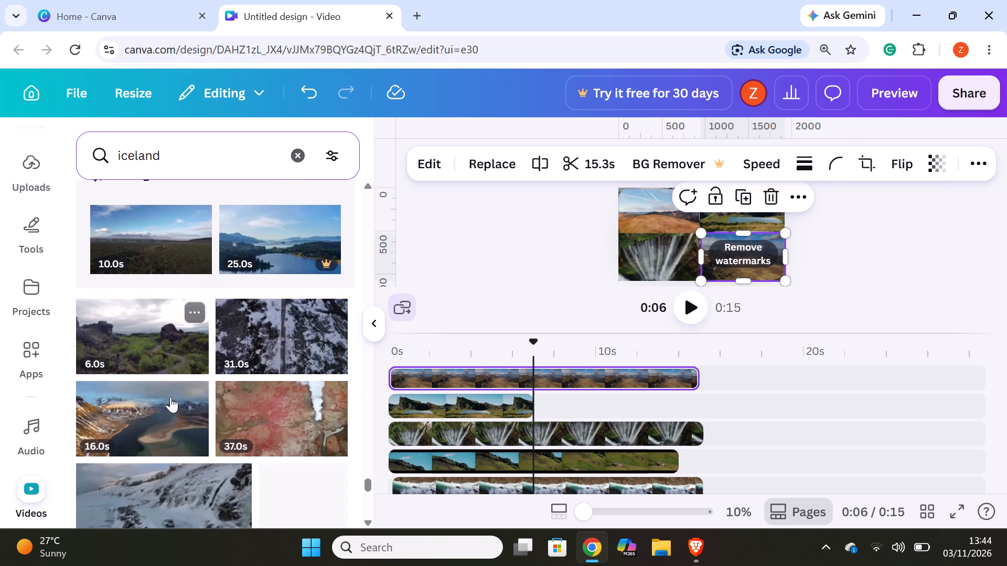
pyautogui.moveTo(139, 355); pyautogui.dragTo(417, 369)
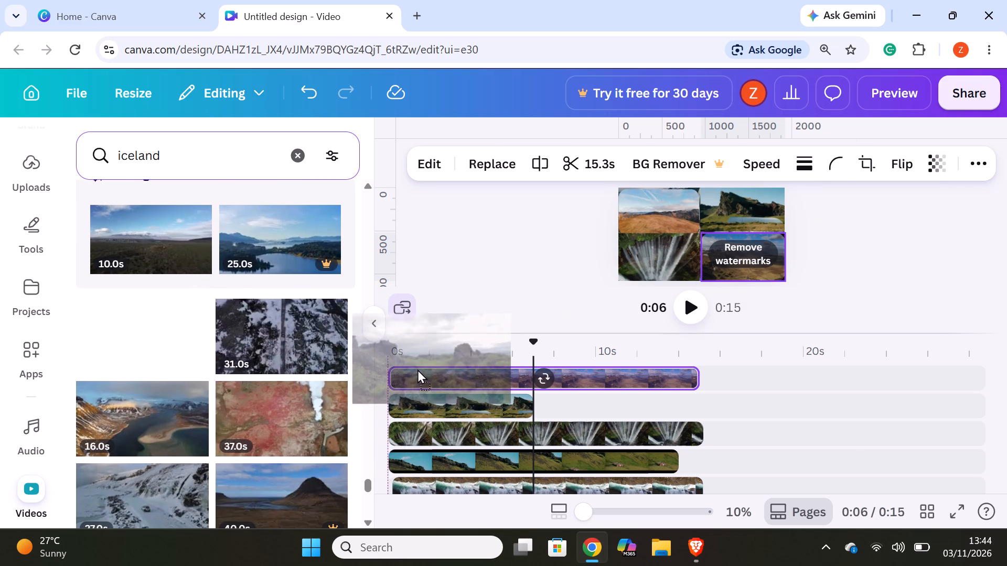
pyautogui.moveTo(417, 369); pyautogui.dragTo(429, 366)
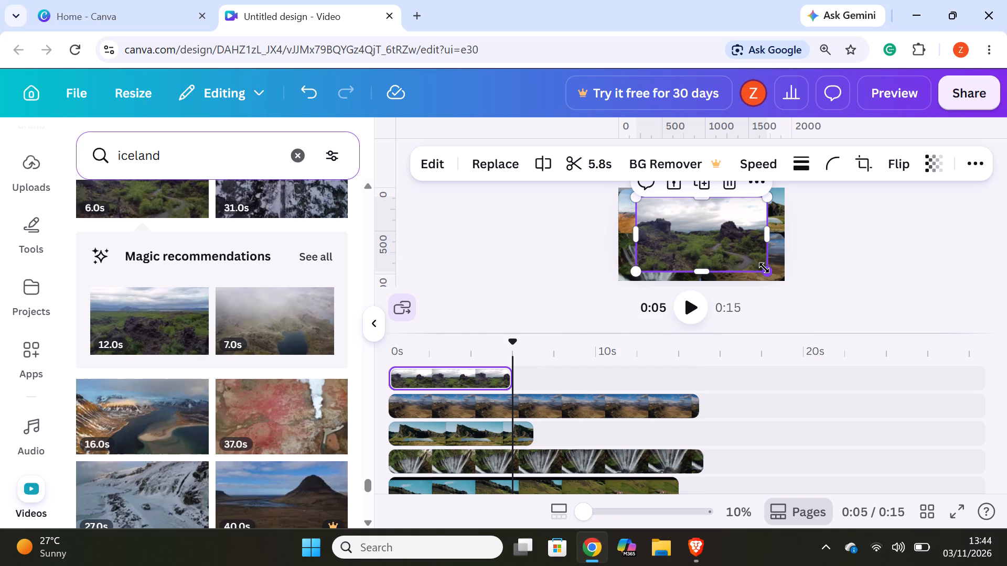
# Shrink the lava field clip and place it over the canvas's lower-left quadrant.
pyautogui.moveTo(768, 273); pyautogui.dragTo(729, 242)
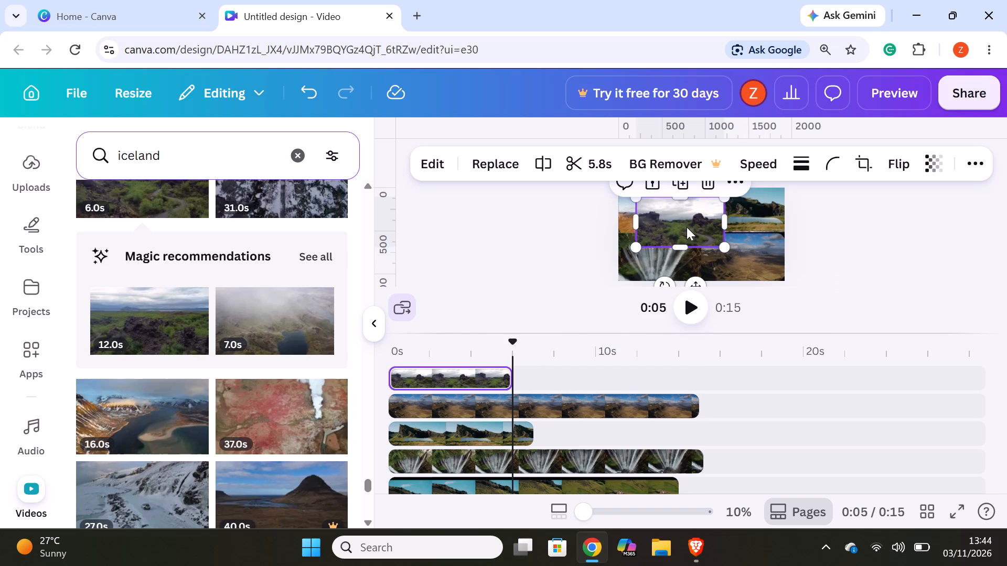
pyautogui.moveTo(686, 226); pyautogui.dragTo(673, 259)
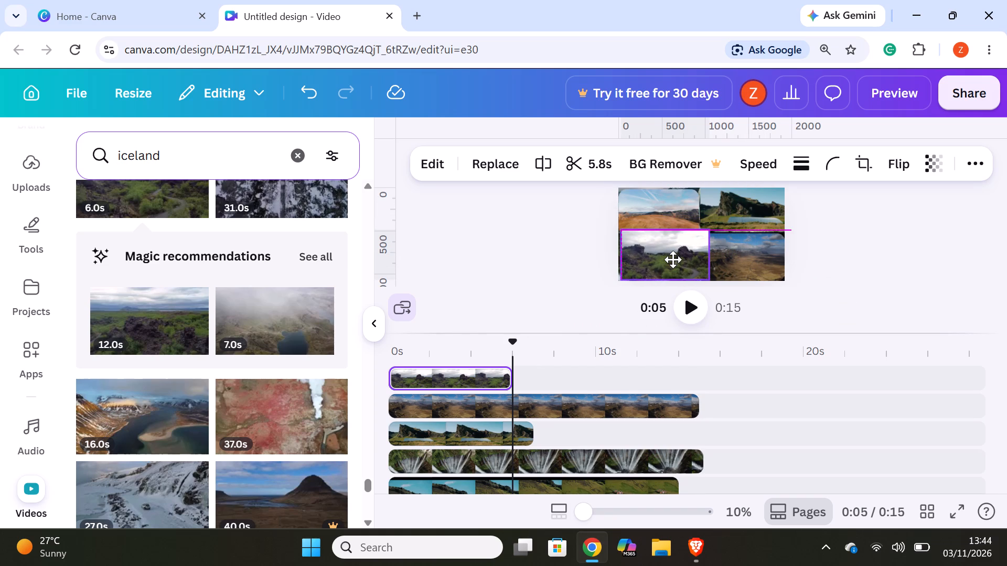
pyautogui.moveTo(673, 259); pyautogui.dragTo(673, 260)
pyautogui.click(665, 258)
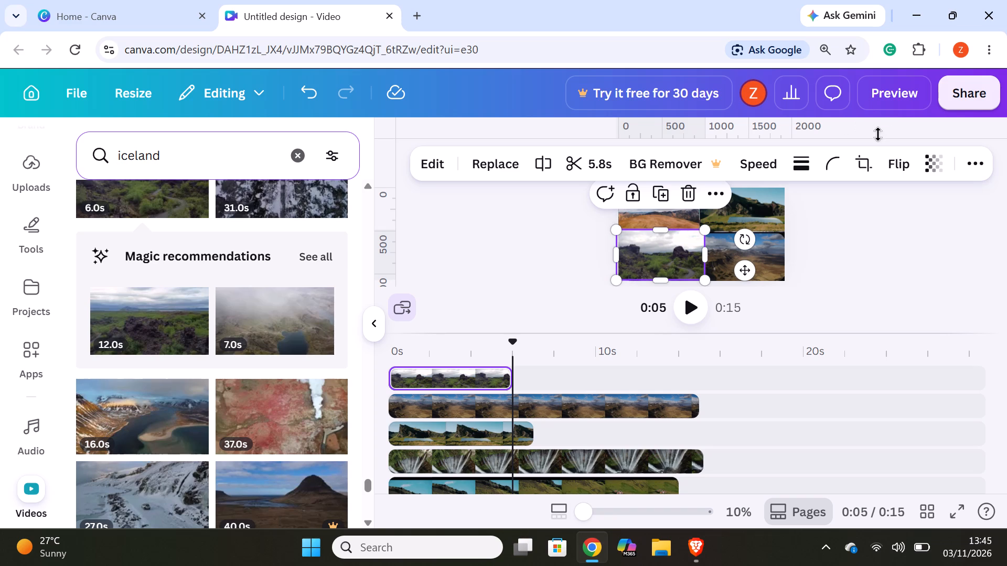
# Raise the lava field clip's corner rounding to the maximum.
pyautogui.click(830, 165)
pyautogui.moveTo(748, 240); pyautogui.dragTo(766, 245)
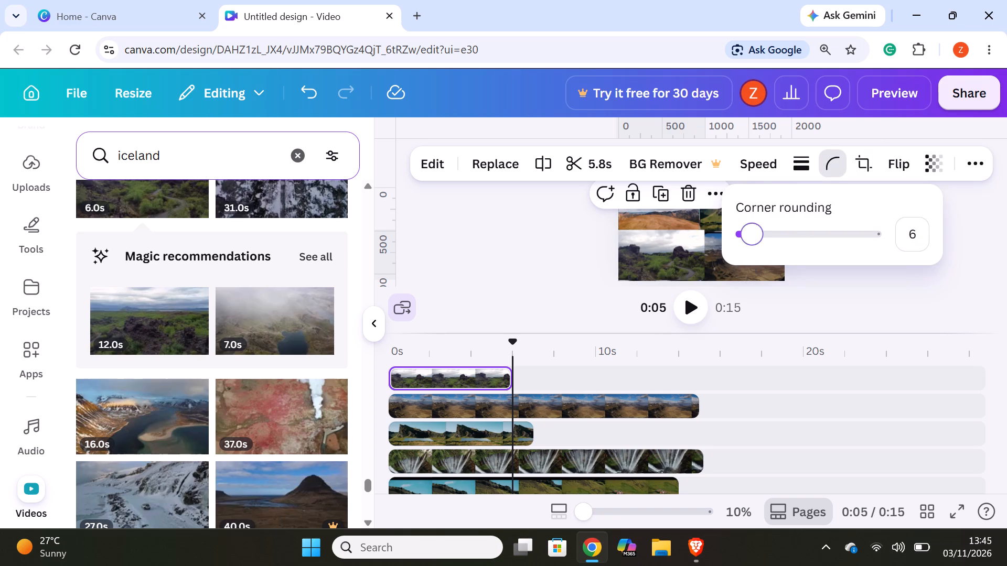
pyautogui.moveTo(766, 245); pyautogui.dragTo(918, 273)
pyautogui.click(922, 276)
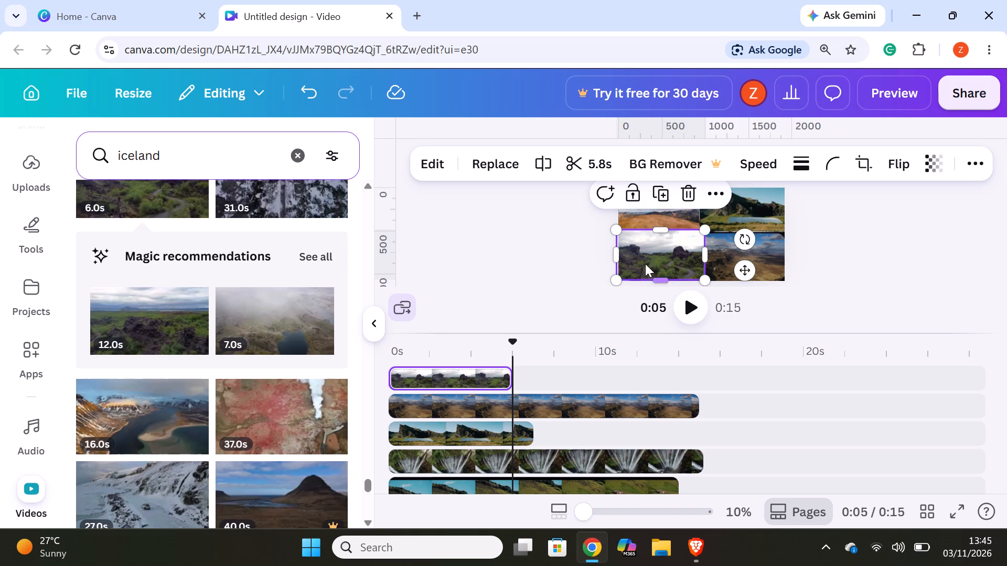
pyautogui.click(527, 284)
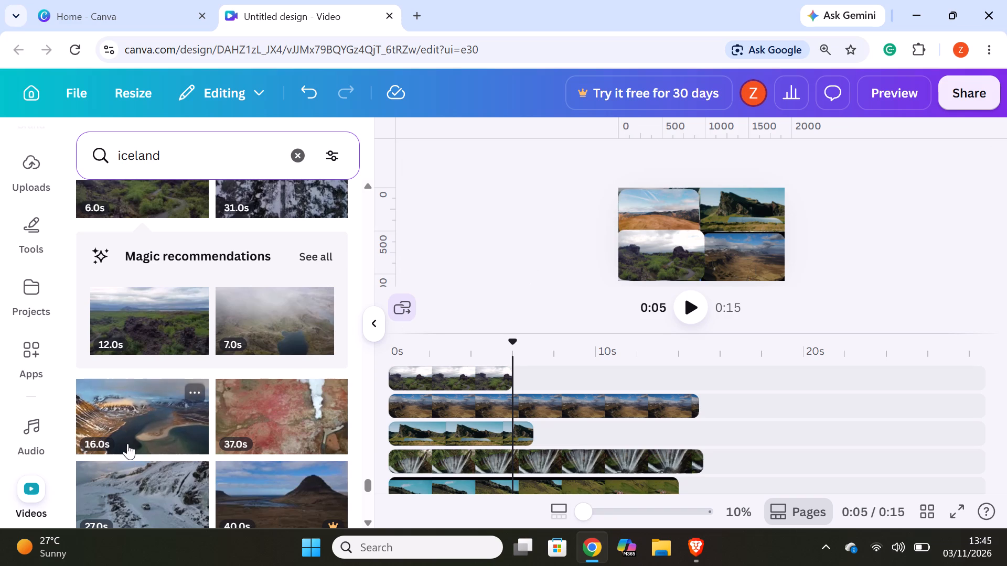
# Add the 16.0s video of snowy mountains around a winding river on a new top timeline track, starting near 0s.
pyautogui.moveTo(127, 443); pyautogui.dragTo(434, 391)
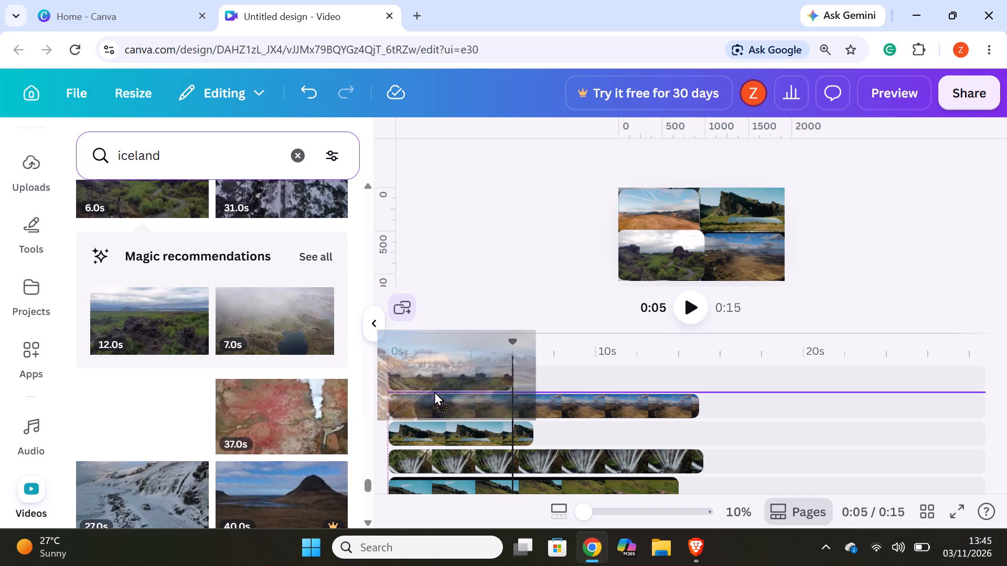
pyautogui.moveTo(434, 391); pyautogui.dragTo(449, 366)
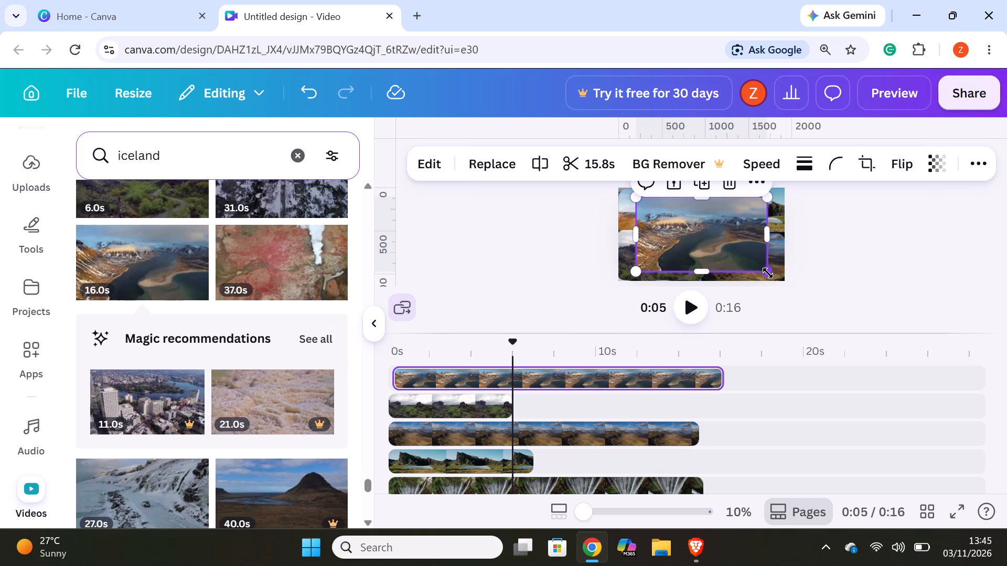
# Shrink the snowy mountain river clip and place it over the canvas's lower-right quadrant.
pyautogui.moveTo(768, 273); pyautogui.dragTo(739, 239)
pyautogui.moveTo(680, 222); pyautogui.dragTo(727, 228)
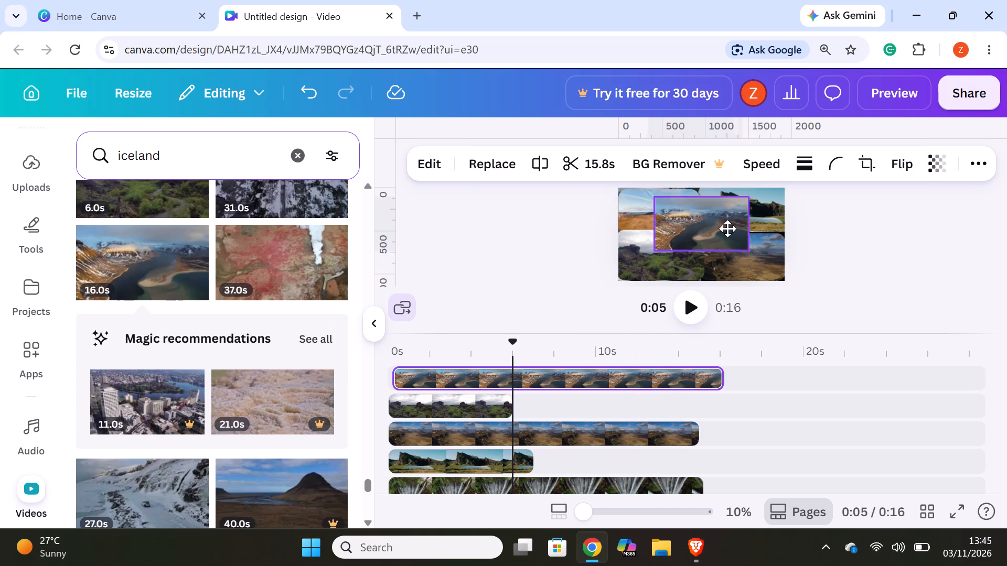
pyautogui.moveTo(727, 228); pyautogui.dragTo(745, 256)
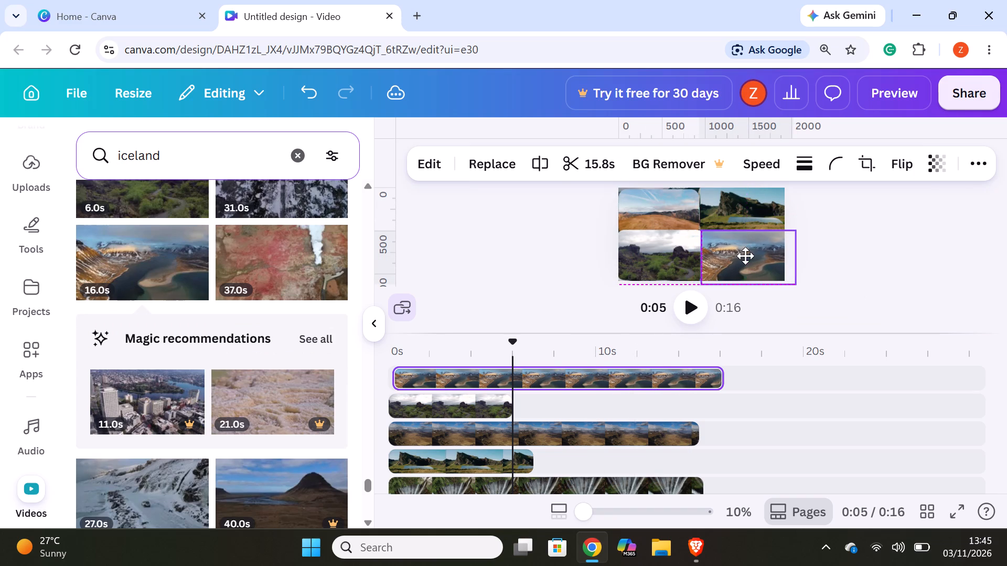
pyautogui.moveTo(745, 256); pyautogui.dragTo(745, 255)
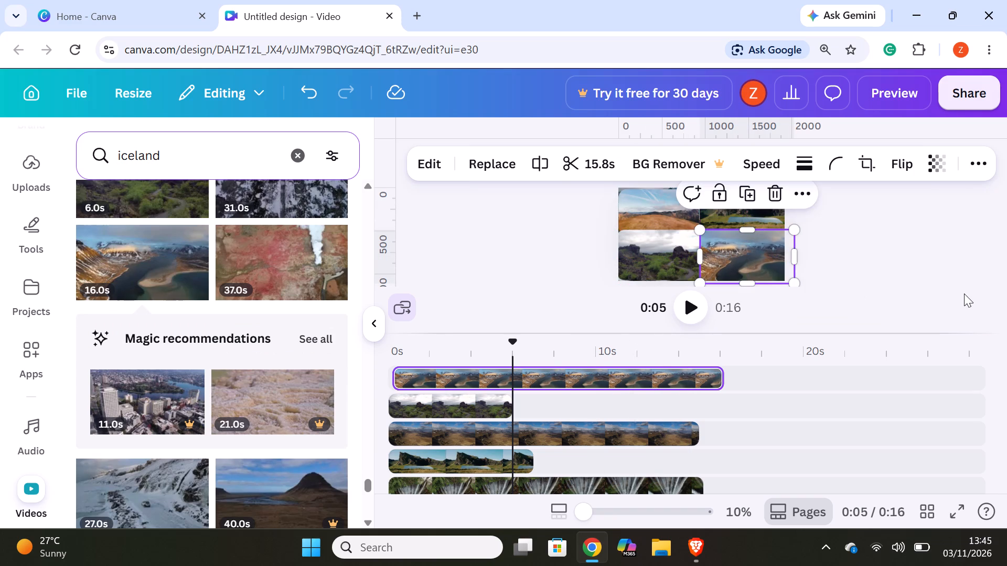
pyautogui.click(892, 279)
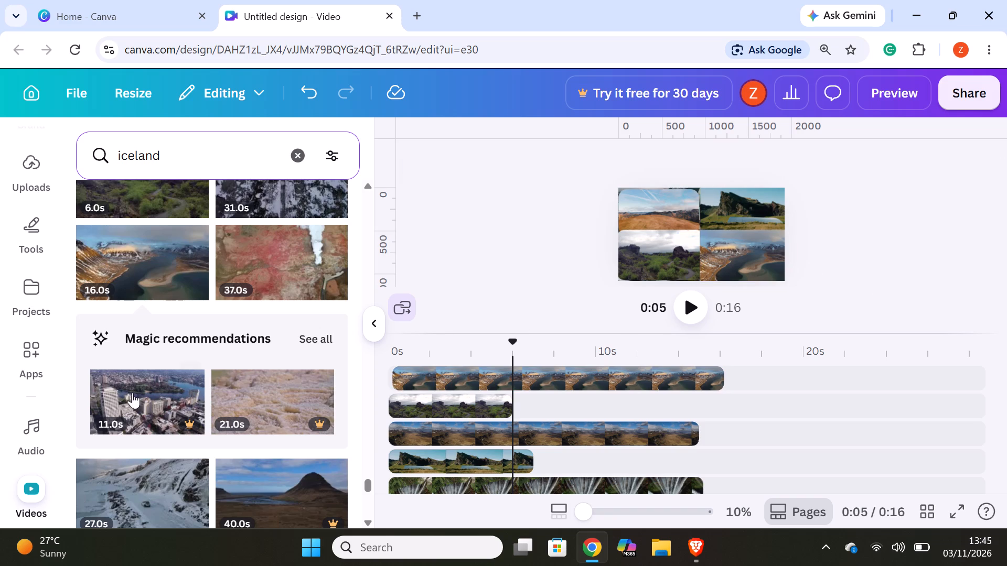
# Add the 7.0s video of blue wildflowers on a new top timeline track and align its start to 0s.
pyautogui.scroll(-2, 127, 398)
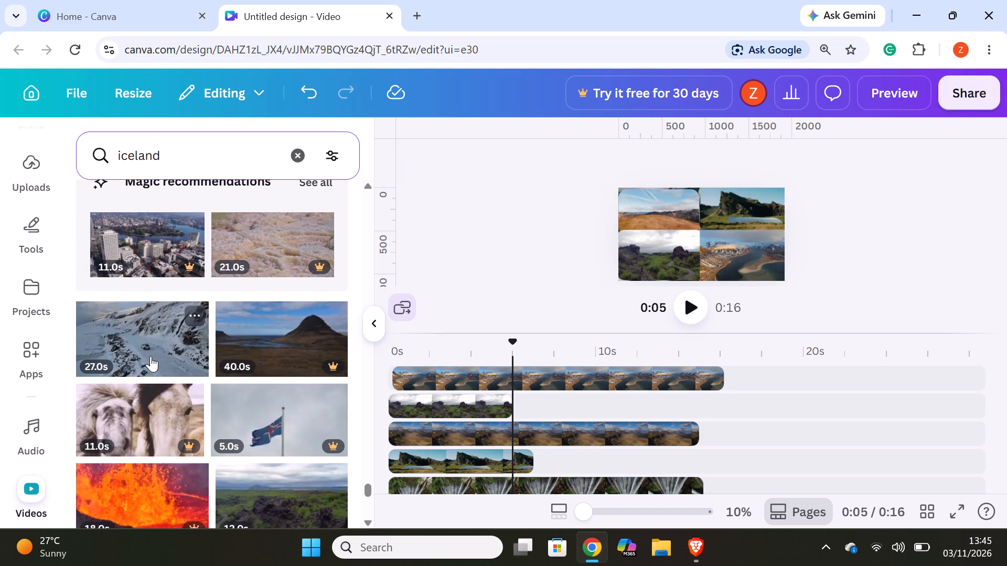
pyautogui.scroll(-3, 146, 440)
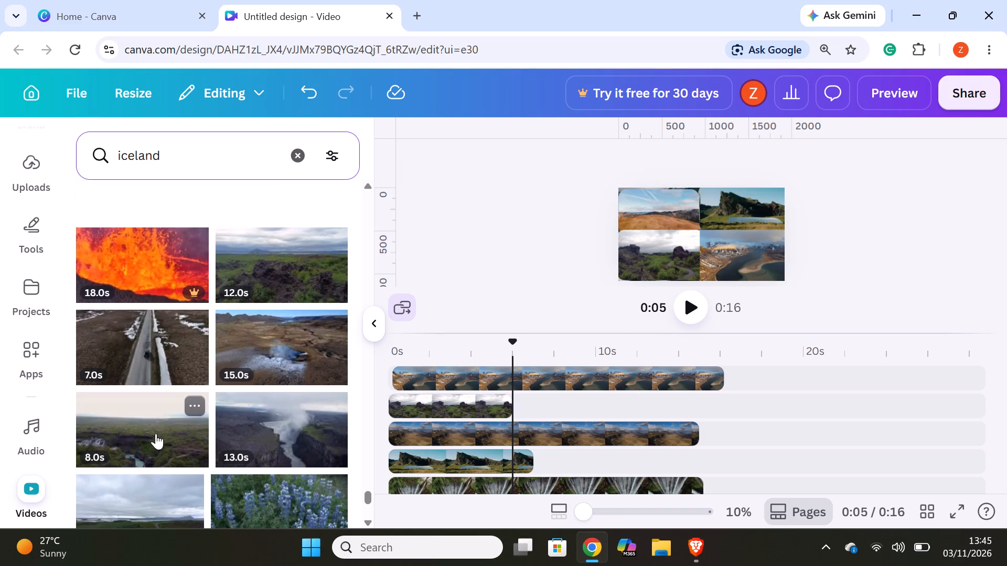
pyautogui.scroll(-2, 199, 409)
pyautogui.moveTo(247, 355); pyautogui.dragTo(486, 358)
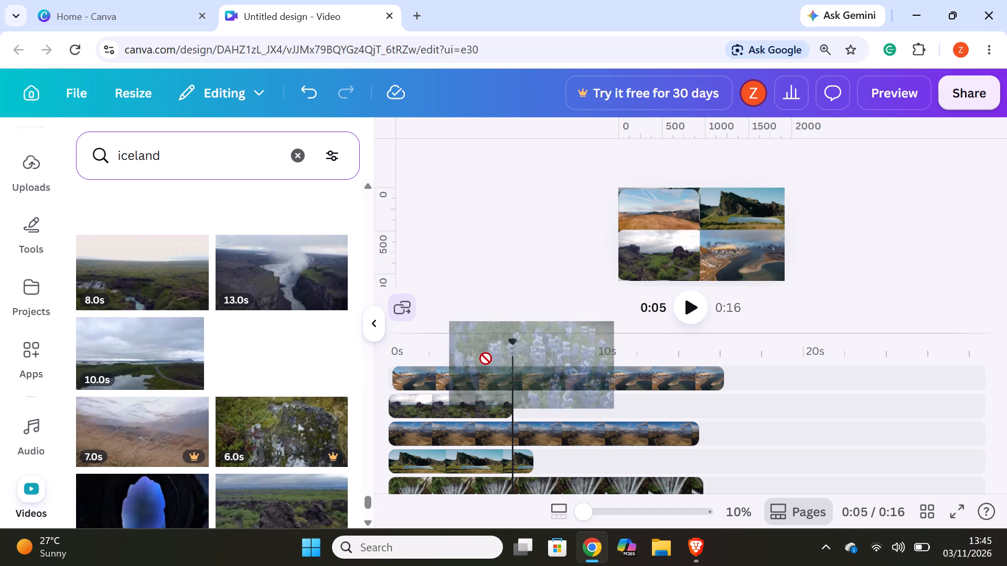
pyautogui.moveTo(486, 358); pyautogui.dragTo(455, 365)
pyautogui.moveTo(488, 381); pyautogui.dragTo(478, 380)
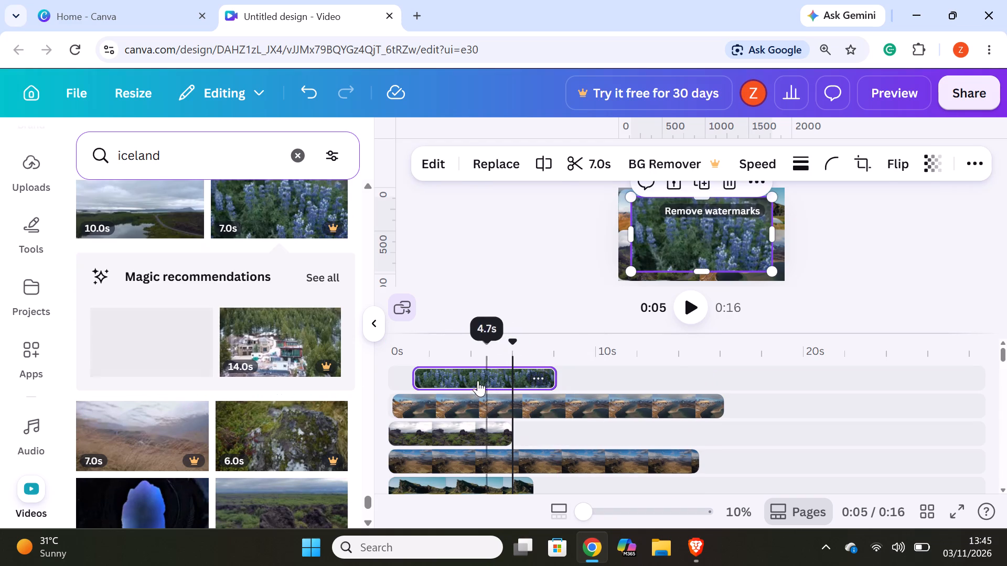
pyautogui.moveTo(478, 380); pyautogui.dragTo(453, 380)
pyautogui.moveTo(468, 376); pyautogui.dragTo(479, 373)
pyautogui.moveTo(473, 373); pyautogui.dragTo(454, 378)
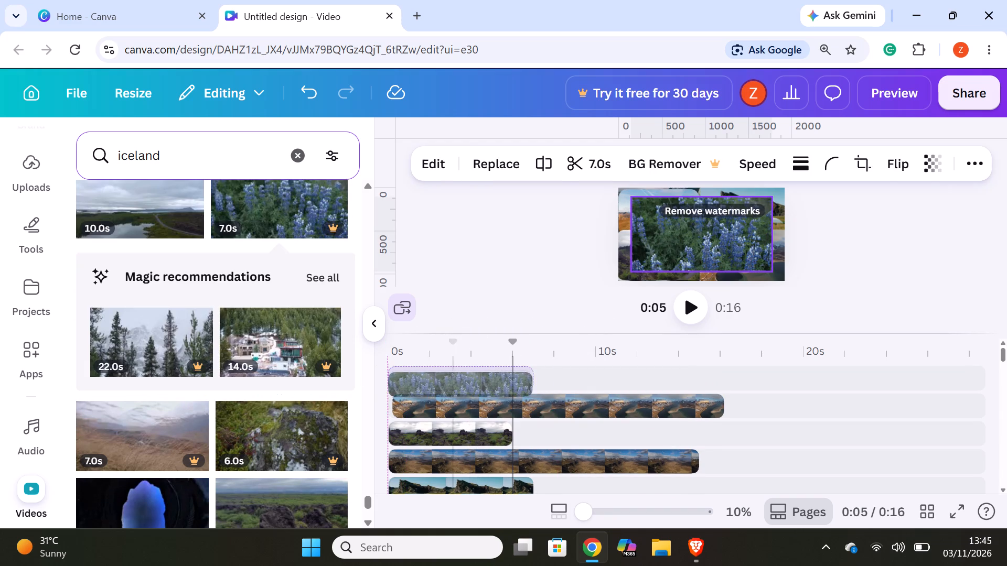
pyautogui.moveTo(454, 378); pyautogui.dragTo(454, 376)
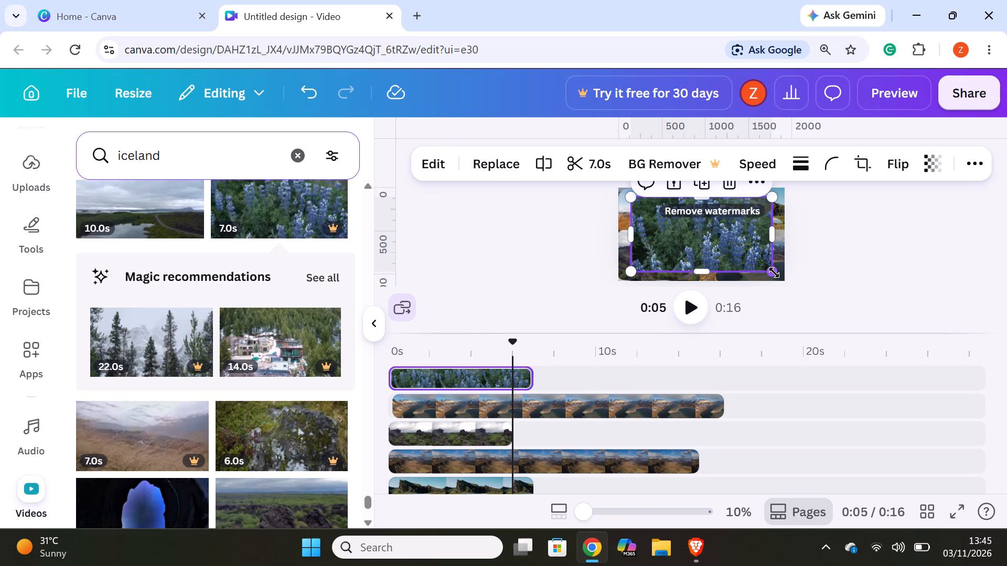
# Shrink the blue wildflower clip to about 1,148 × 608 and place it over the canvas's upper-right quadrant.
pyautogui.moveTo(774, 271); pyautogui.dragTo(747, 249)
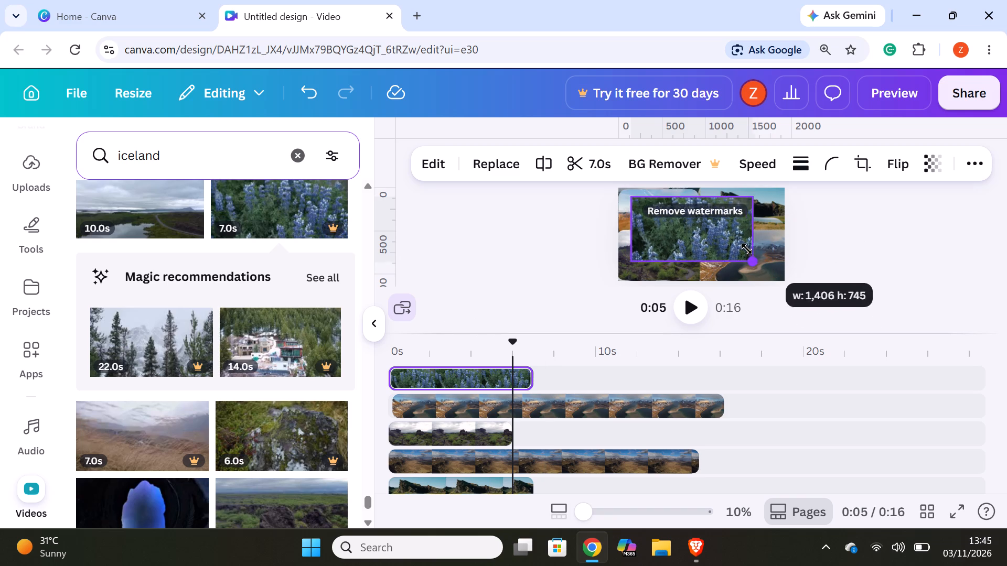
pyautogui.moveTo(747, 249); pyautogui.dragTo(746, 247)
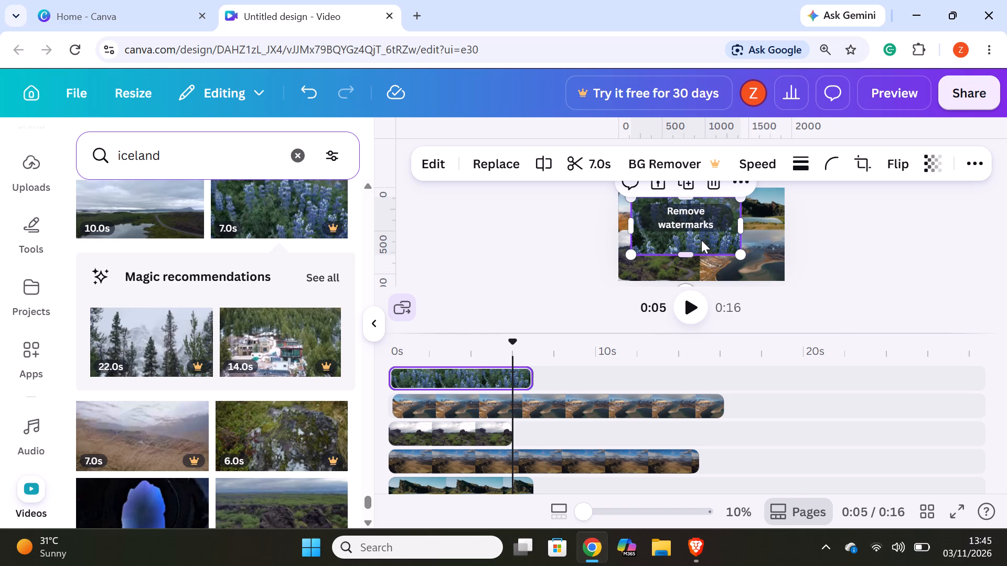
pyautogui.moveTo(701, 240); pyautogui.dragTo(681, 221)
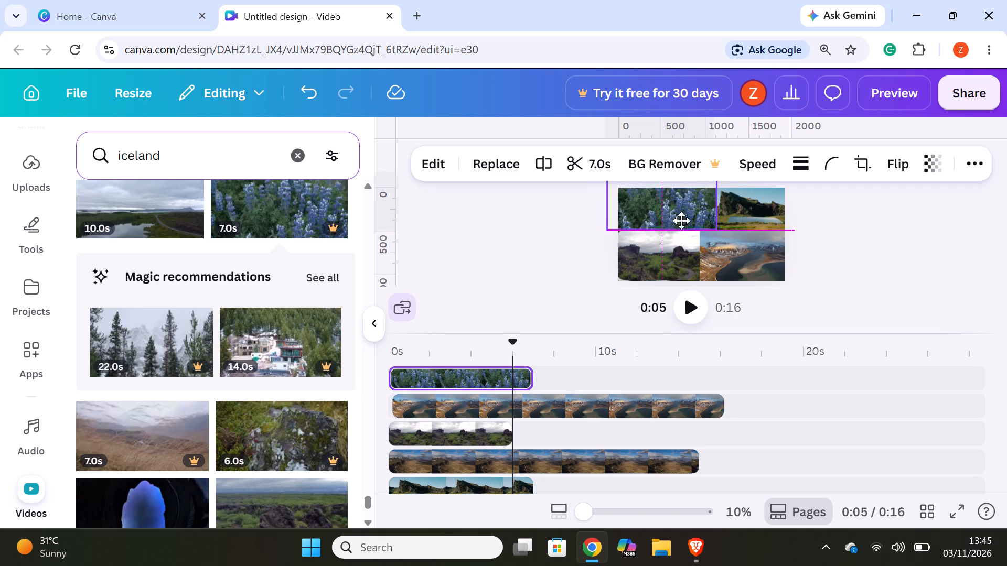
pyautogui.moveTo(681, 221); pyautogui.dragTo(681, 222)
pyautogui.moveTo(722, 236); pyautogui.dragTo(712, 228)
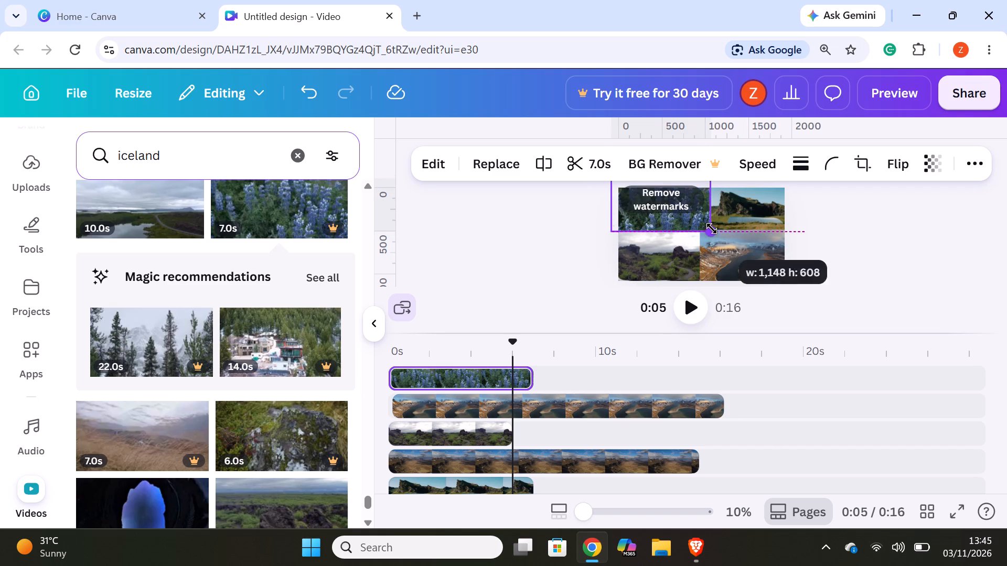
pyautogui.moveTo(667, 211); pyautogui.dragTo(673, 215)
pyautogui.moveTo(670, 223); pyautogui.dragTo(679, 220)
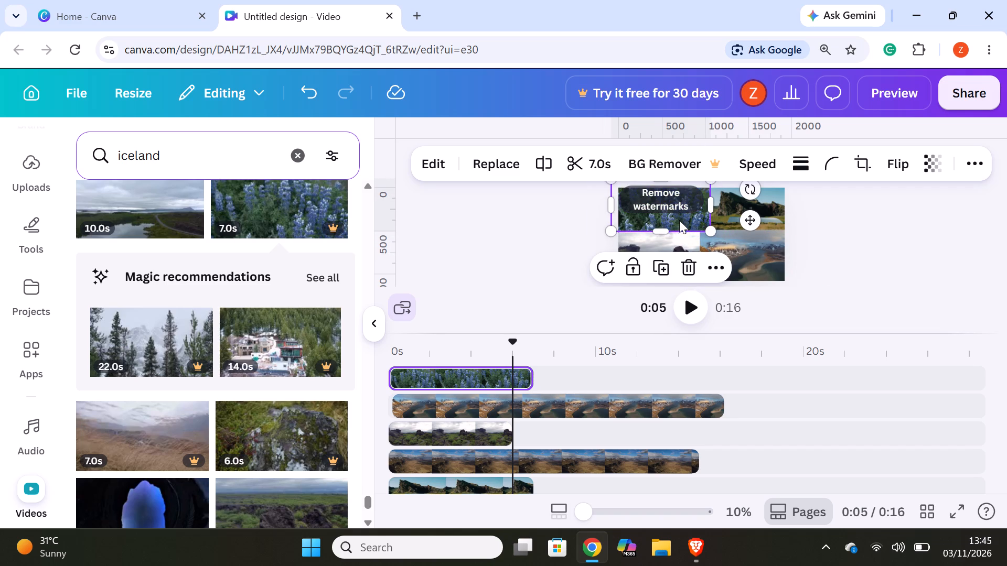
pyautogui.moveTo(679, 220); pyautogui.dragTo(760, 226)
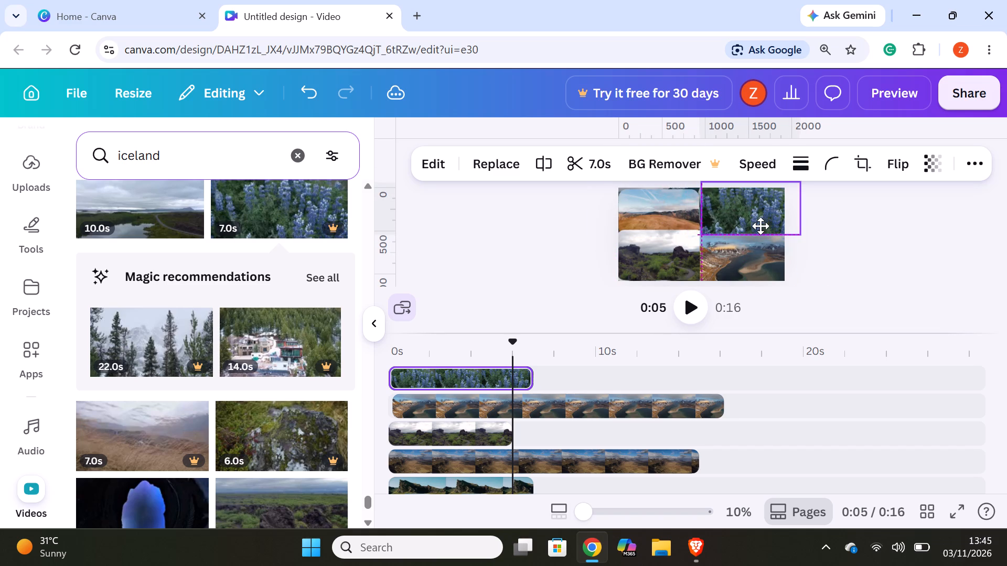
pyautogui.moveTo(760, 226); pyautogui.dragTo(756, 229)
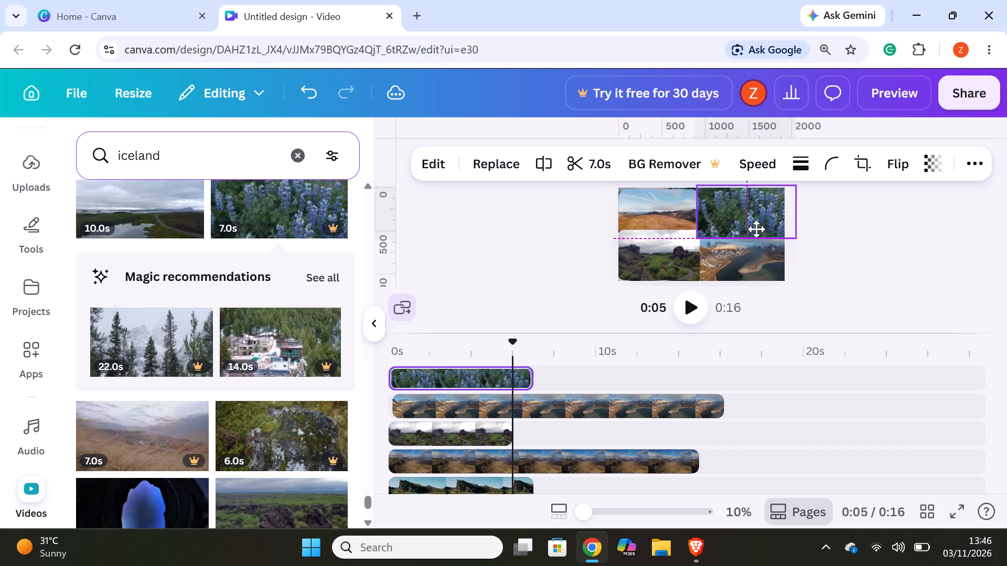
pyautogui.moveTo(756, 229); pyautogui.dragTo(757, 227)
pyautogui.click(874, 247)
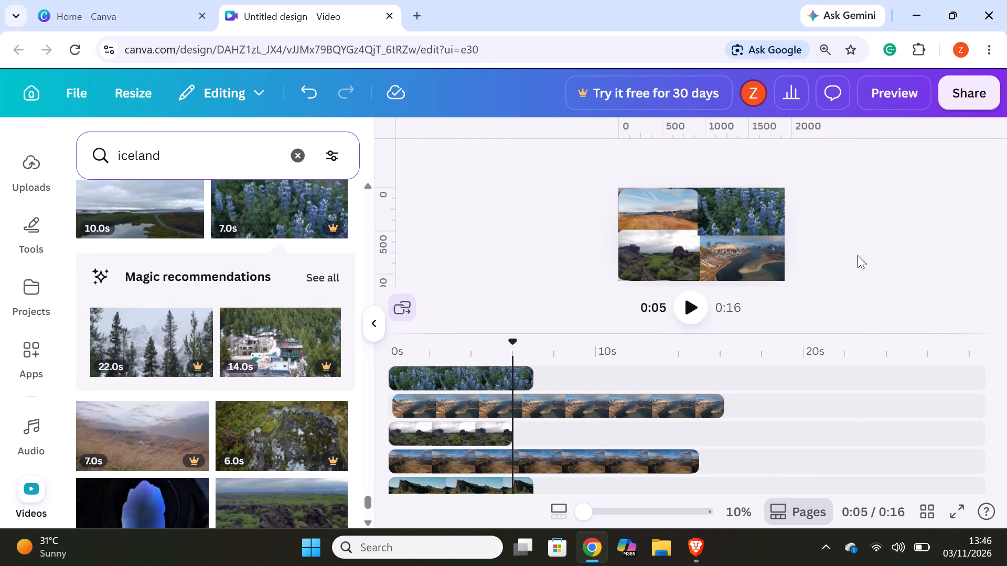
# Set the blue wildflower clip's corner rounding to 100.
pyautogui.click(741, 209)
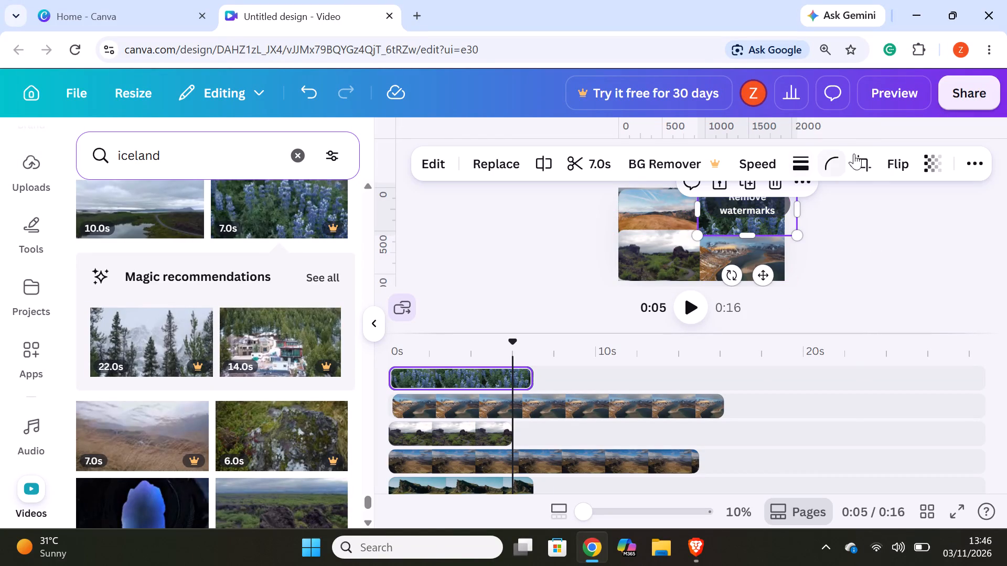
pyautogui.click(833, 159)
pyautogui.moveTo(752, 241); pyautogui.dragTo(939, 249)
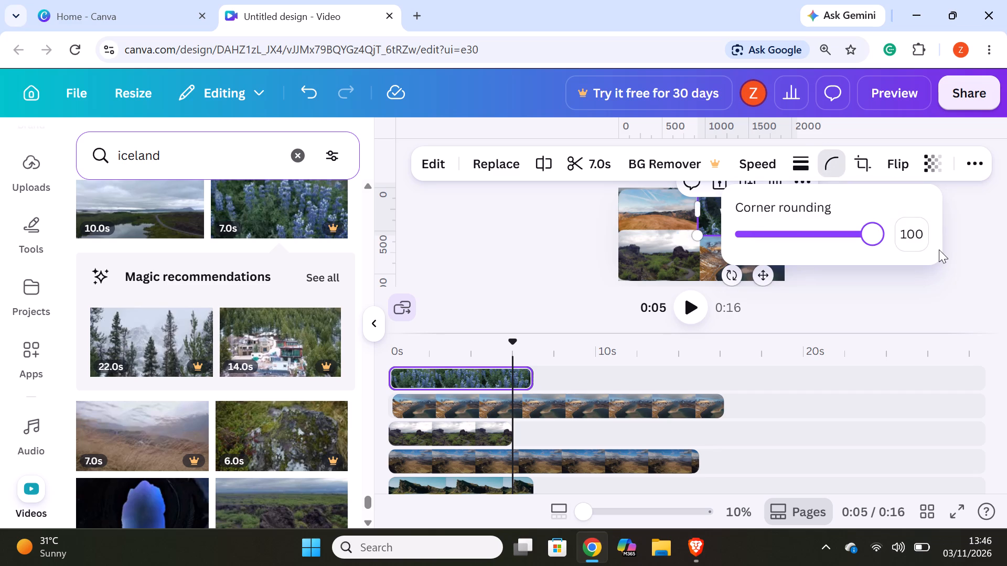
pyautogui.click(939, 250)
pyautogui.click(833, 295)
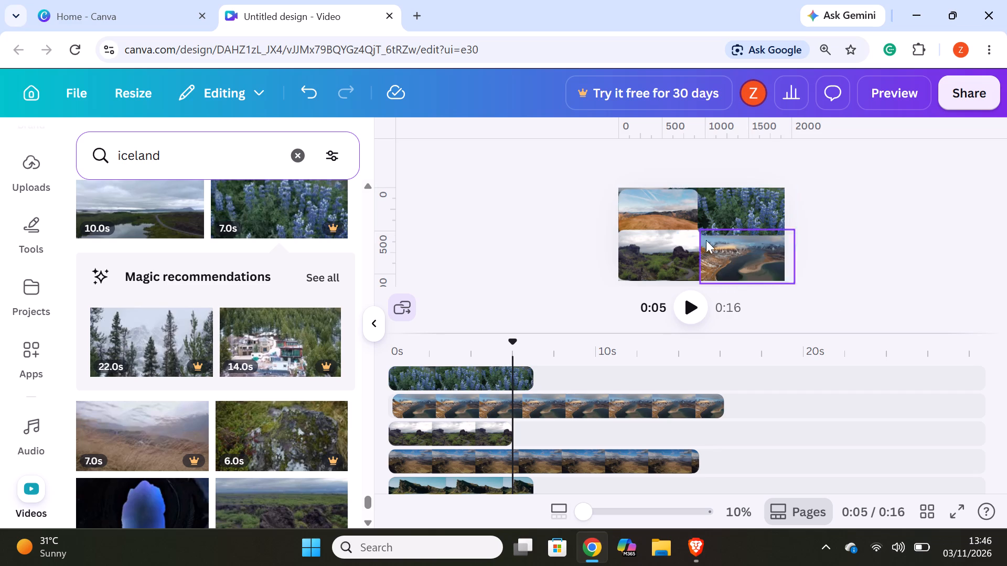
# Add the 27.0s video of a green cliff beside dark water on a new top timeline track, starting at 0s.
pyautogui.scroll(-1, 202, 395)
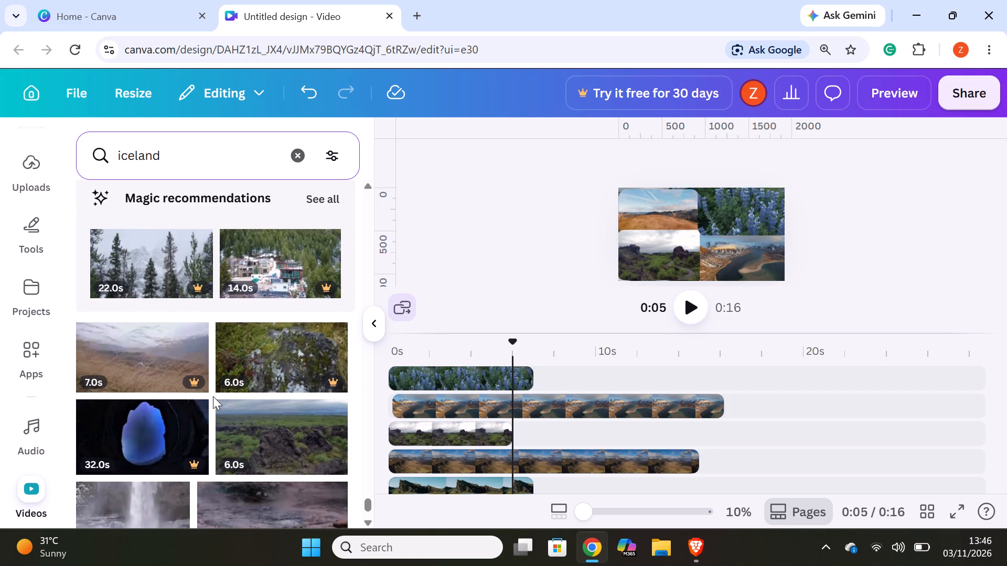
pyautogui.scroll(-3, 213, 396)
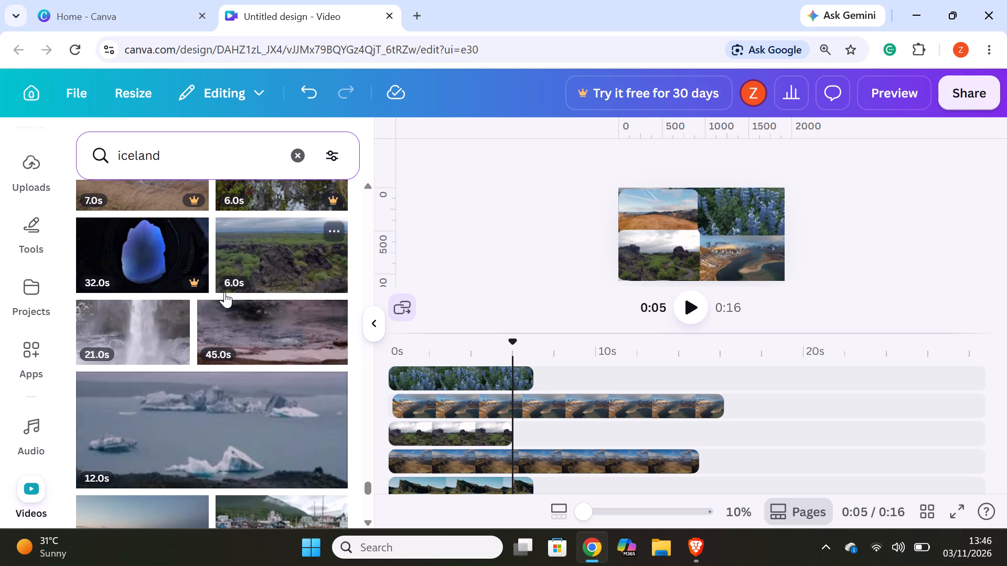
pyautogui.scroll(-5, 218, 294)
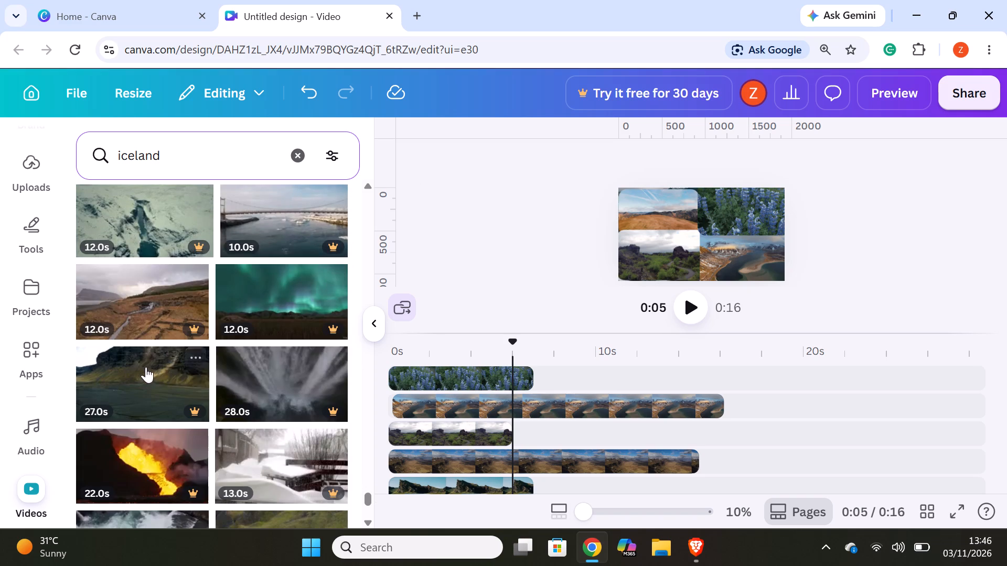
pyautogui.moveTo(135, 380); pyautogui.dragTo(342, 354)
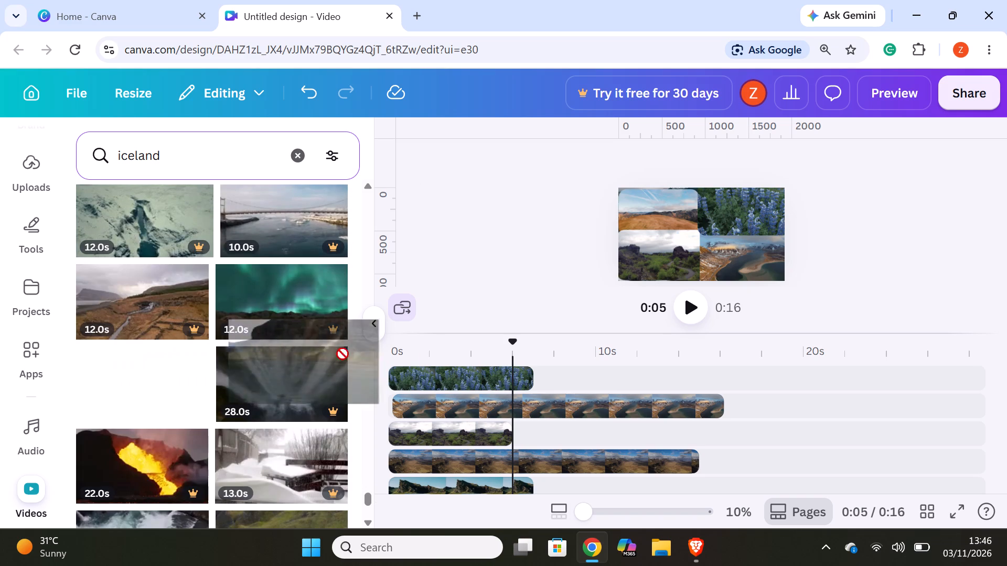
pyautogui.moveTo(342, 354); pyautogui.dragTo(470, 366)
pyautogui.click(470, 366)
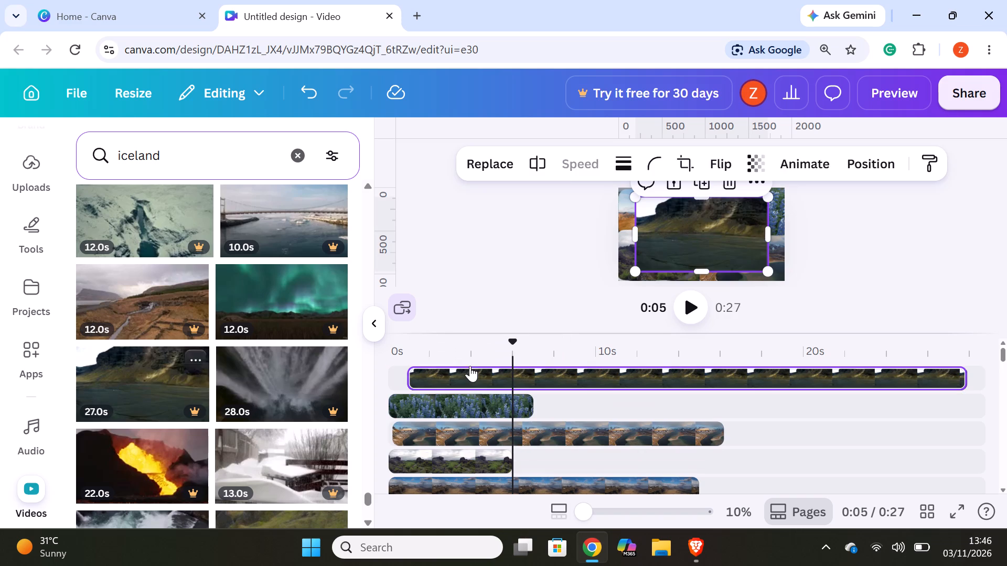
pyautogui.moveTo(464, 376); pyautogui.dragTo(443, 379)
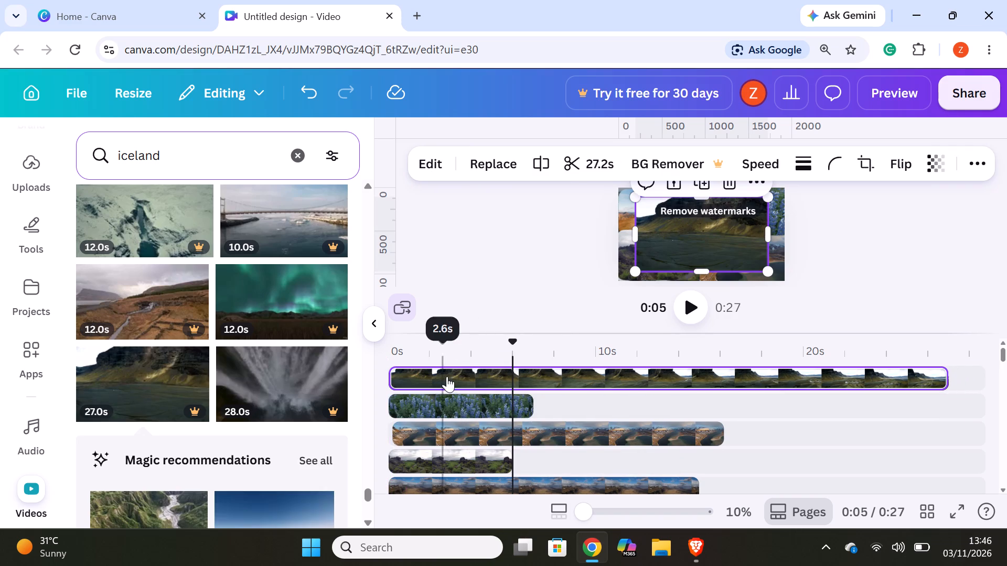
# Split the green cliff clip at 16.1s and delete the part after the split.
pyautogui.click(724, 379)
pyautogui.rightClick(724, 379)
pyautogui.click(748, 500)
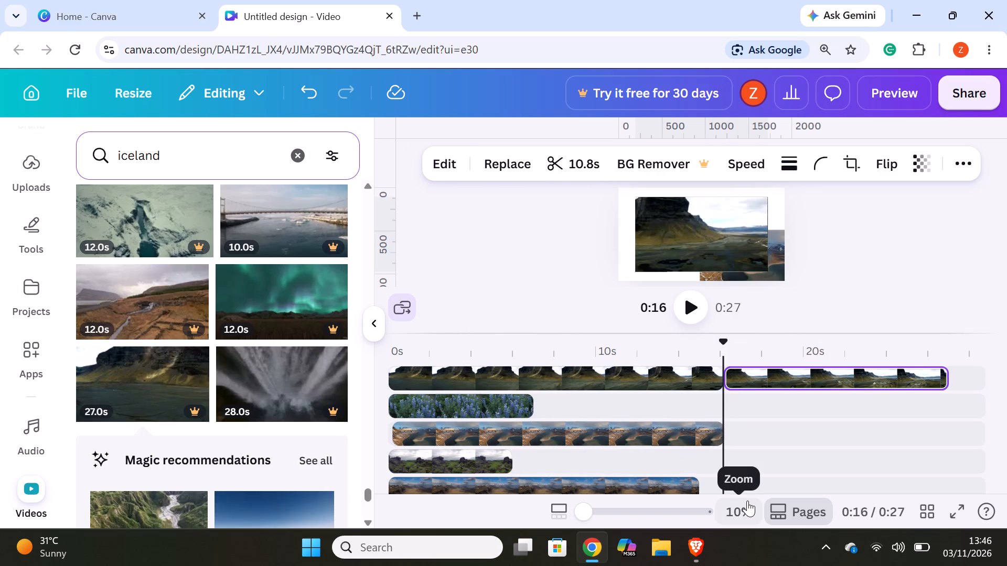
pyautogui.rightClick(801, 382)
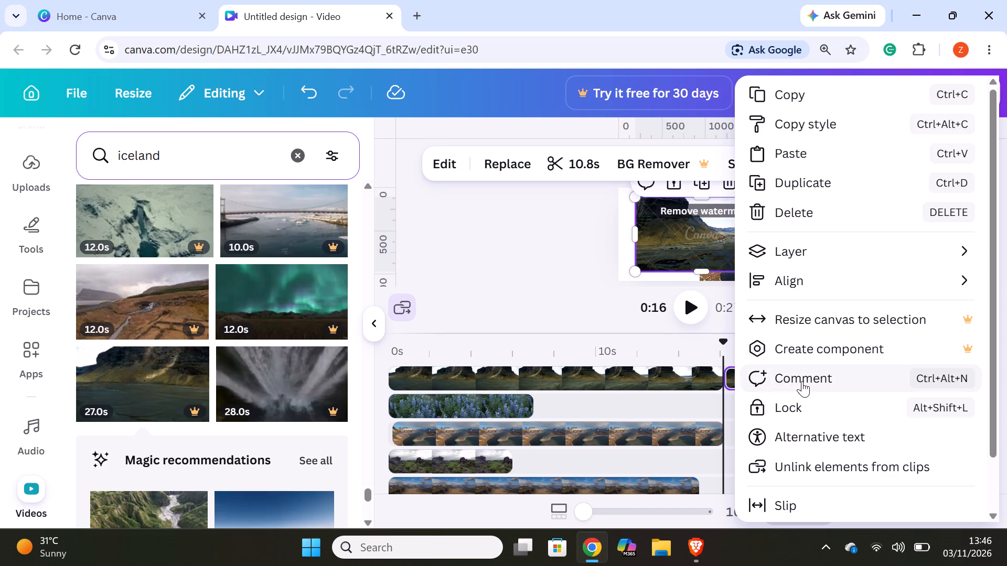
pyautogui.click(841, 205)
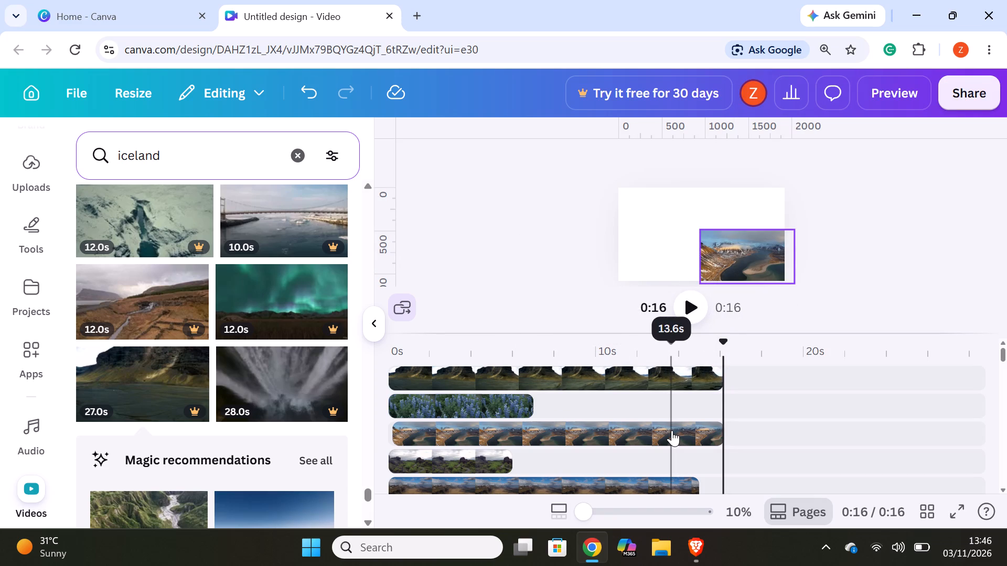
# Shrink the green cliff clip and place it over the canvas's lower-right quadrant.
pyautogui.click(575, 382)
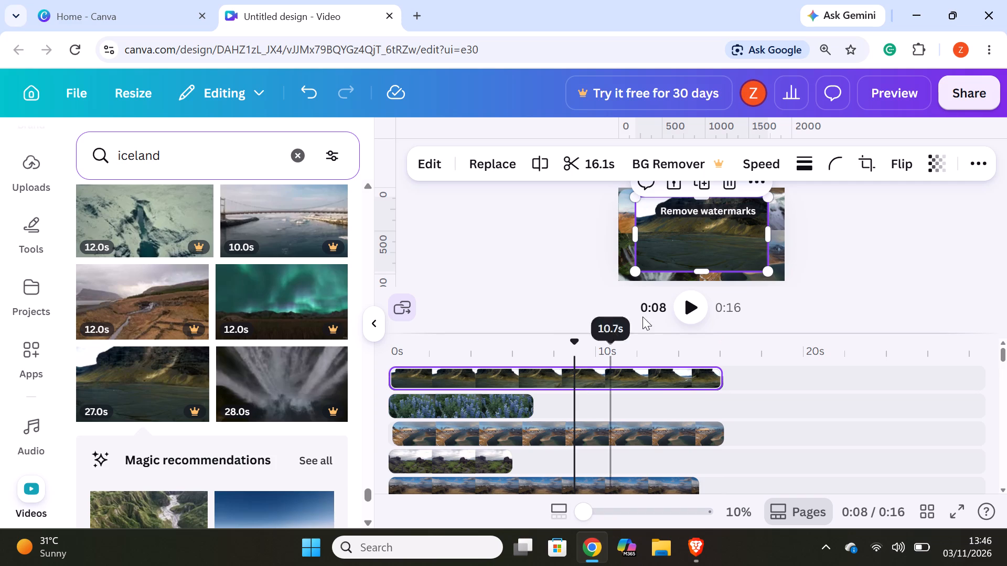
pyautogui.moveTo(774, 270); pyautogui.dragTo(754, 252)
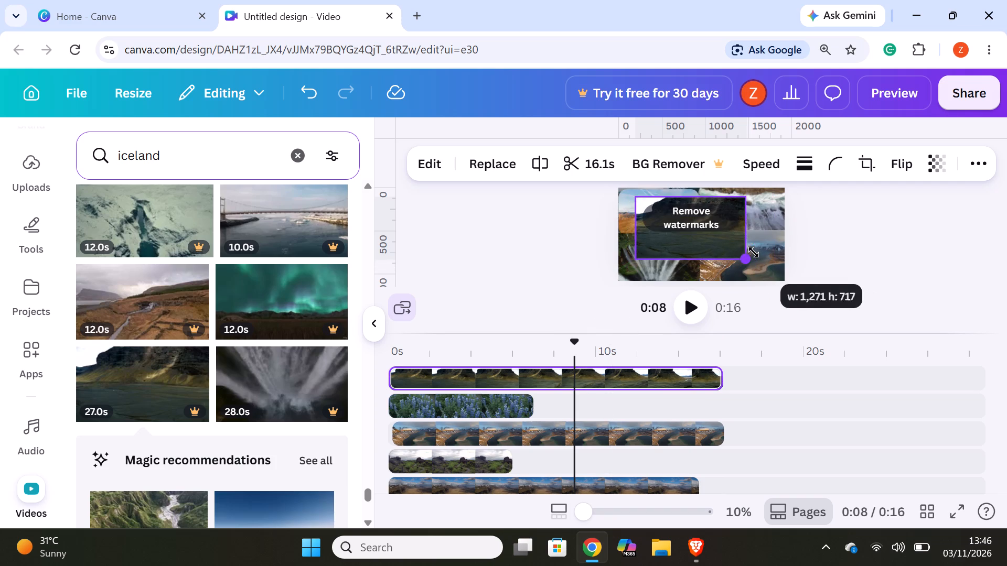
pyautogui.moveTo(754, 252); pyautogui.dragTo(743, 246)
pyautogui.moveTo(704, 239); pyautogui.dragTo(760, 270)
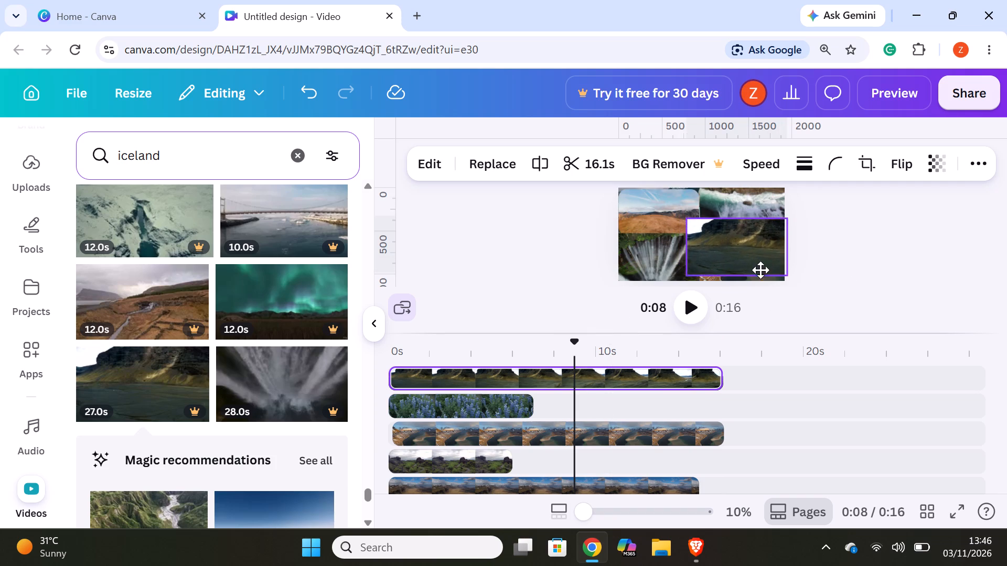
pyautogui.moveTo(760, 270); pyautogui.dragTo(763, 273)
pyautogui.moveTo(722, 269); pyautogui.dragTo(725, 271)
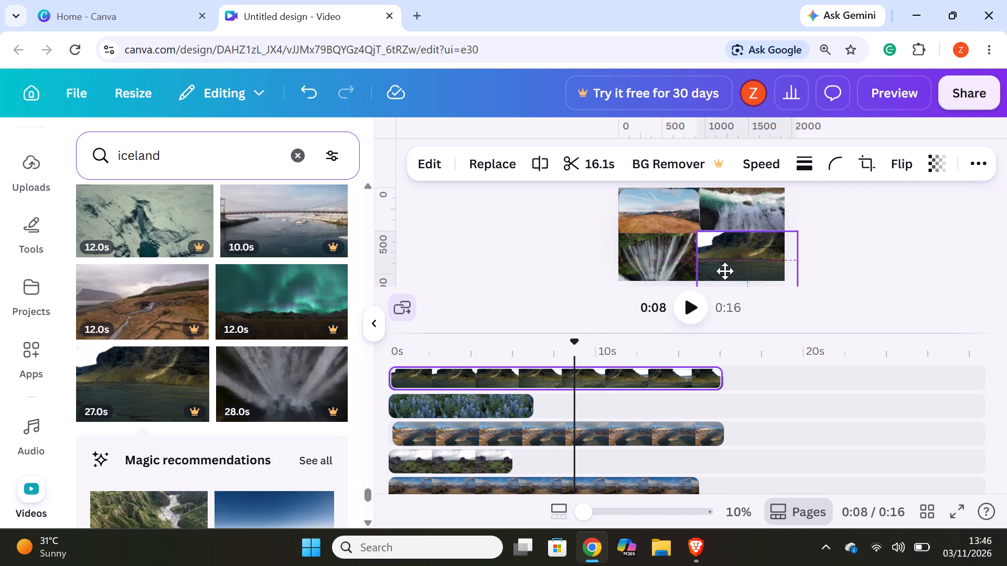
pyautogui.moveTo(725, 271); pyautogui.dragTo(727, 269)
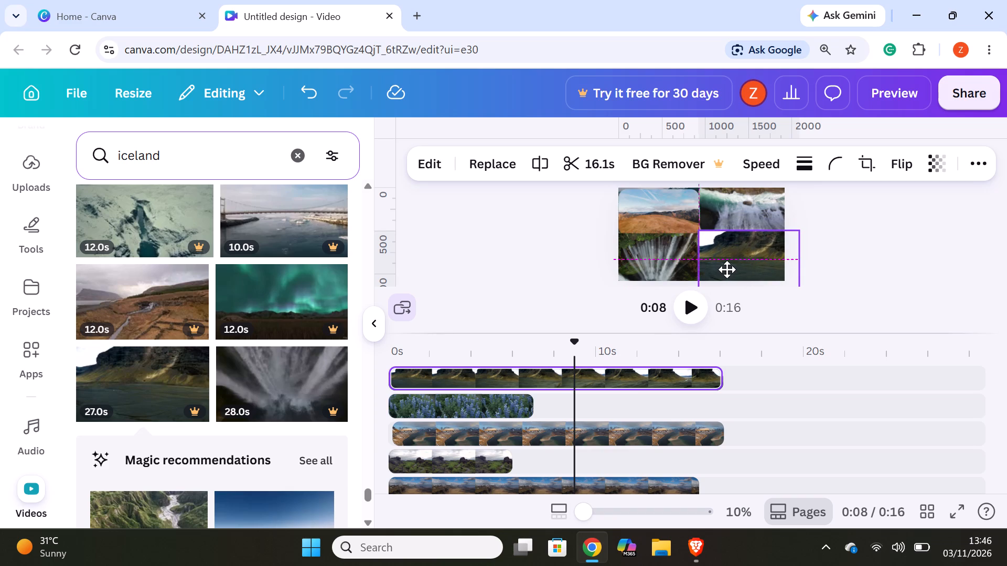
pyautogui.moveTo(727, 269); pyautogui.dragTo(728, 270)
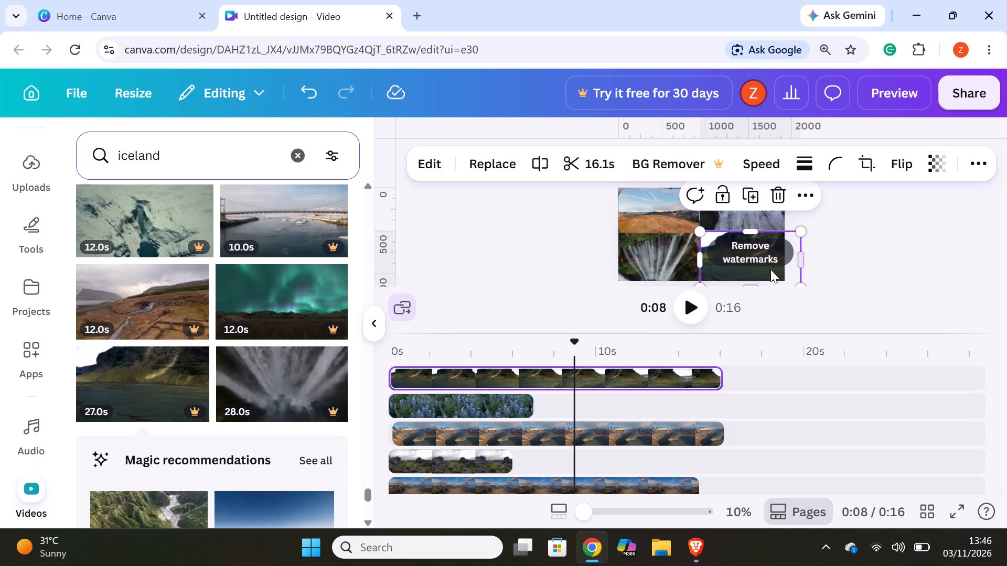
pyautogui.click(877, 240)
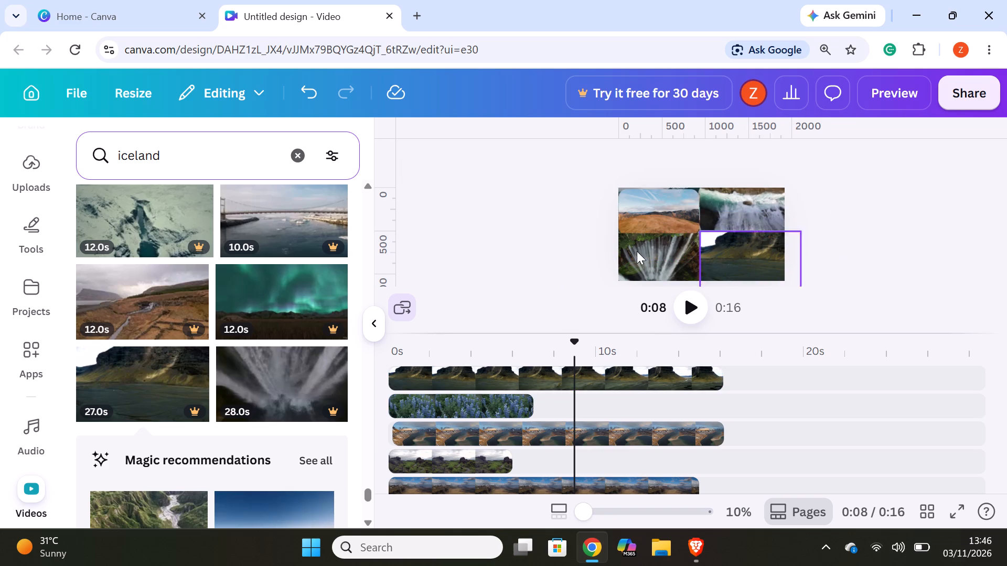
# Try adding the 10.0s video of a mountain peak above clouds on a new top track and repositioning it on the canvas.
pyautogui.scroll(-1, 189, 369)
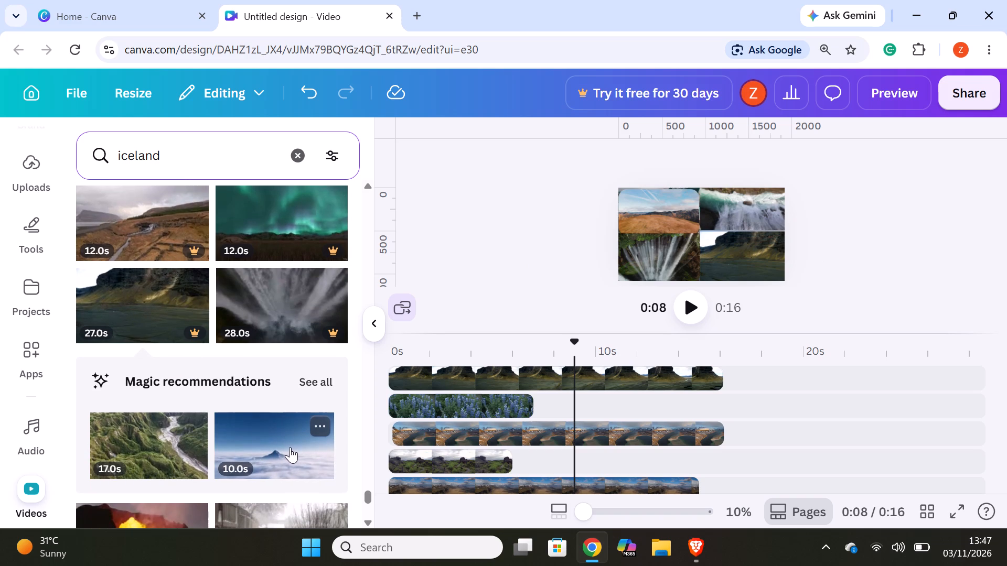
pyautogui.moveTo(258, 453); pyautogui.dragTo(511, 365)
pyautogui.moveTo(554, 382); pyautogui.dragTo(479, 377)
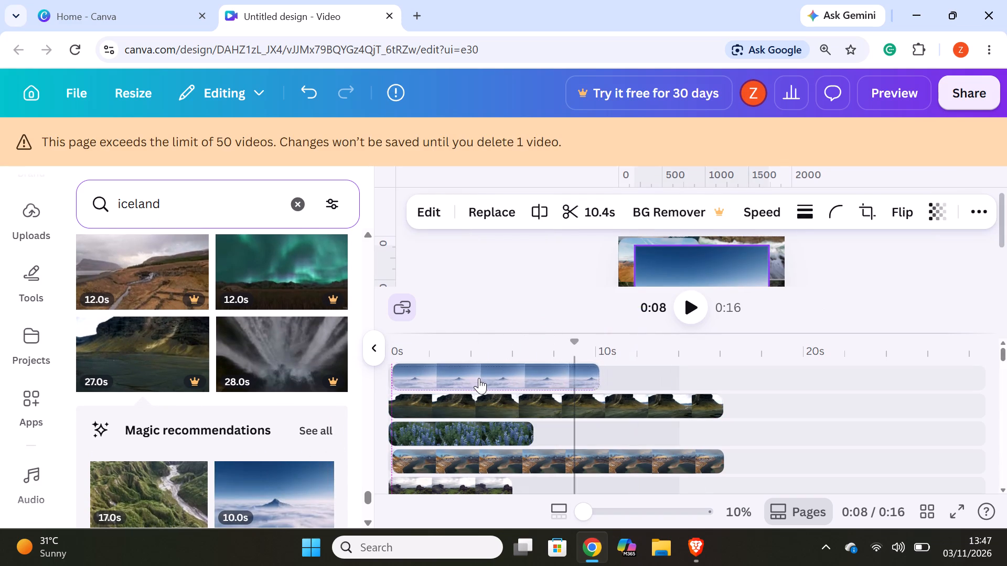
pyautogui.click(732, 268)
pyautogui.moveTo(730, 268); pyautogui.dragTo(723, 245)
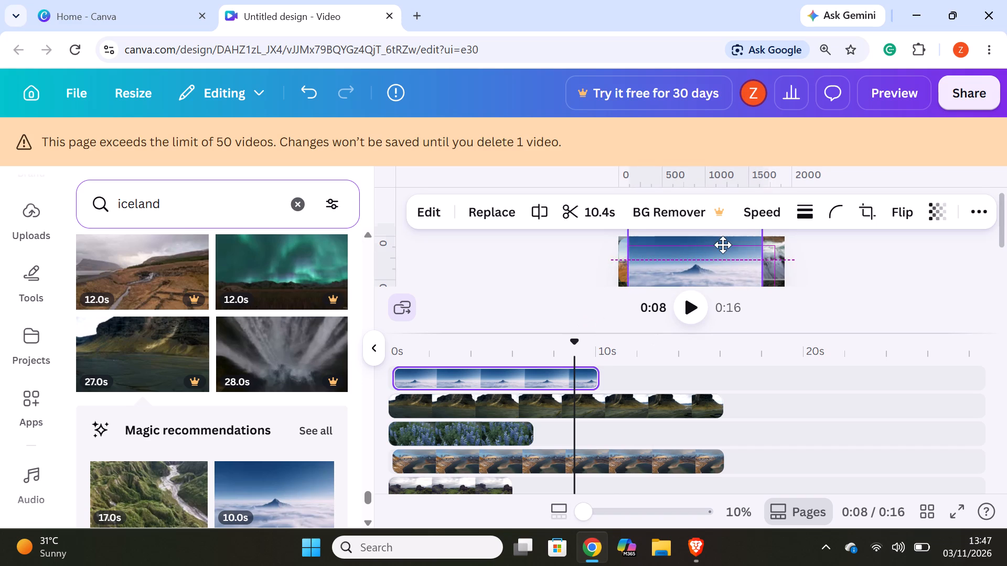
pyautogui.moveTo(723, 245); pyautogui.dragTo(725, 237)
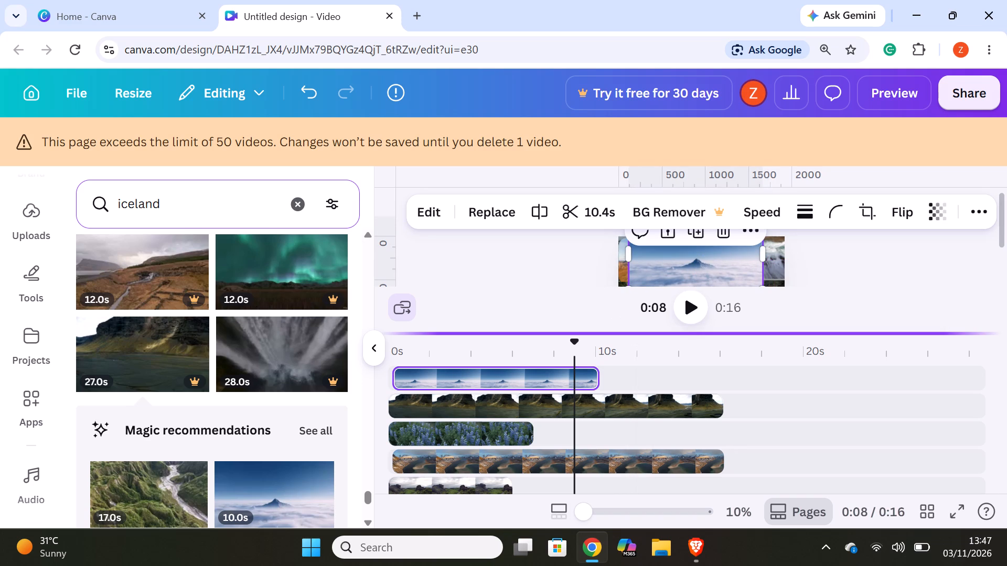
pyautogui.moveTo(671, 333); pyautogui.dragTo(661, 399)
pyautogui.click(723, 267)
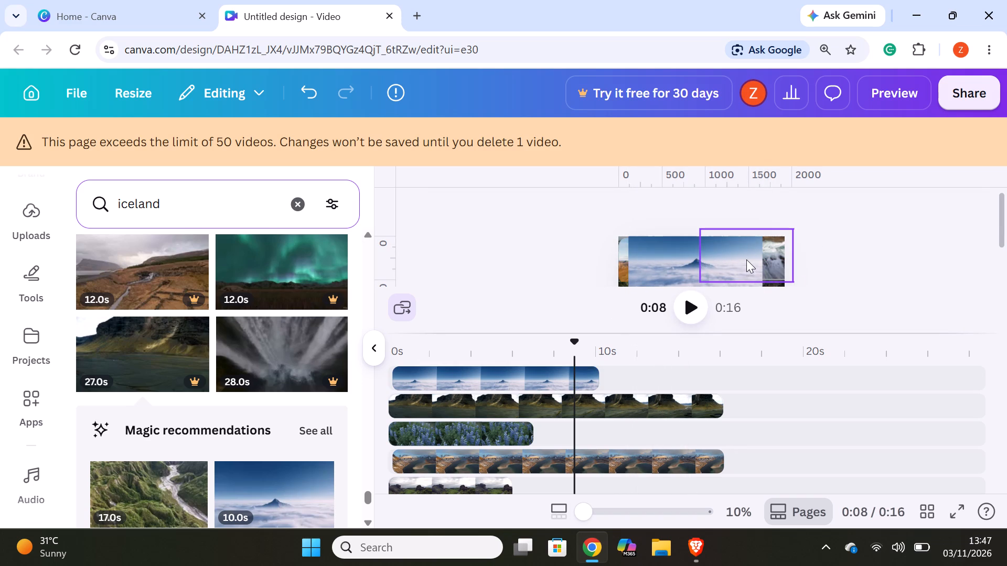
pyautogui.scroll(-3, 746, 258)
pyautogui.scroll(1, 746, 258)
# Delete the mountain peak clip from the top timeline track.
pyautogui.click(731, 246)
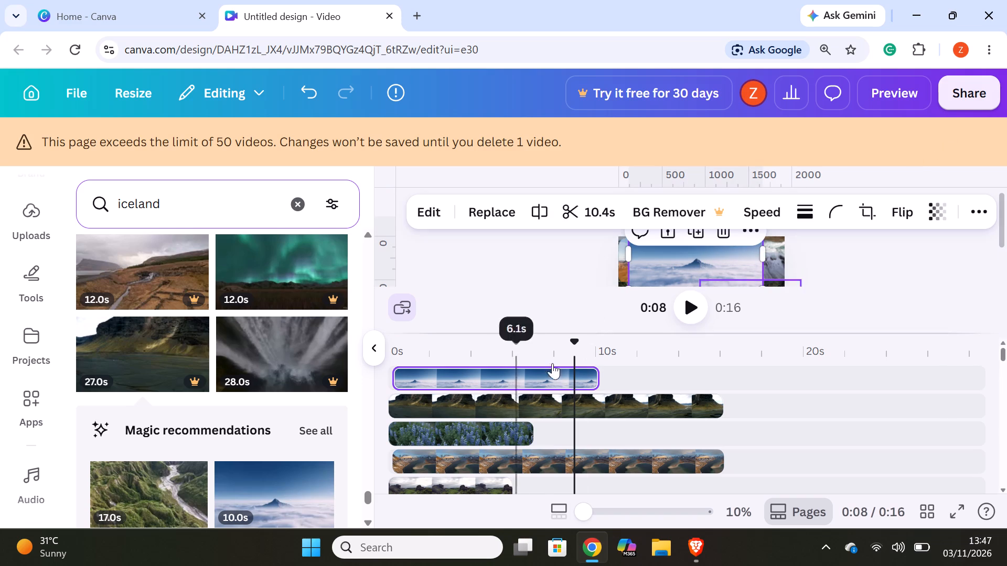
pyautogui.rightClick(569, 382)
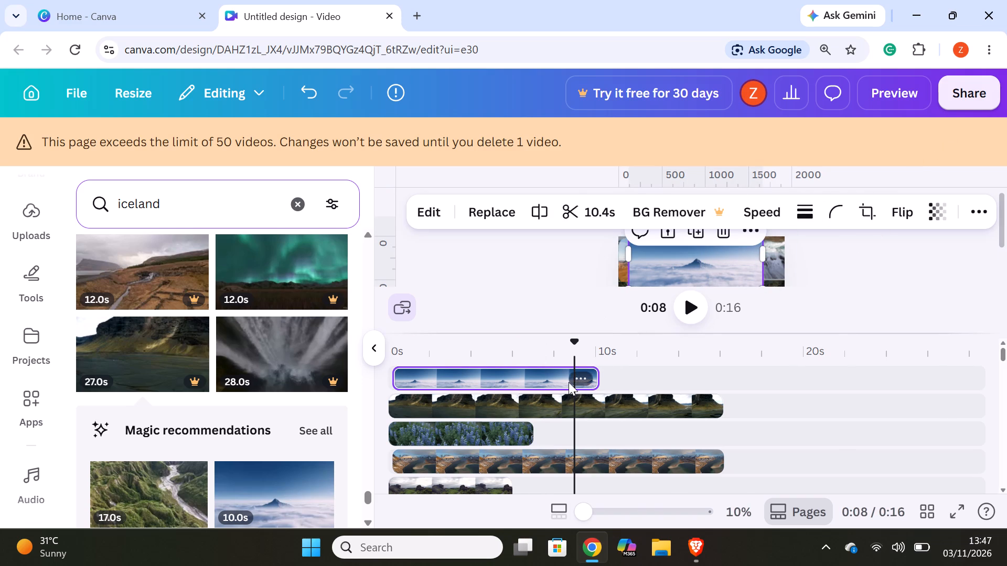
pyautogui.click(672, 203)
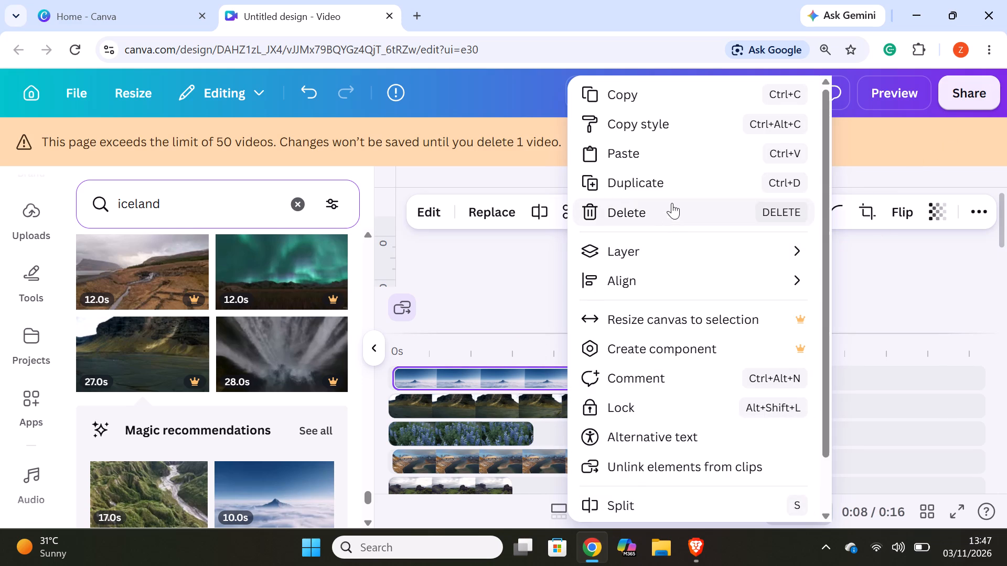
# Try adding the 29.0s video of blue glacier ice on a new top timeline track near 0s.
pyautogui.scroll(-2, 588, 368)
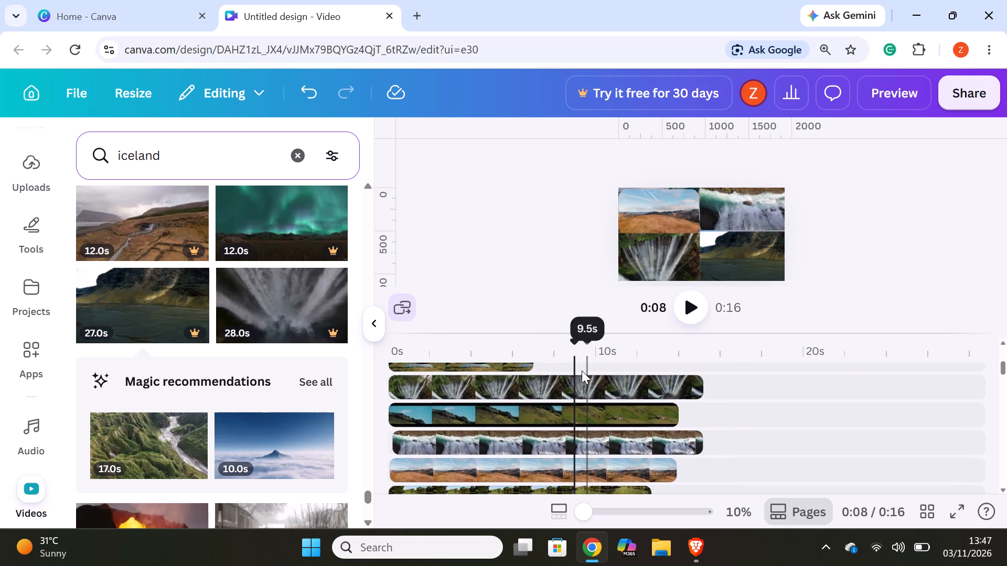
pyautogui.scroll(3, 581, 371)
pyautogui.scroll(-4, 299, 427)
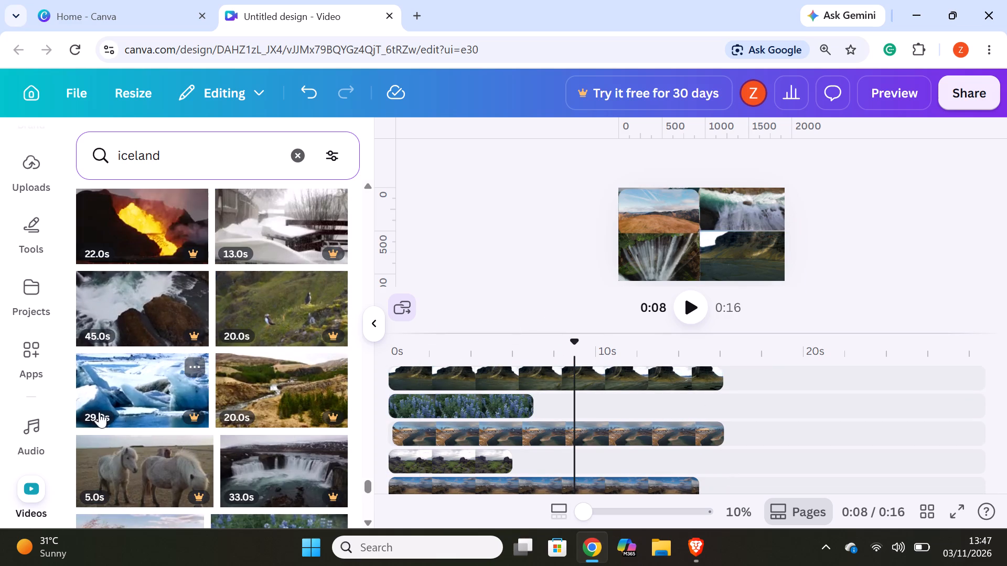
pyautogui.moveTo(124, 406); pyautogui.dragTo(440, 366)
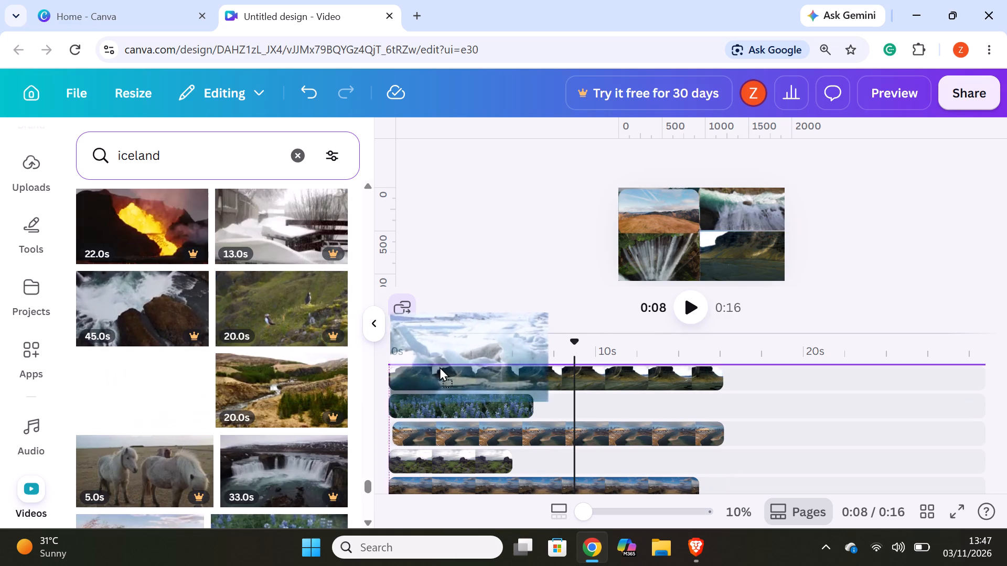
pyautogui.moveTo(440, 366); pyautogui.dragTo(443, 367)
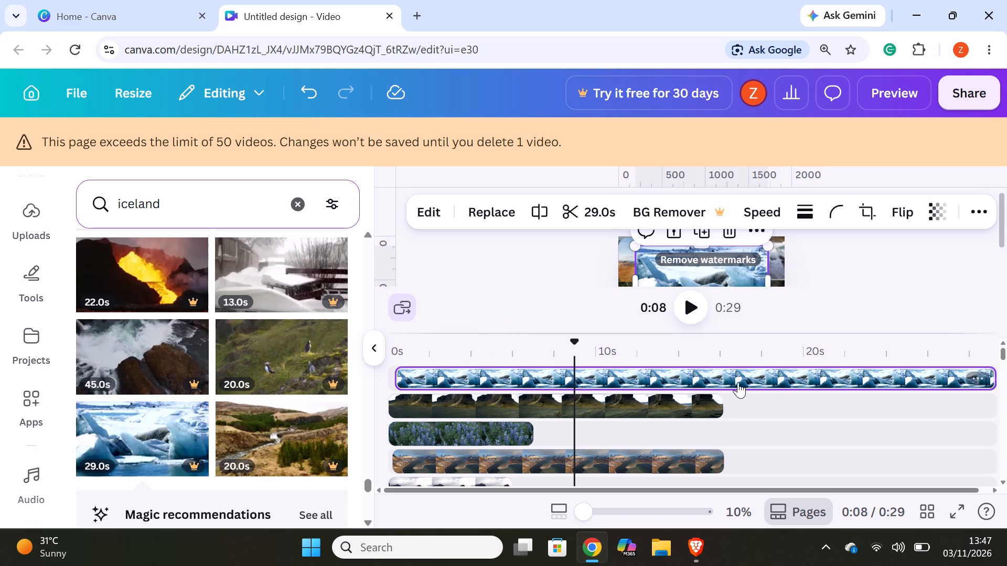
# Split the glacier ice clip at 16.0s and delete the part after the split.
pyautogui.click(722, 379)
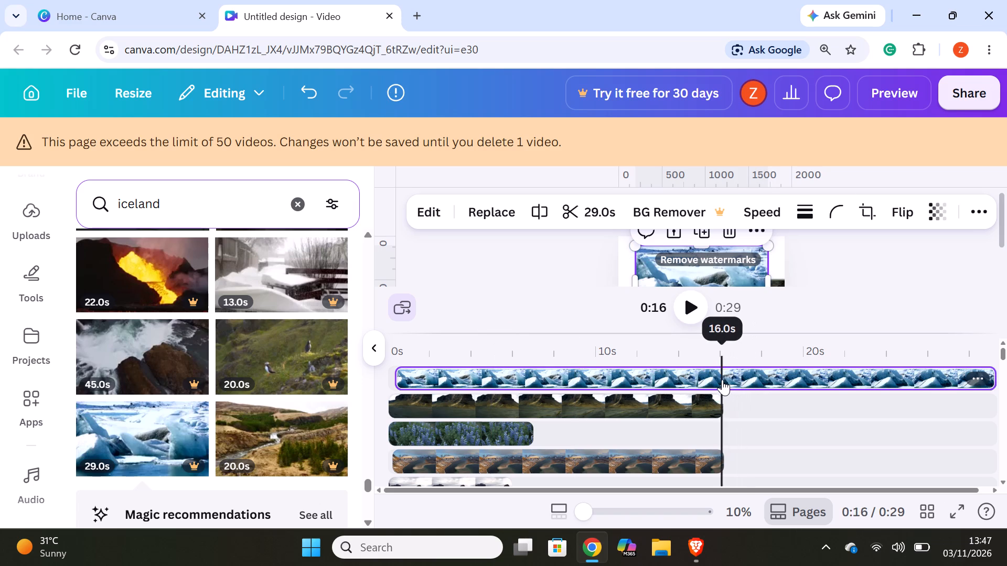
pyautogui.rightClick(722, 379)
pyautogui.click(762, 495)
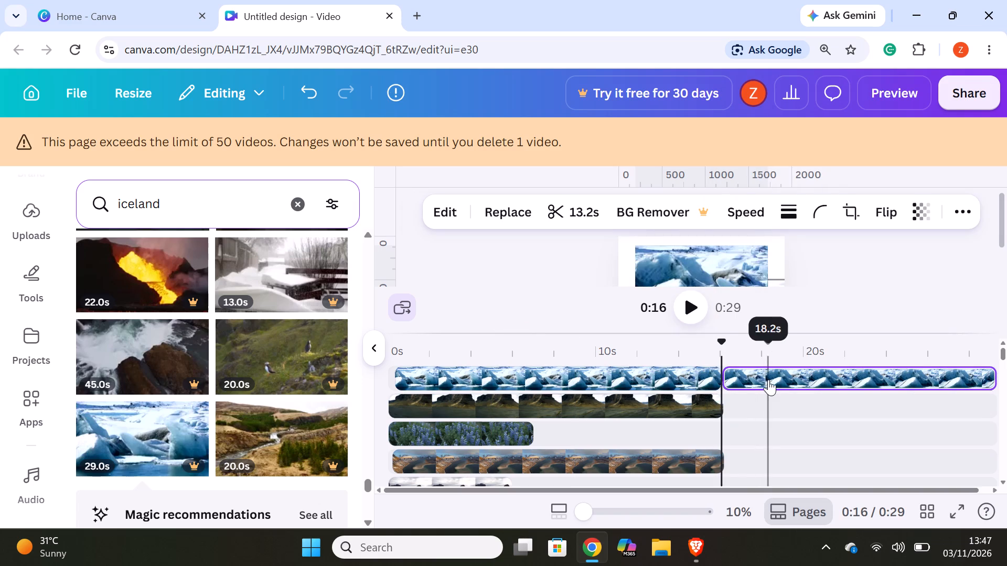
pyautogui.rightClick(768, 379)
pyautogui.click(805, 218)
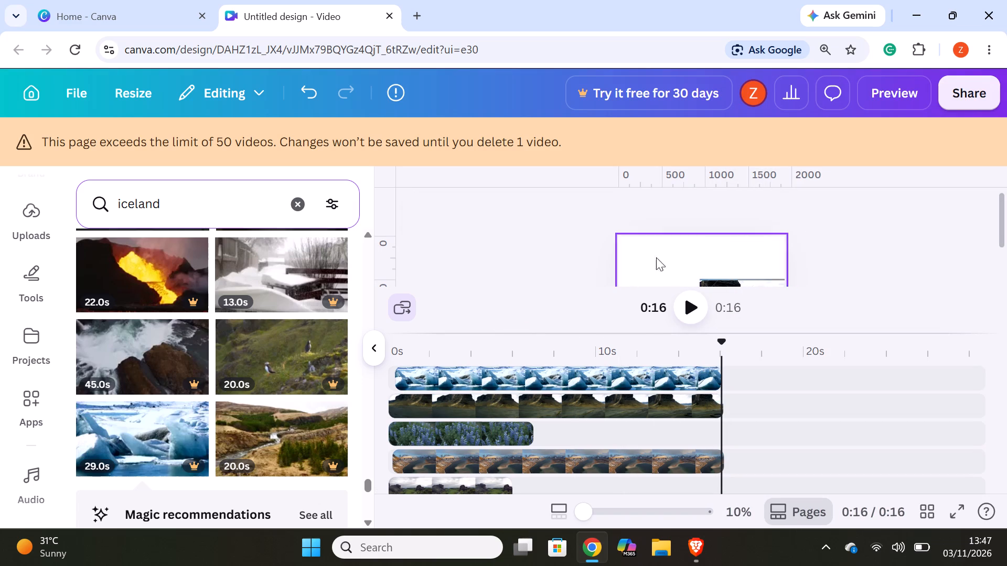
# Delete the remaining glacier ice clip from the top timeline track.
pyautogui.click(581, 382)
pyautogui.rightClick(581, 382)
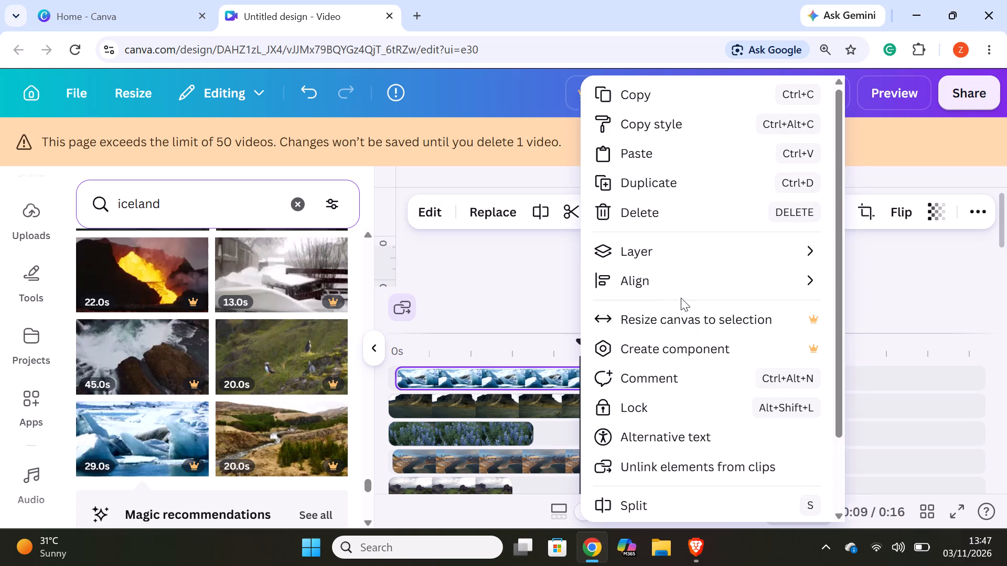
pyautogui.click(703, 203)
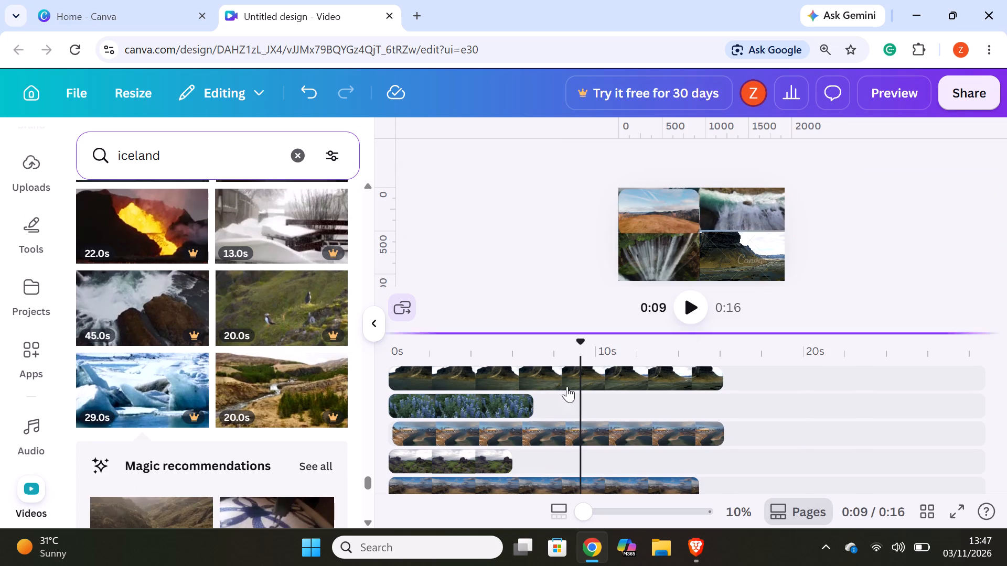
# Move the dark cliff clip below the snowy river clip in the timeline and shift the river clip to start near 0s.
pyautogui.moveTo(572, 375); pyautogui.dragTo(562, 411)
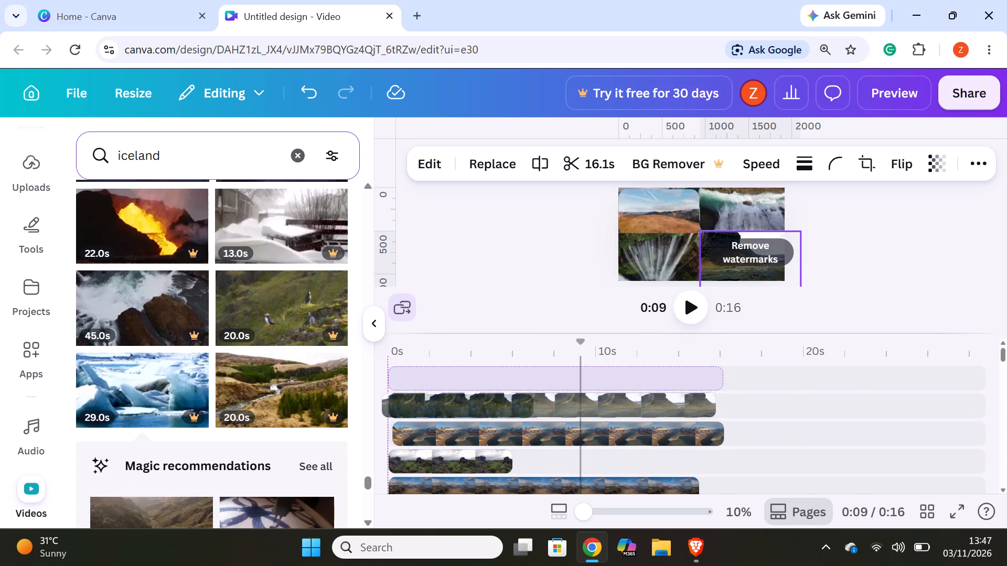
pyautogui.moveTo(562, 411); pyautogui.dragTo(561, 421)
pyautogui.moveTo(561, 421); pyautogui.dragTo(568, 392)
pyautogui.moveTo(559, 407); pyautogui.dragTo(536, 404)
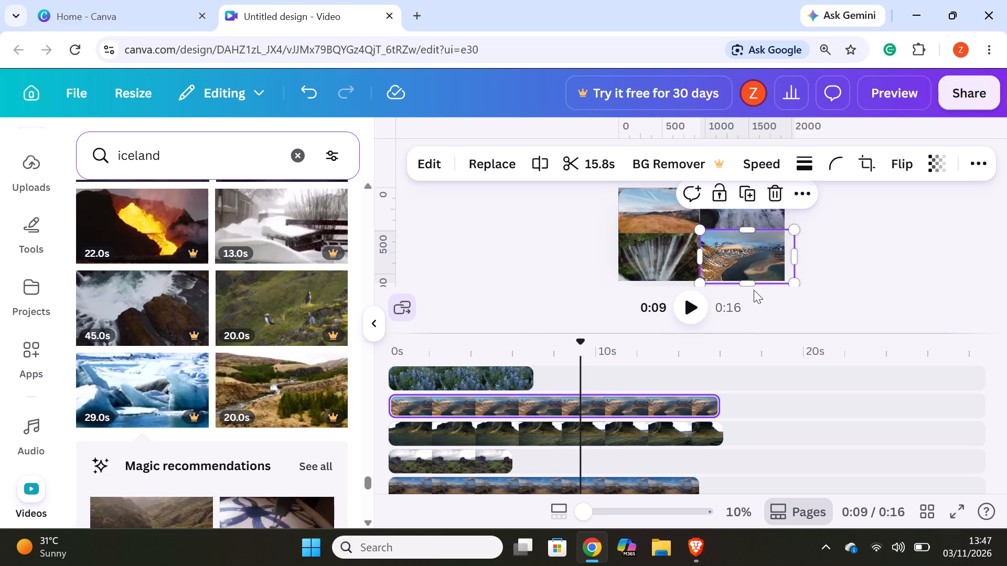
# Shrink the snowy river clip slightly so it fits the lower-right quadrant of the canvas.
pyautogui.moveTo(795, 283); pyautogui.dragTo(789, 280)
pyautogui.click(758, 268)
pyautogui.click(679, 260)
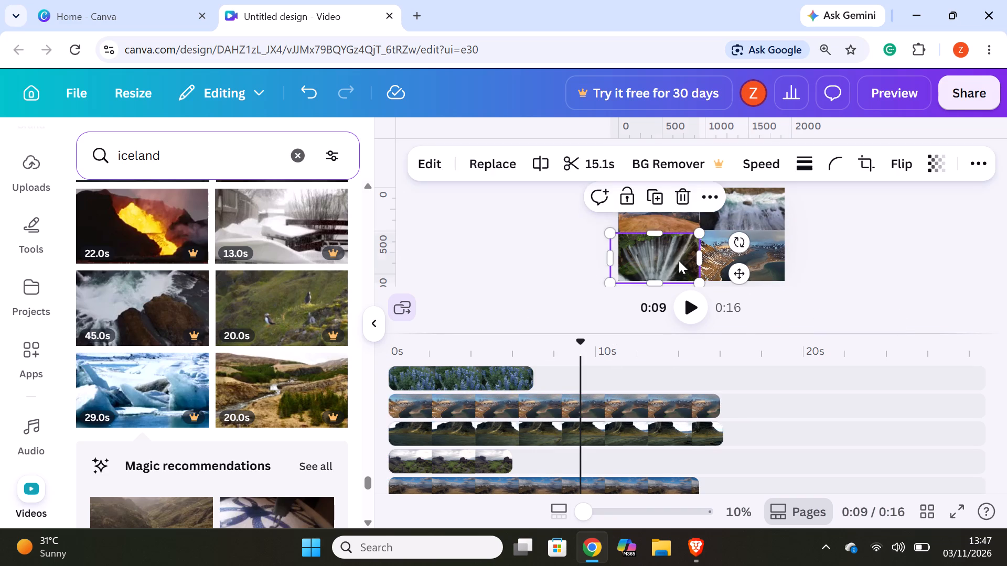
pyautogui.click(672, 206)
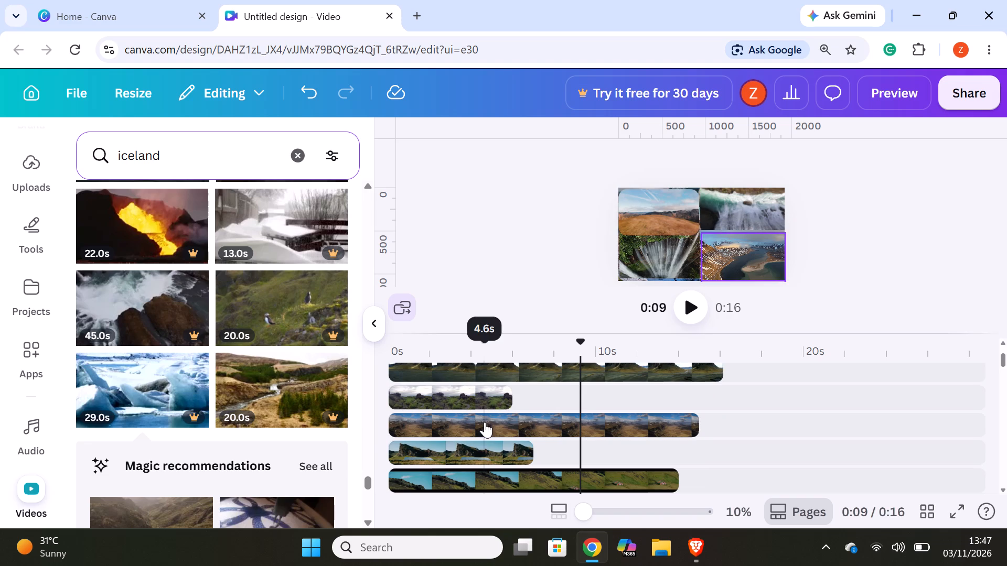
# Delete the brown landscape clip from the lower-right quadrant and the blue lupine clip from the upper-right quadrant.
pyautogui.click(484, 422)
pyautogui.rightClick(484, 422)
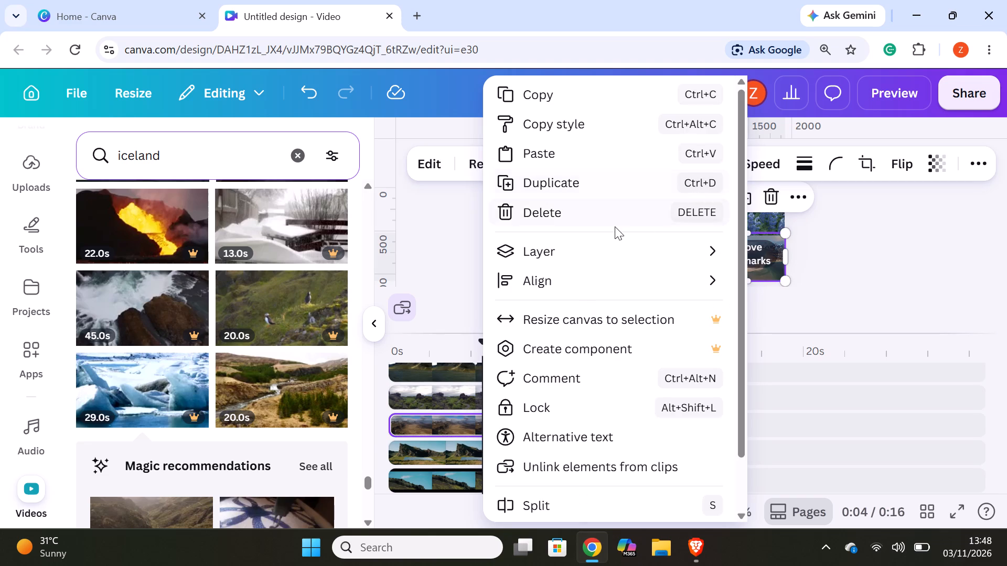
pyautogui.click(608, 213)
pyautogui.click(742, 224)
pyautogui.rightClick(742, 224)
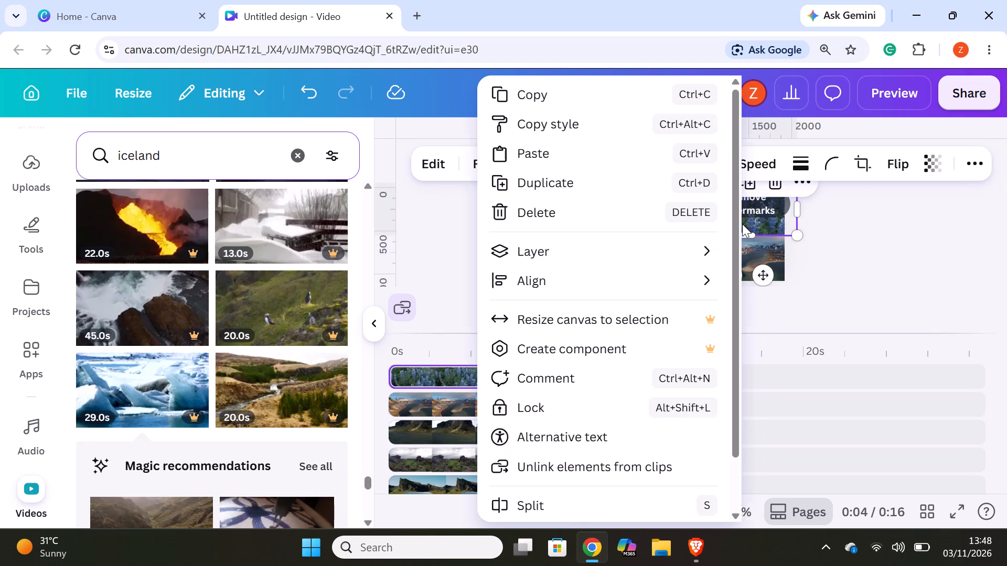
pyautogui.click(556, 217)
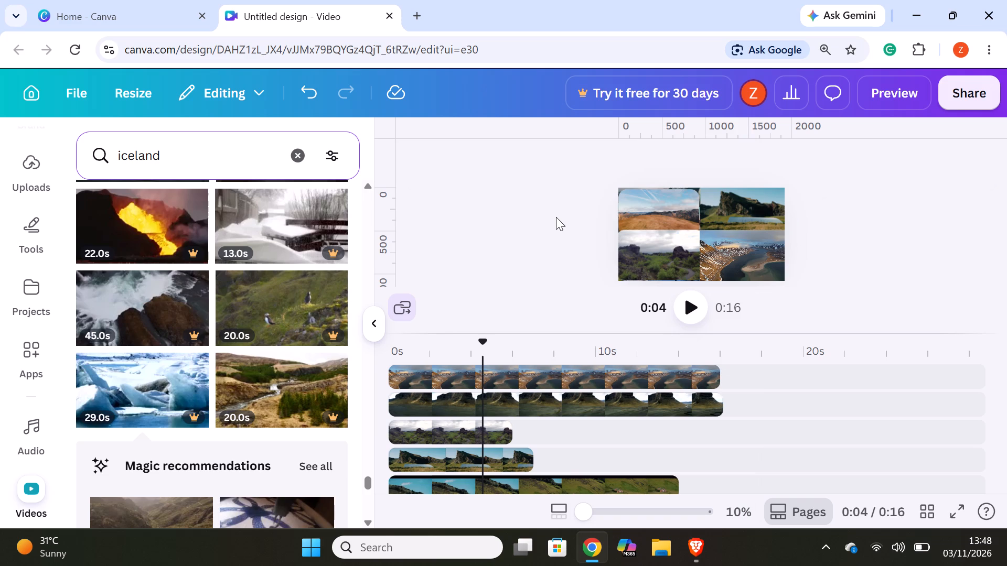
# Delete the snowy river clip from the lower-right quadrant.
pyautogui.rightClick(727, 259)
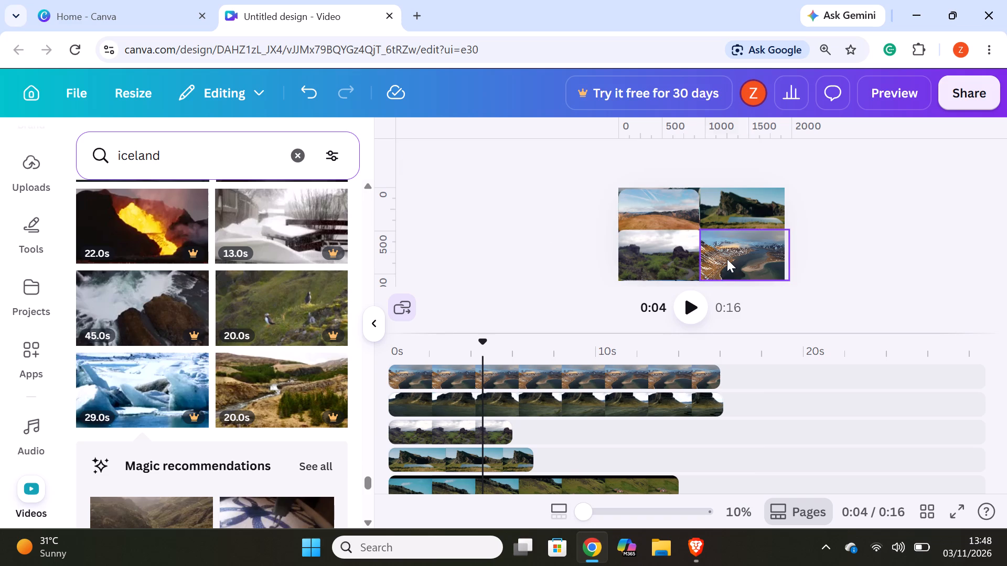
pyautogui.click(795, 150)
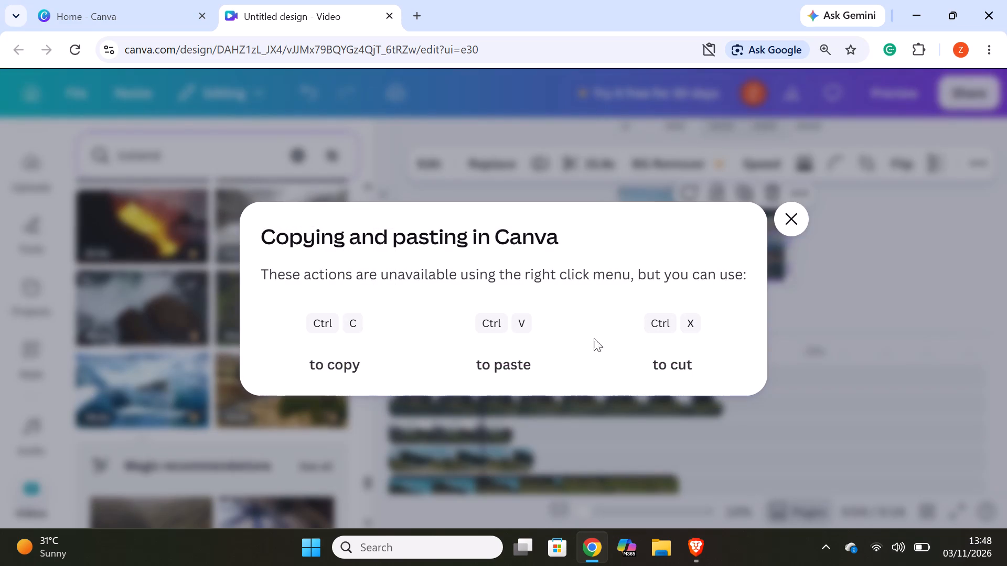
pyautogui.click(792, 222)
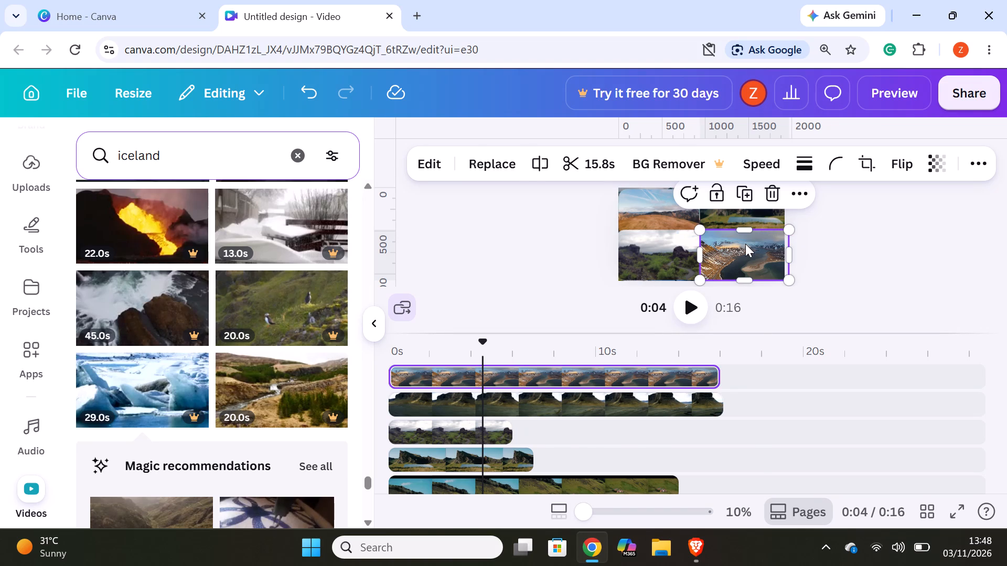
pyautogui.rightClick(745, 244)
pyautogui.click(562, 203)
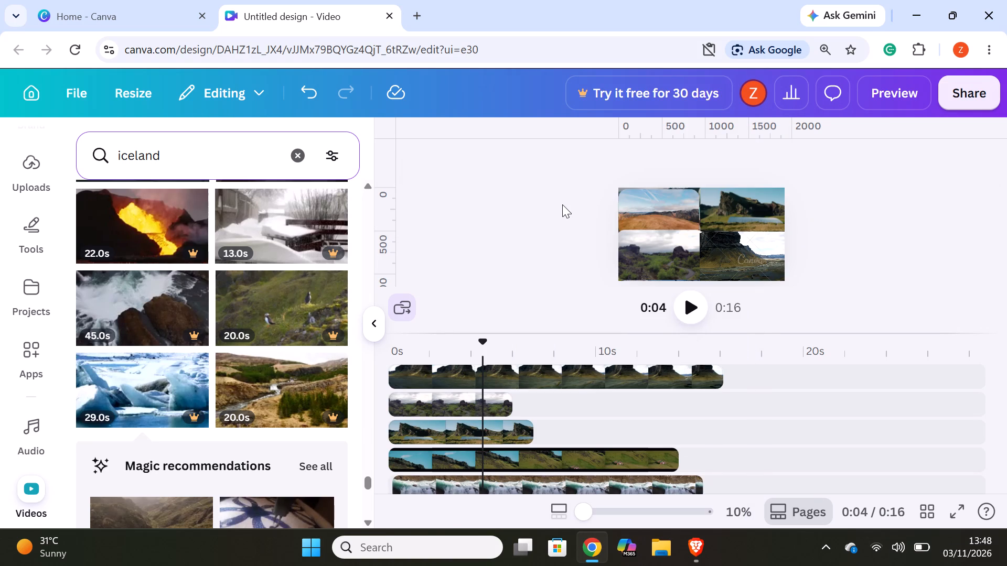
# Delete the rocky green field clip and the waterfall spray clip beneath it from the lower-left quadrant.
pyautogui.rightClick(671, 255)
pyautogui.click(738, 214)
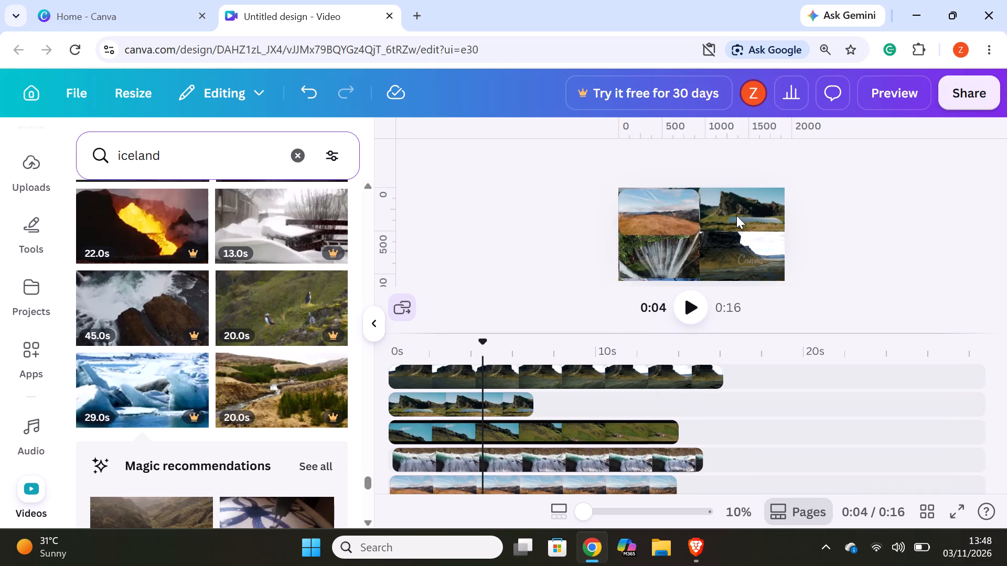
pyautogui.rightClick(661, 258)
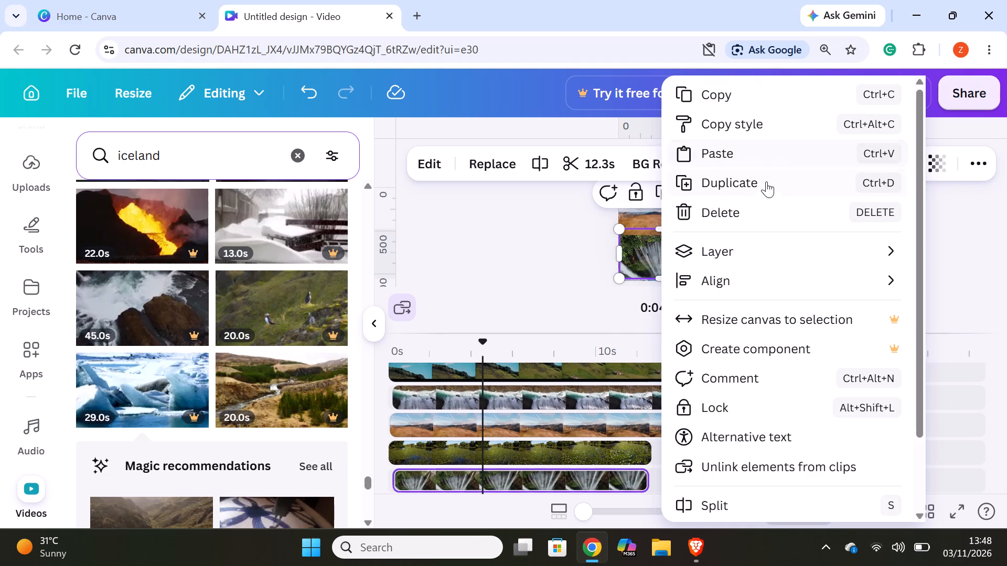
pyautogui.click(745, 209)
# Delete the green cliff and lake clip from the upper-right quadrant and the dark cliff clip from the lower-right quadrant.
pyautogui.click(735, 197)
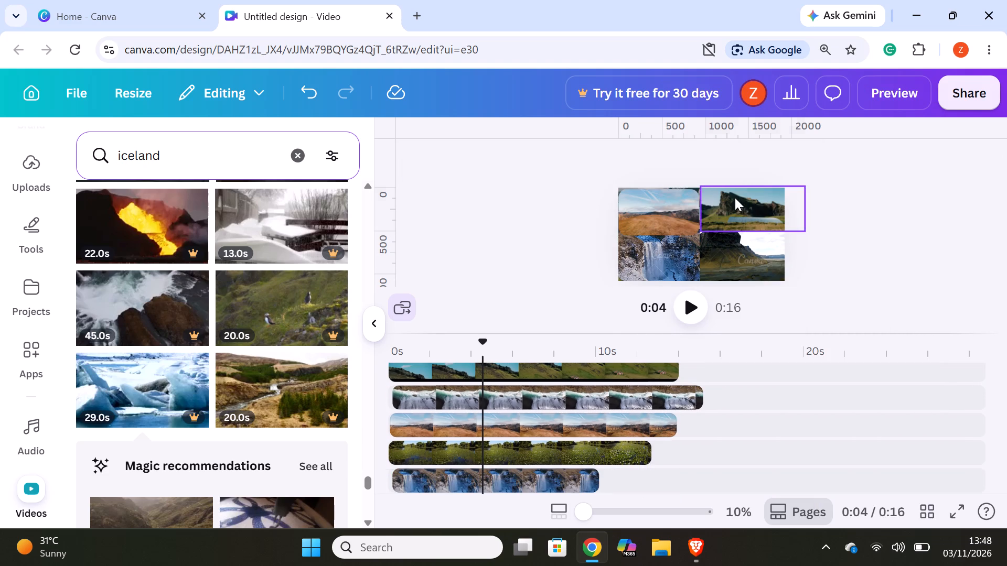
pyautogui.rightClick(733, 198)
pyautogui.click(778, 220)
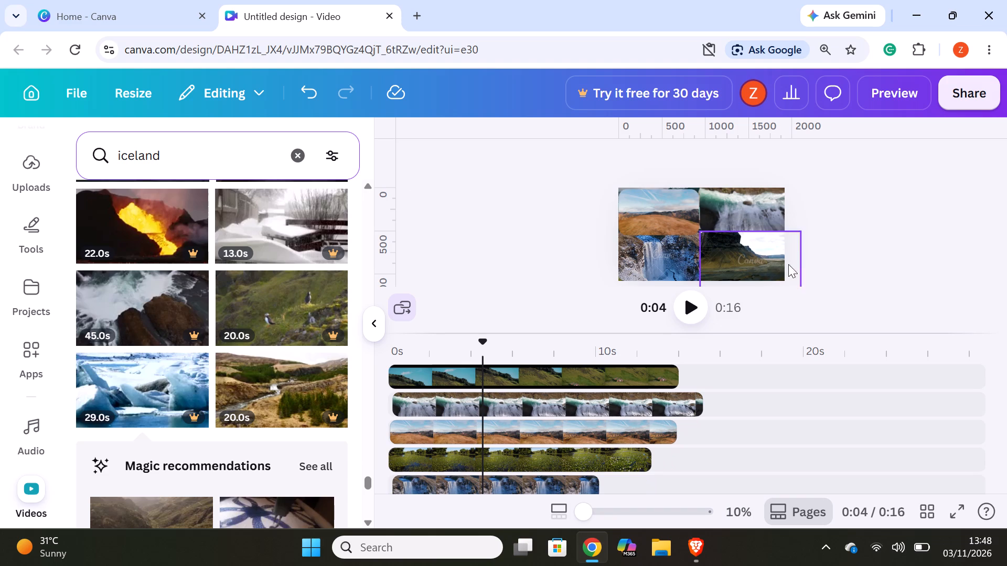
pyautogui.rightClick(765, 260)
pyautogui.click(700, 216)
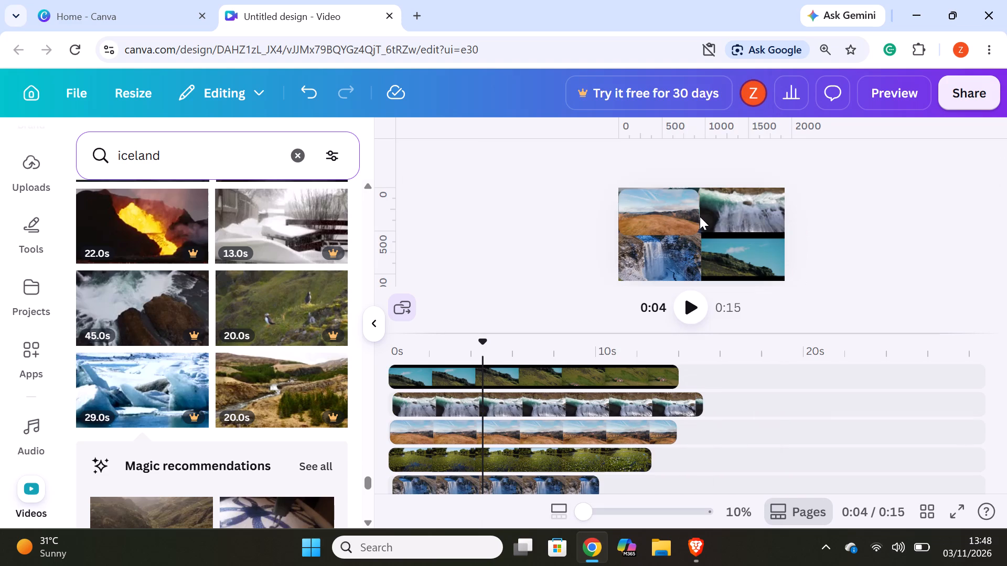
# Delete the orange plain clip from the upper-left quadrant and the green hillside clip from the lower-right quadrant.
pyautogui.click(660, 221)
pyautogui.rightClick(658, 222)
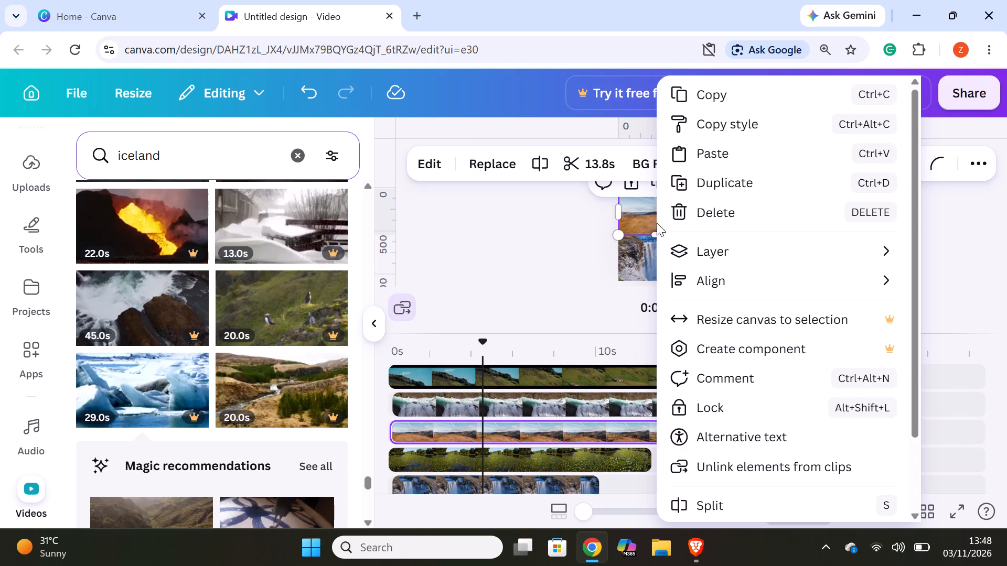
pyautogui.click(736, 219)
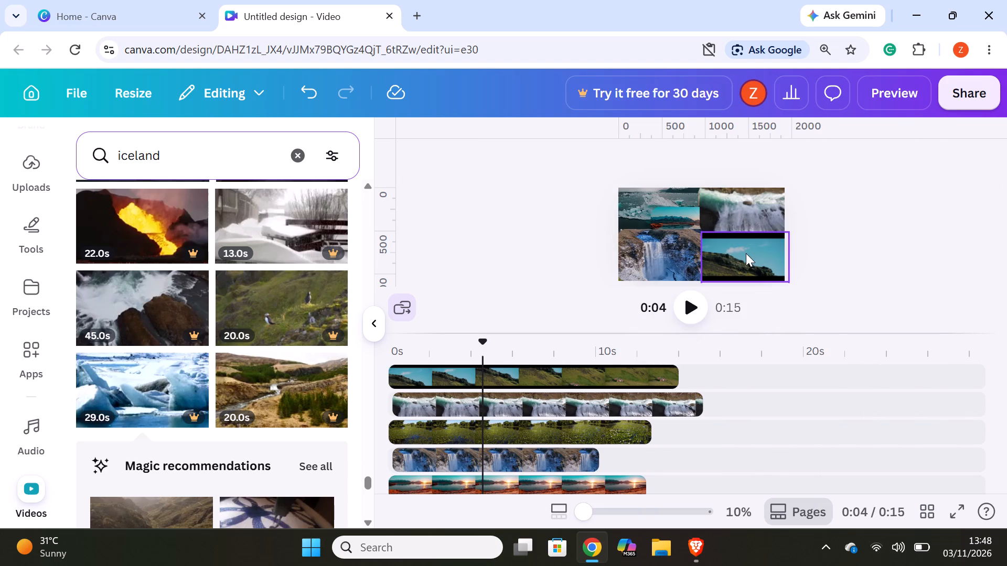
pyautogui.rightClick(745, 253)
pyautogui.click(773, 197)
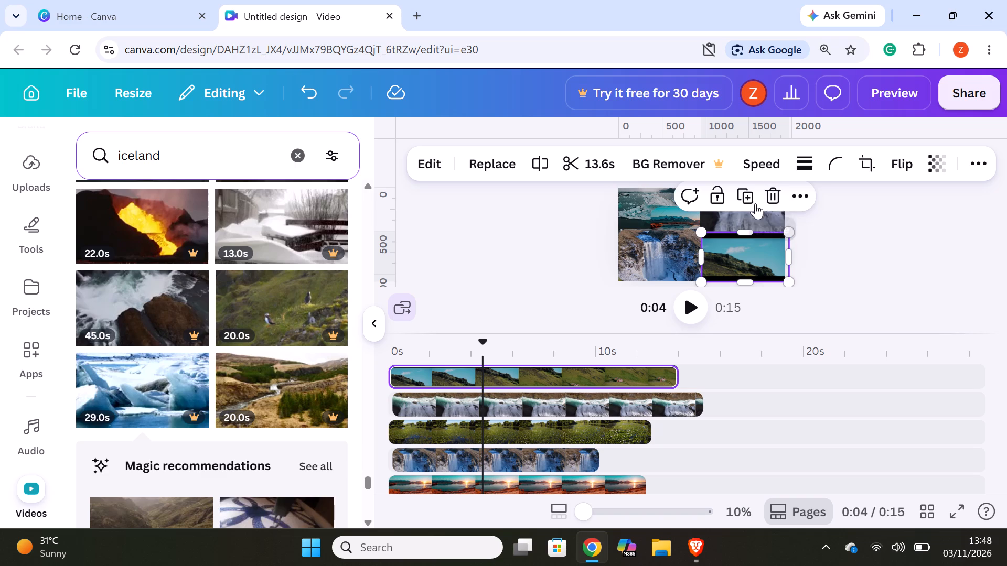
pyautogui.click(767, 194)
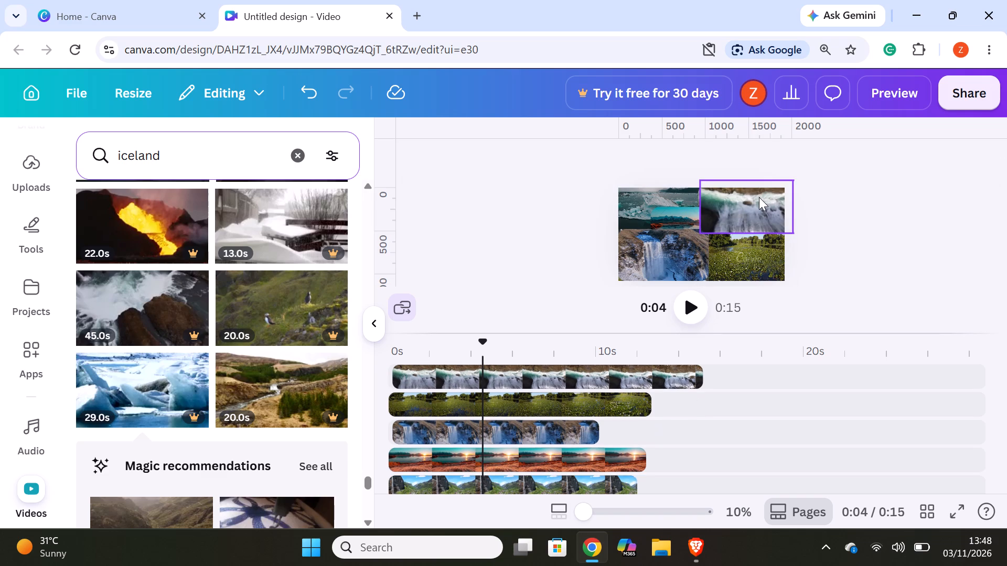
# Delete the waterfall clip from the upper-right quadrant and the flower meadow clip from the lower-right quadrant.
pyautogui.rightClick(757, 193)
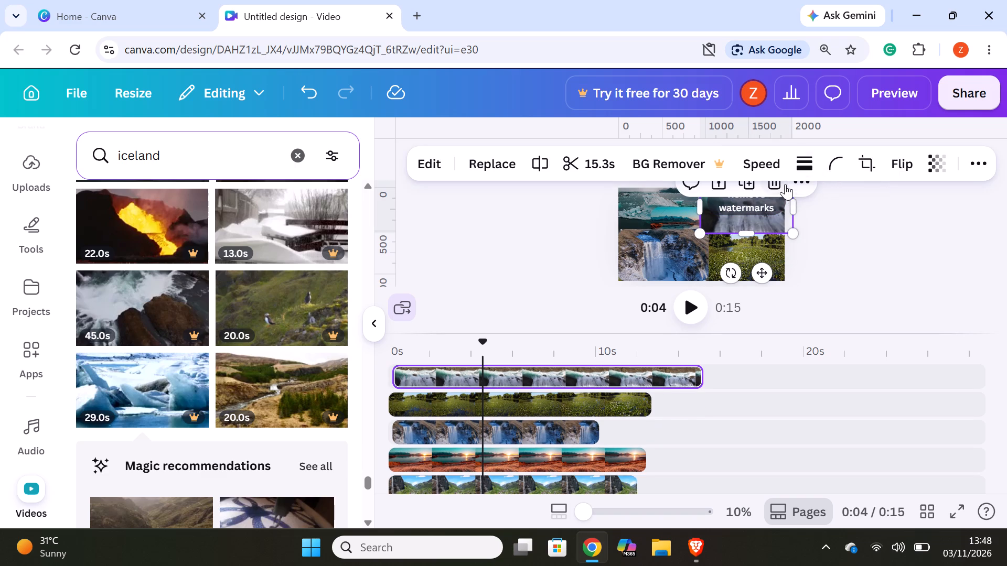
pyautogui.click(776, 186)
pyautogui.click(734, 262)
pyautogui.rightClick(734, 262)
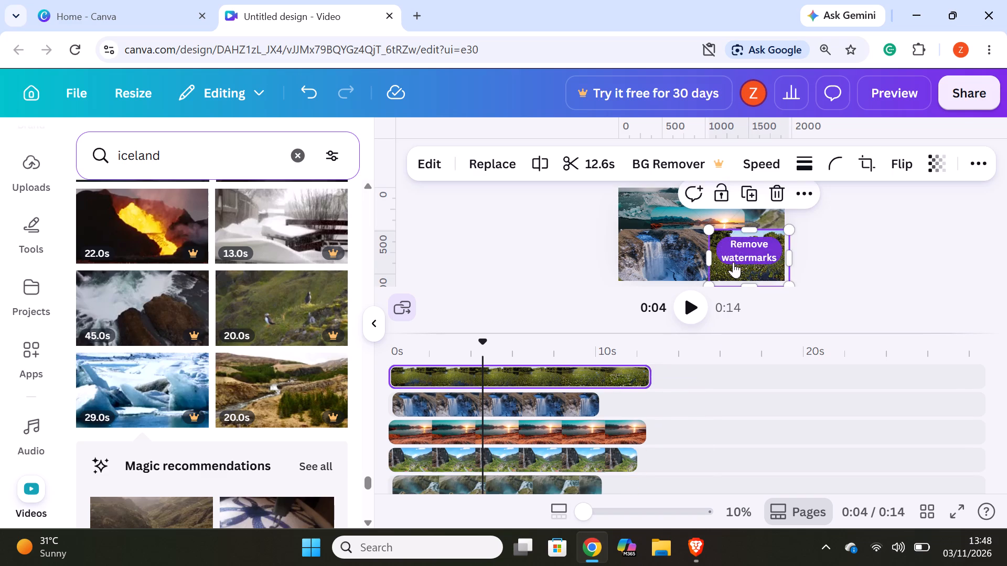
pyautogui.click(796, 205)
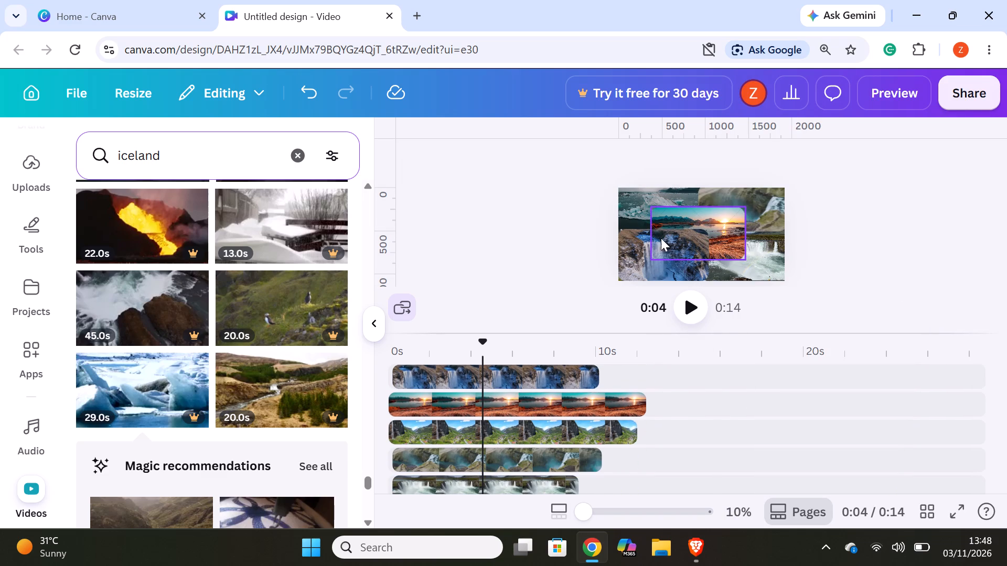
# Delete the blue waterfall clip from the lower-left quadrant.
pyautogui.click(658, 254)
pyautogui.rightClick(658, 254)
pyautogui.click(770, 210)
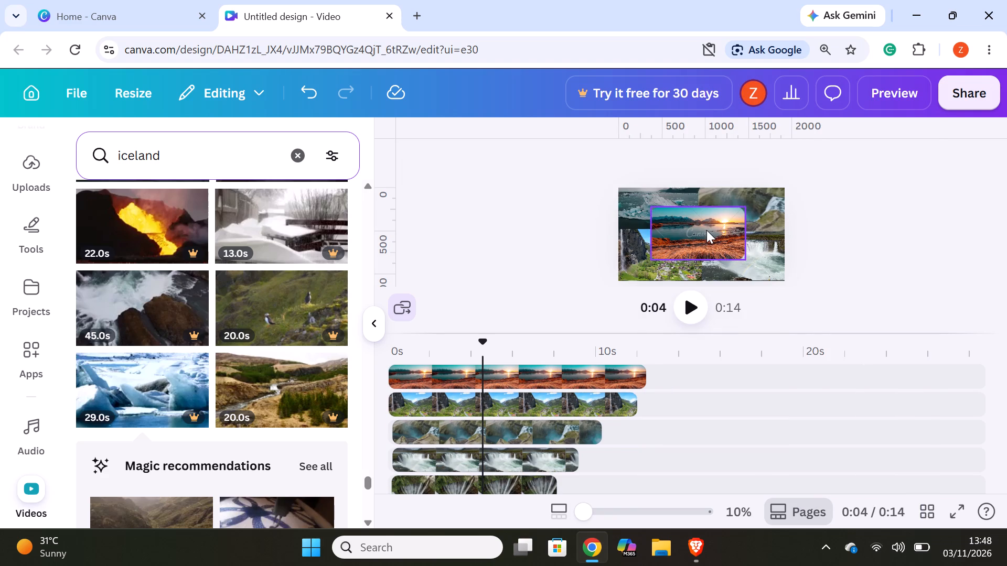
# Add the 7.0s video of blue lupines on a new top timeline track, starting near 0s.
pyautogui.scroll(-2, 253, 334)
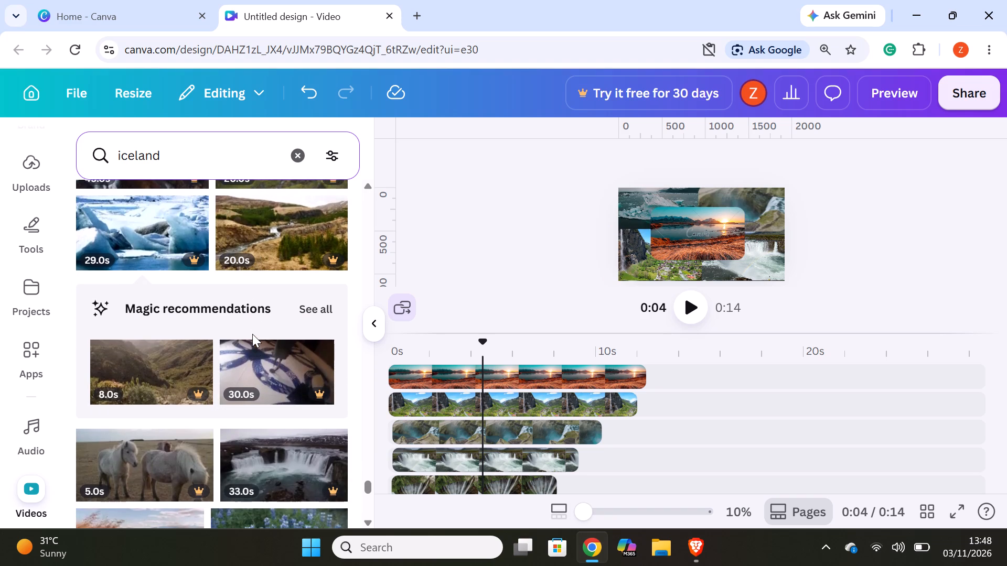
pyautogui.scroll(-2, 178, 450)
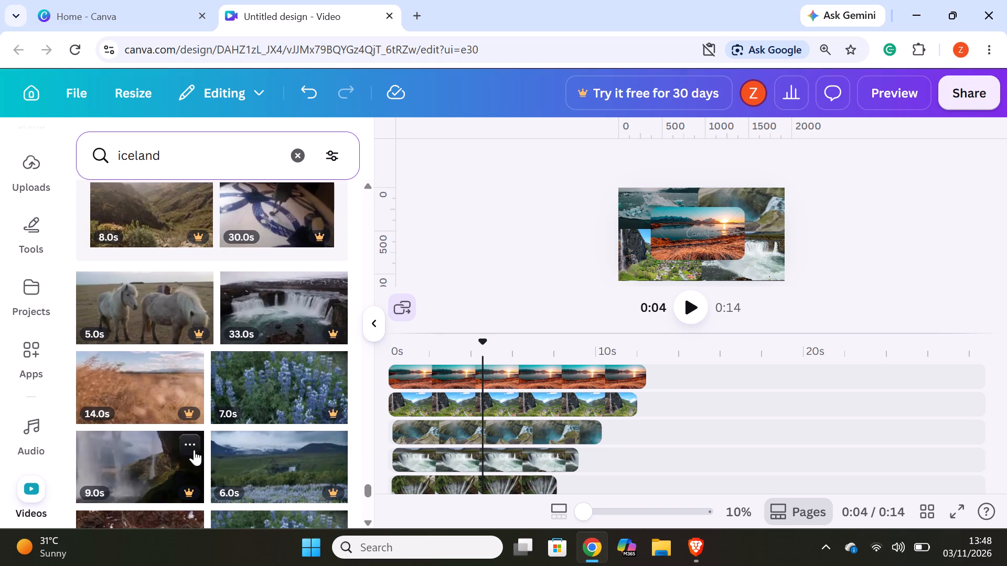
pyautogui.moveTo(240, 400); pyautogui.dragTo(414, 320)
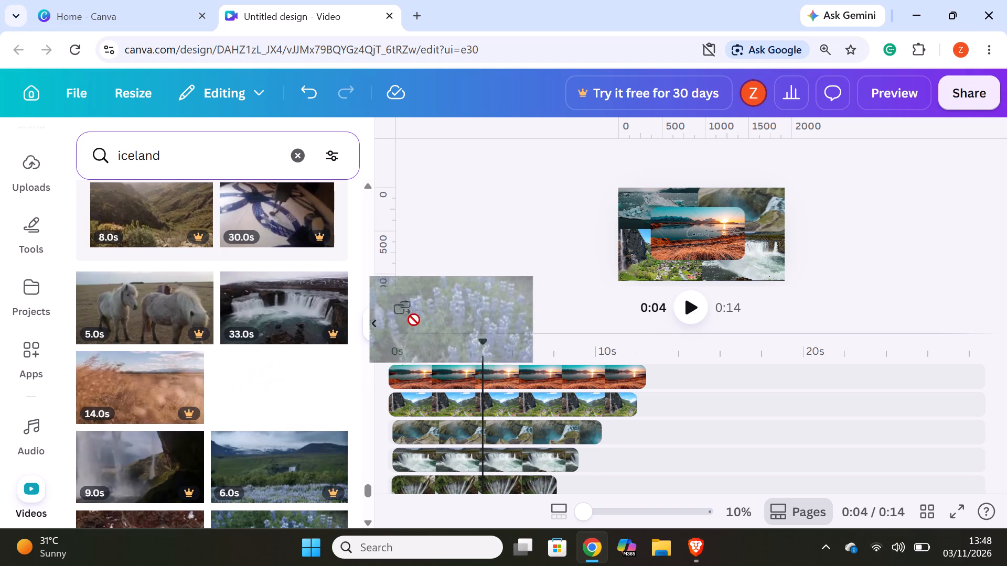
pyautogui.moveTo(414, 320); pyautogui.dragTo(560, 385)
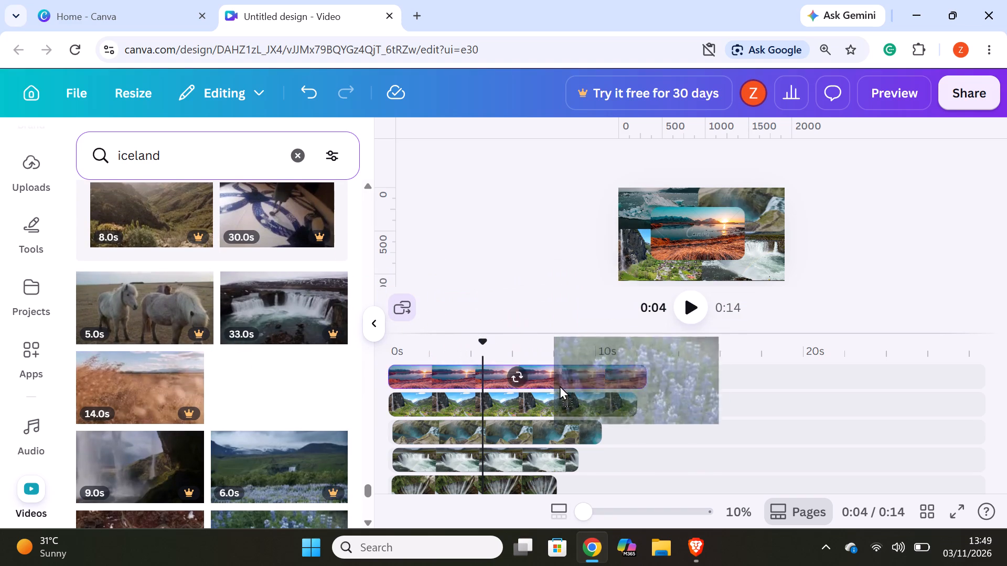
pyautogui.moveTo(560, 385); pyautogui.dragTo(491, 365)
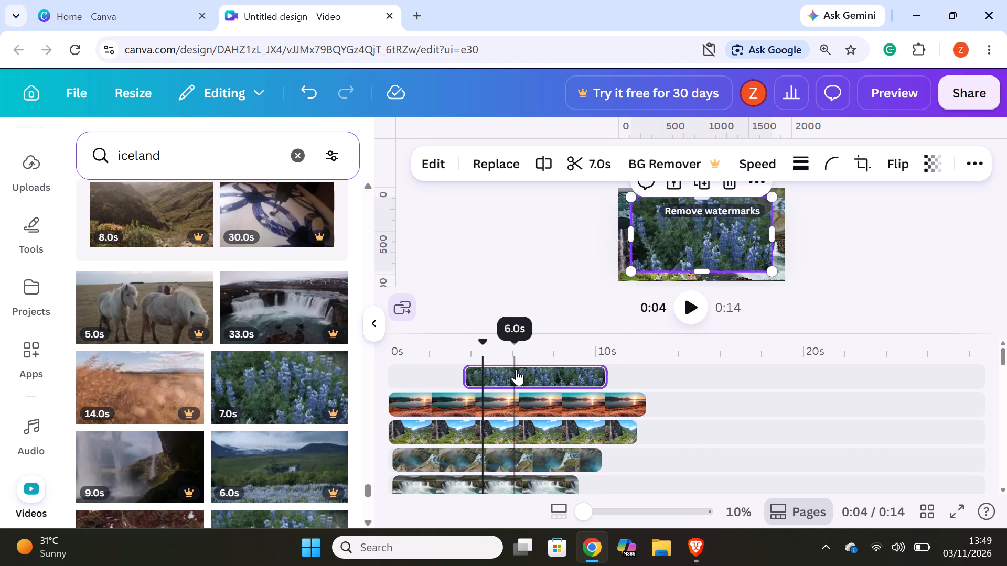
pyautogui.moveTo(516, 369); pyautogui.dragTo(446, 368)
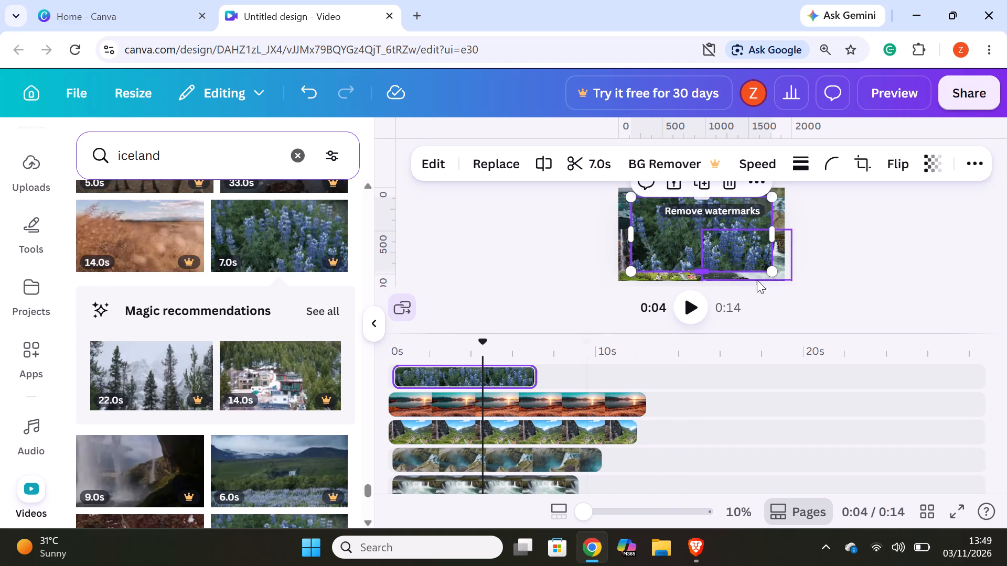
# Shrink the blue lupine clip on the canvas to roughly quadrant size.
pyautogui.moveTo(774, 272); pyautogui.dragTo(718, 240)
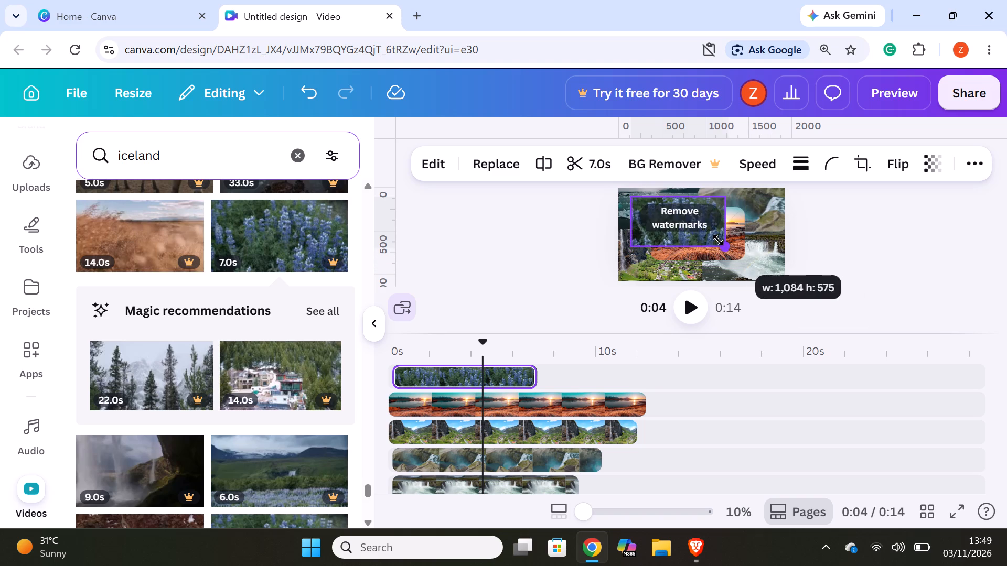
pyautogui.moveTo(718, 240); pyautogui.dragTo(714, 237)
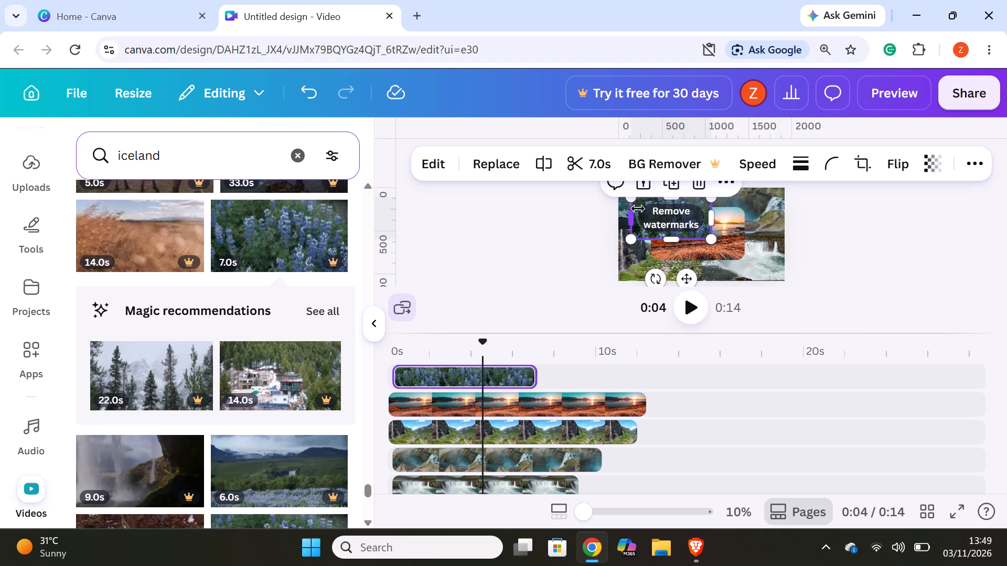
pyautogui.doubleClick(642, 203)
pyautogui.click(732, 243)
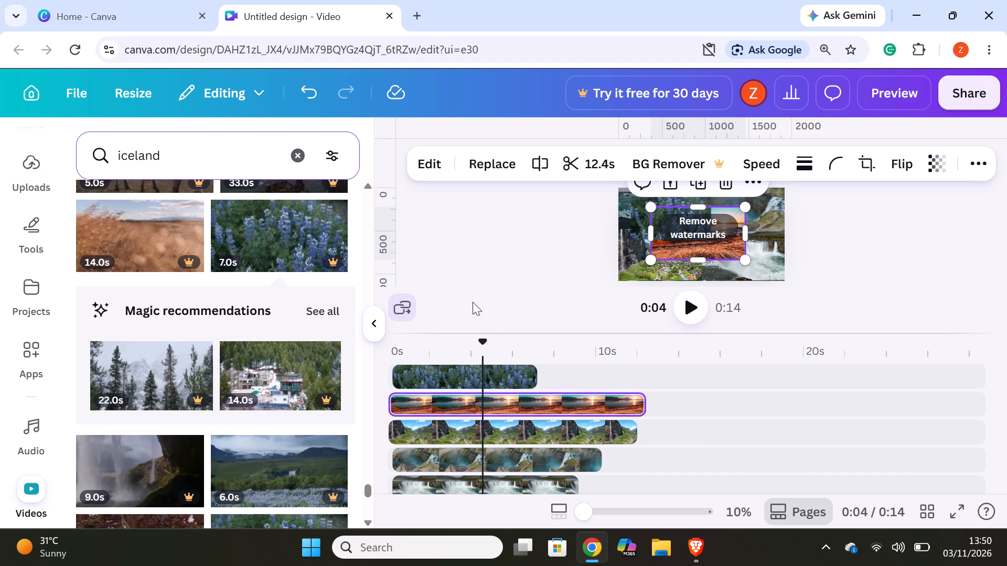
# Delete the blue lupine clip from the top timeline track.
pyautogui.click(507, 375)
pyautogui.rightClick(507, 375)
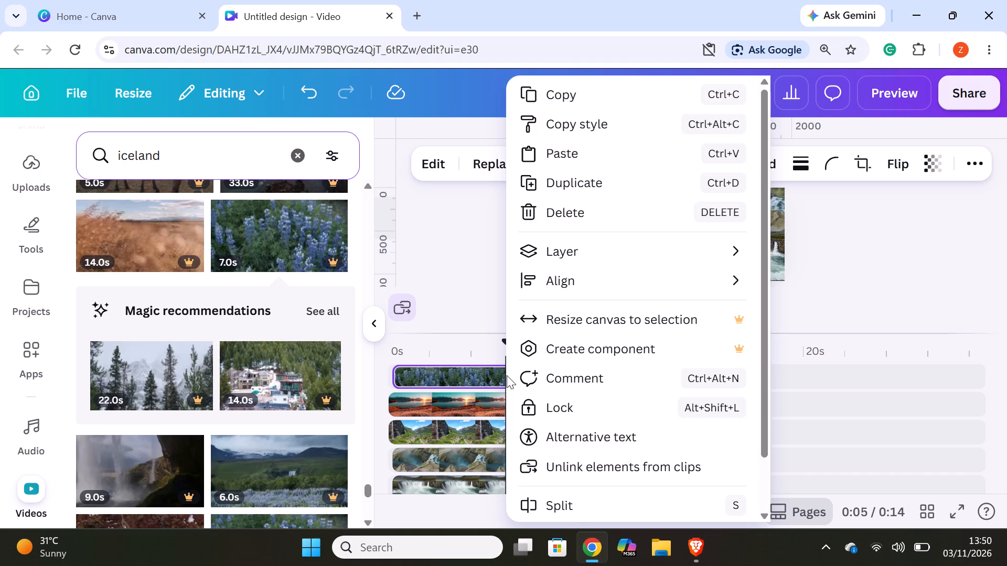
pyautogui.click(587, 212)
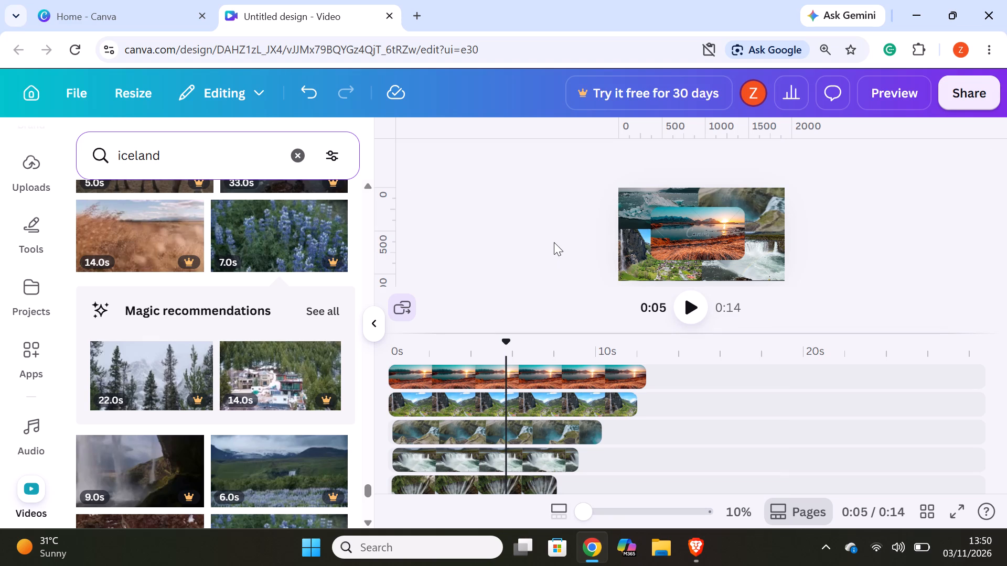
pyautogui.scroll(3, 648, 349)
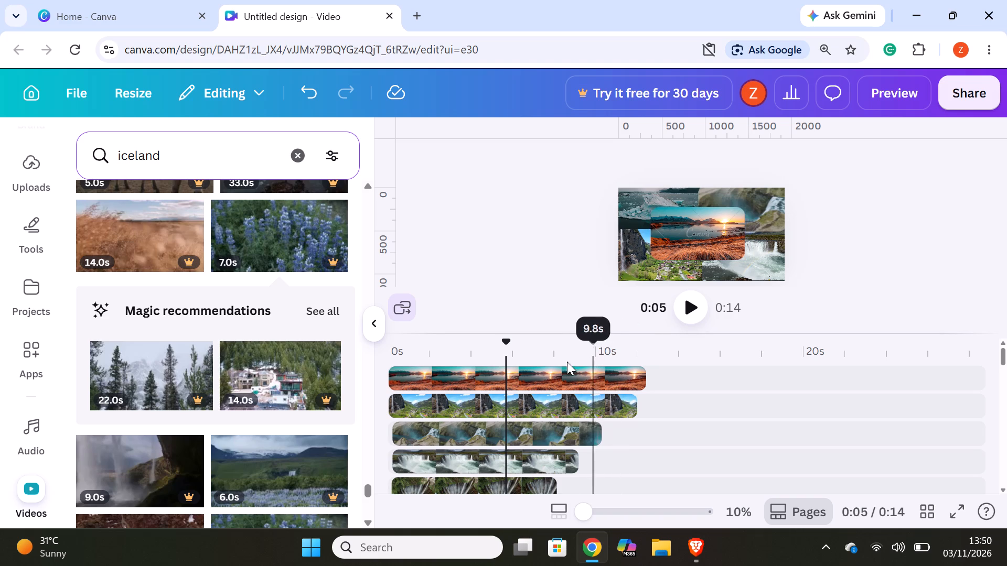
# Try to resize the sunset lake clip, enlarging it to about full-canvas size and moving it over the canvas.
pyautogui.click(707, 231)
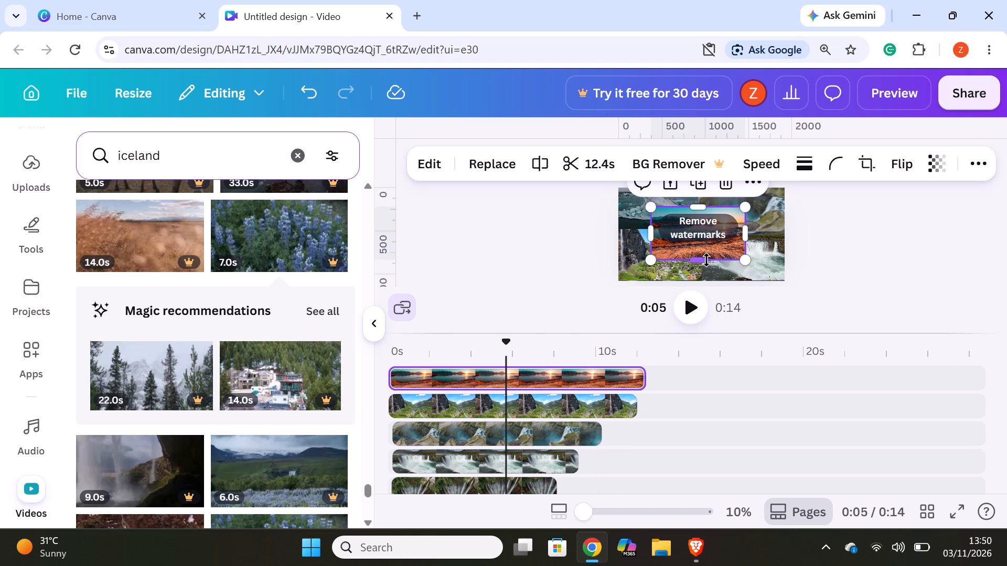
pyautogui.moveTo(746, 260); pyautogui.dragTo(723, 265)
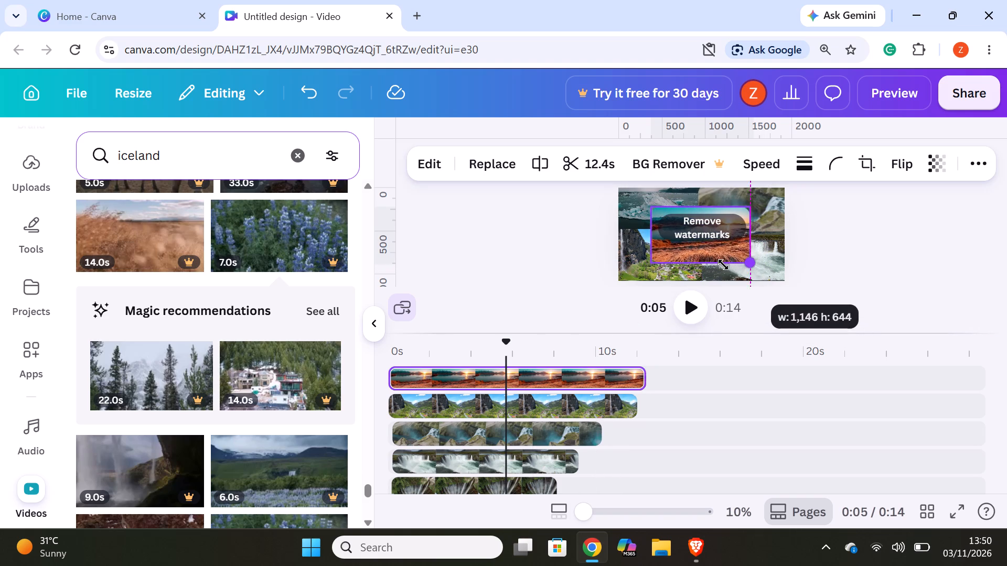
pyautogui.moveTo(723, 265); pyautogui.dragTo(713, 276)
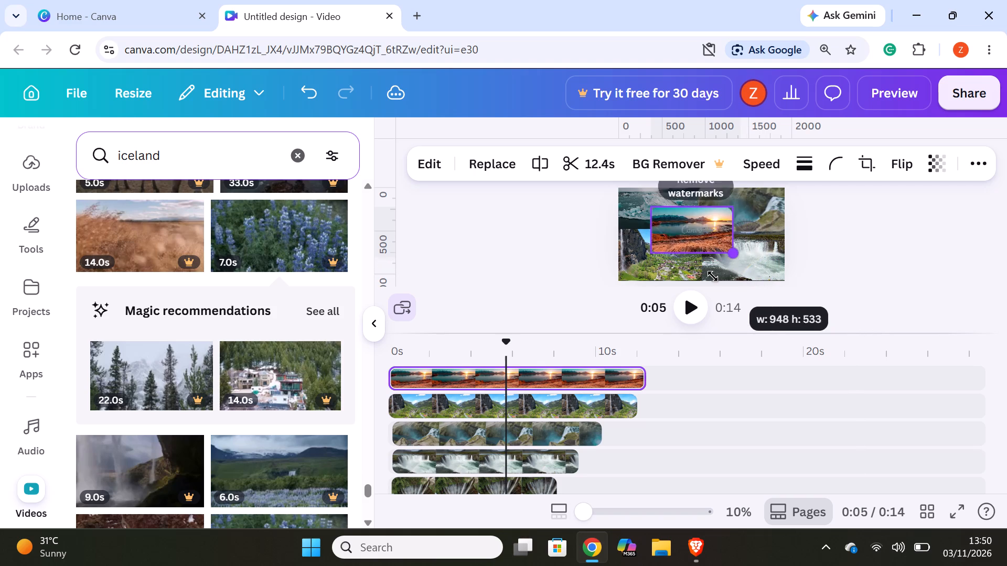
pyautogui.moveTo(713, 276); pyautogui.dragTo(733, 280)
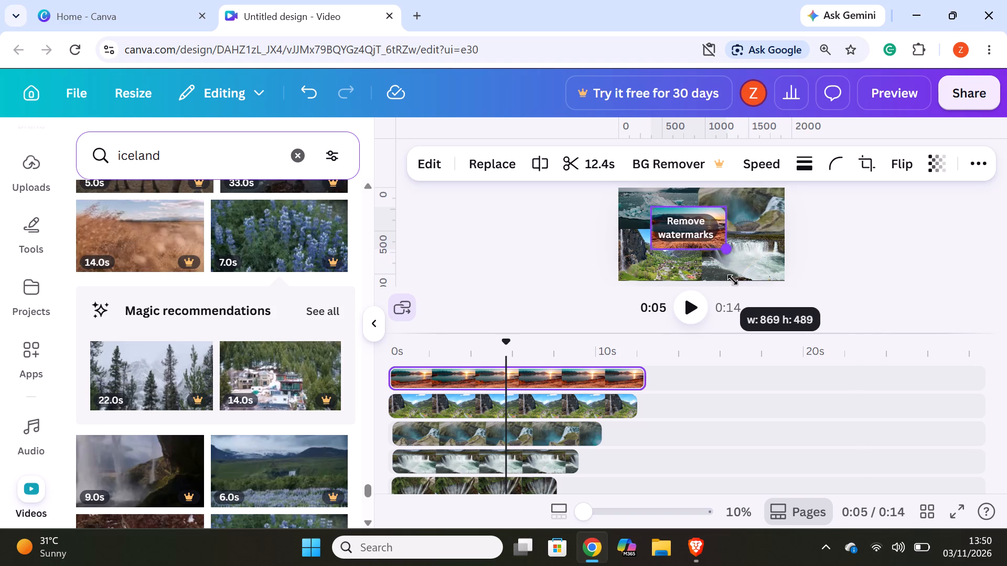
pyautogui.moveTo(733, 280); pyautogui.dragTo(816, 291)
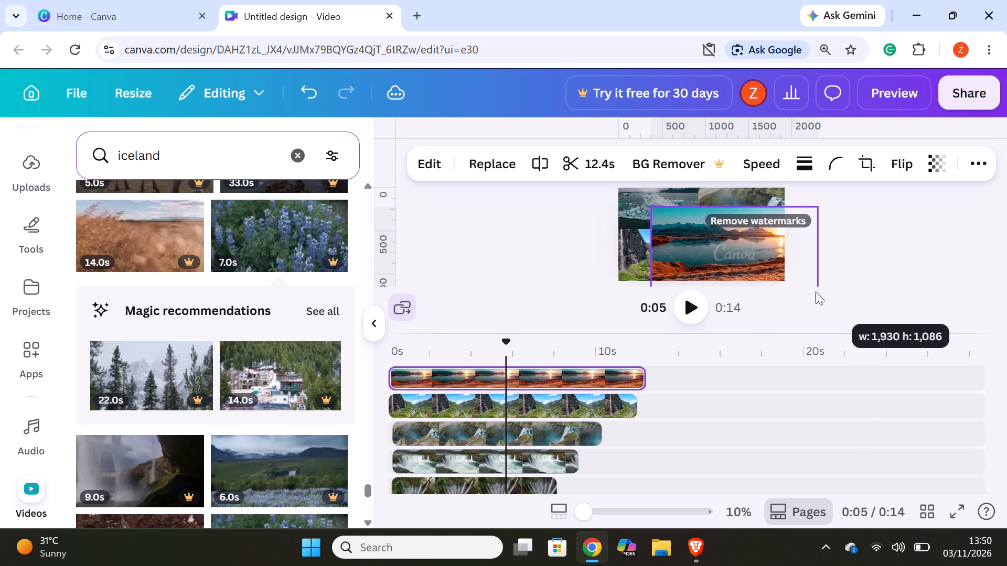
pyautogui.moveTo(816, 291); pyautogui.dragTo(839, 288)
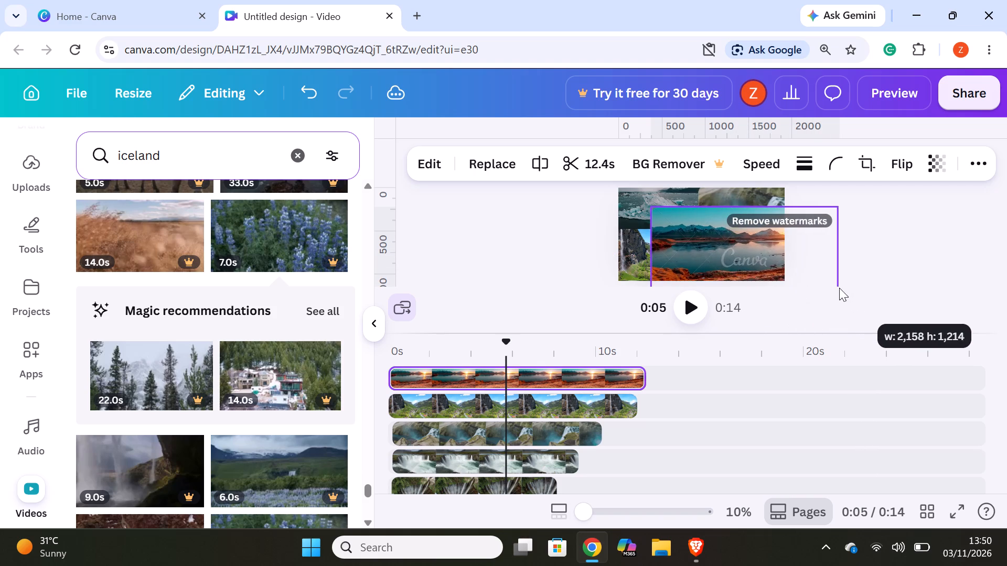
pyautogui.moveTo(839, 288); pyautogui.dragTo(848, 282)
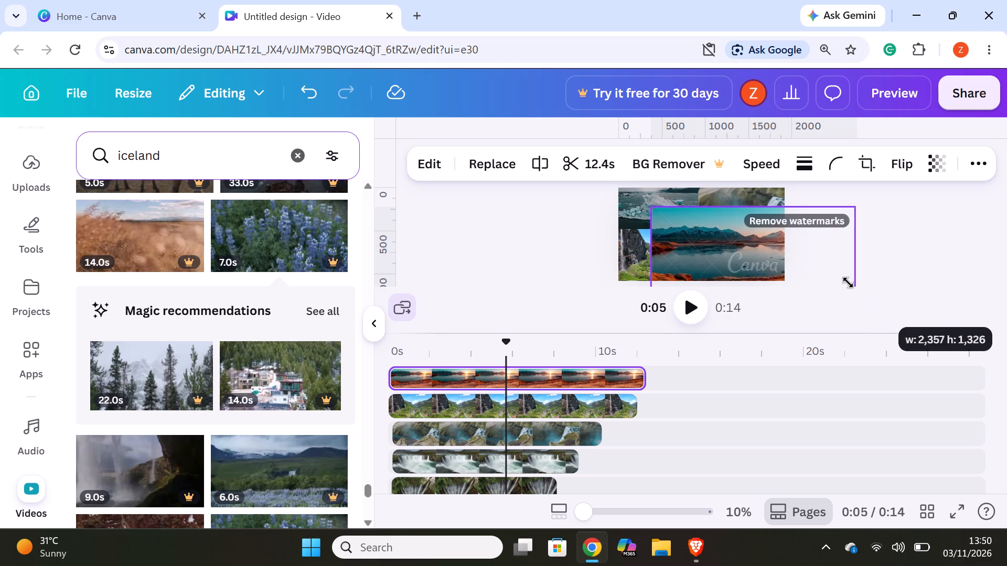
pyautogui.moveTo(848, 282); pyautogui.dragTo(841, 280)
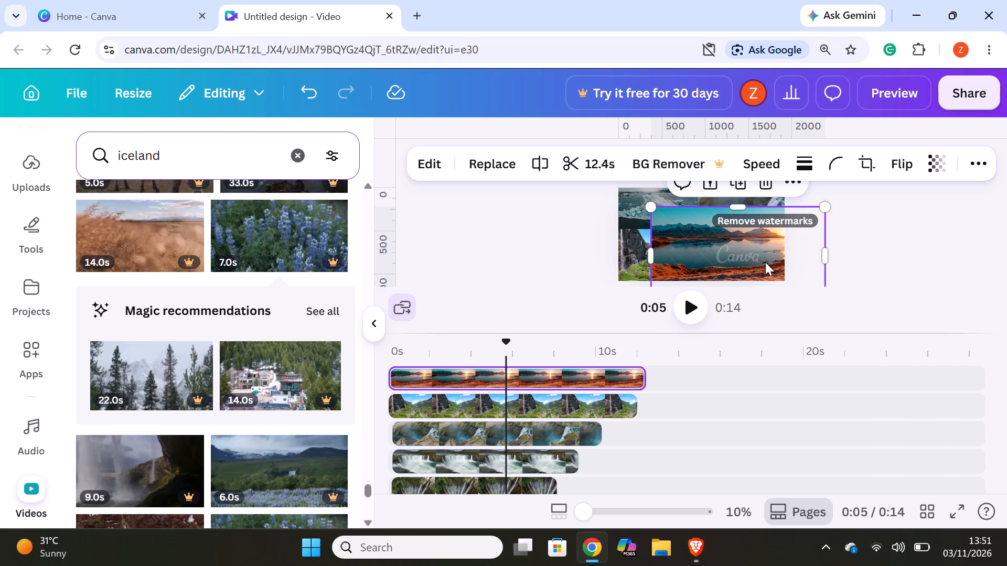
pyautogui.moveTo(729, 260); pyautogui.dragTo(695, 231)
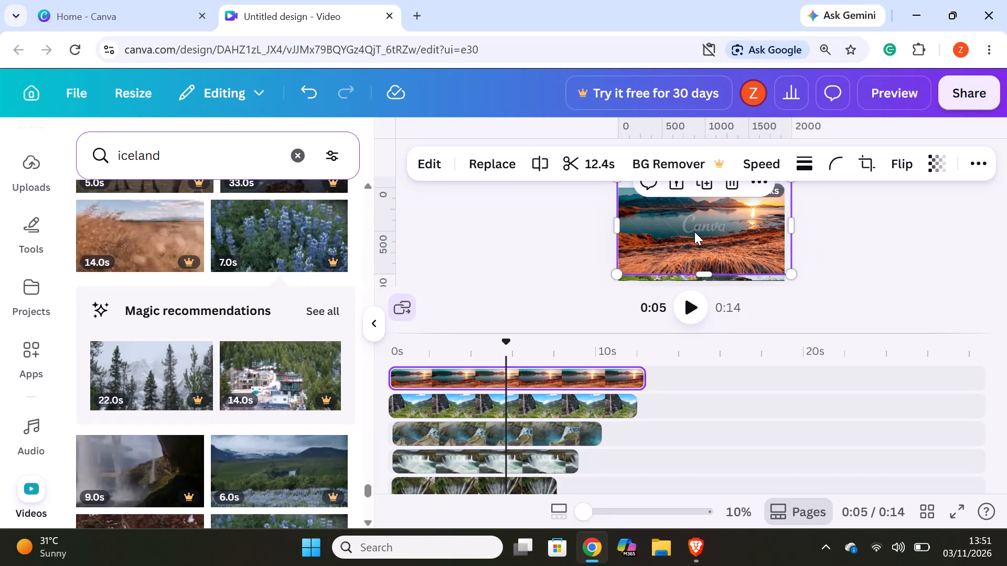
# Shift the sunset lake clip together with the stacked lower-right quadrant clips slightly down and to the right.
pyautogui.moveTo(812, 285); pyautogui.dragTo(777, 266)
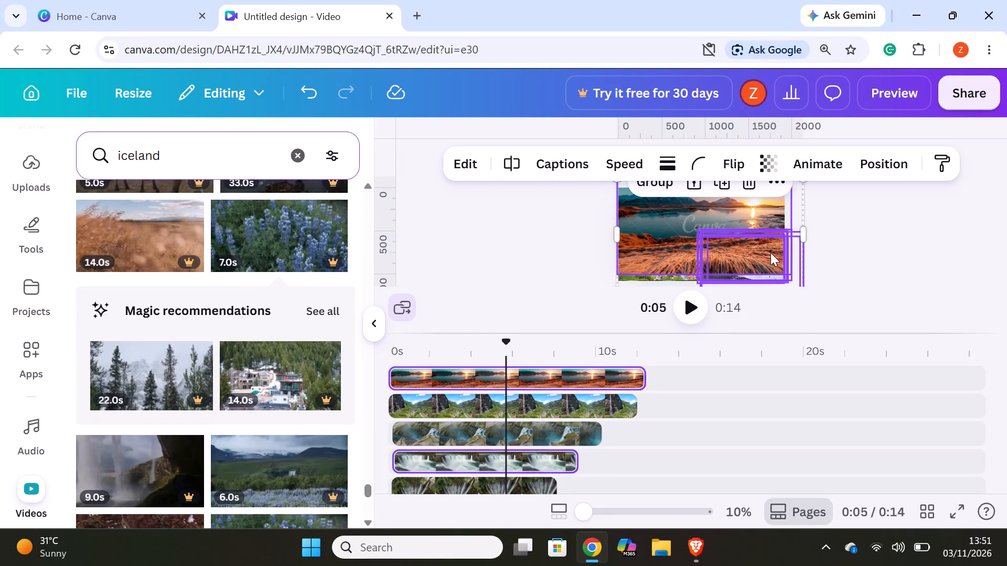
pyautogui.moveTo(770, 253); pyautogui.dragTo(759, 286)
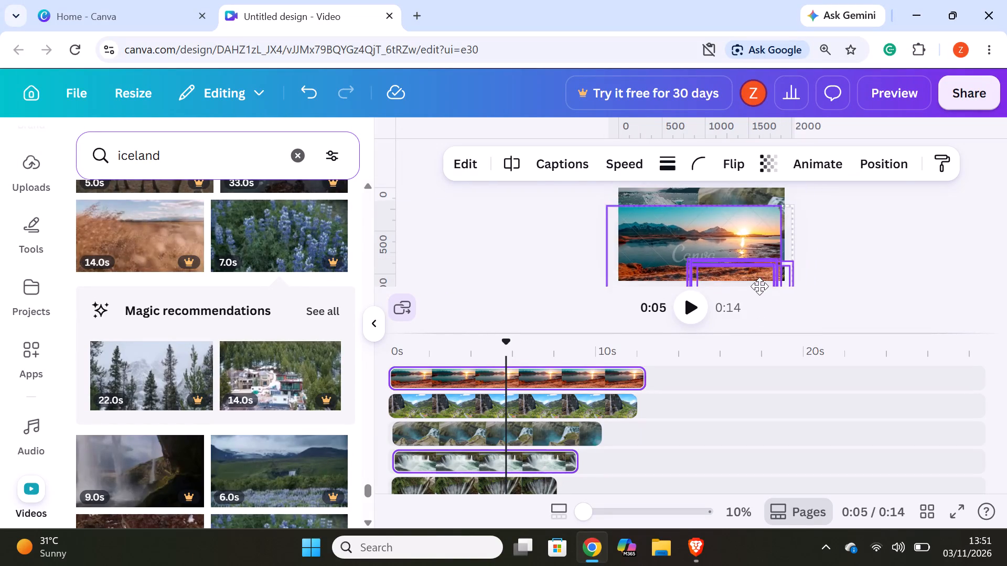
pyautogui.moveTo(759, 286); pyautogui.dragTo(773, 274)
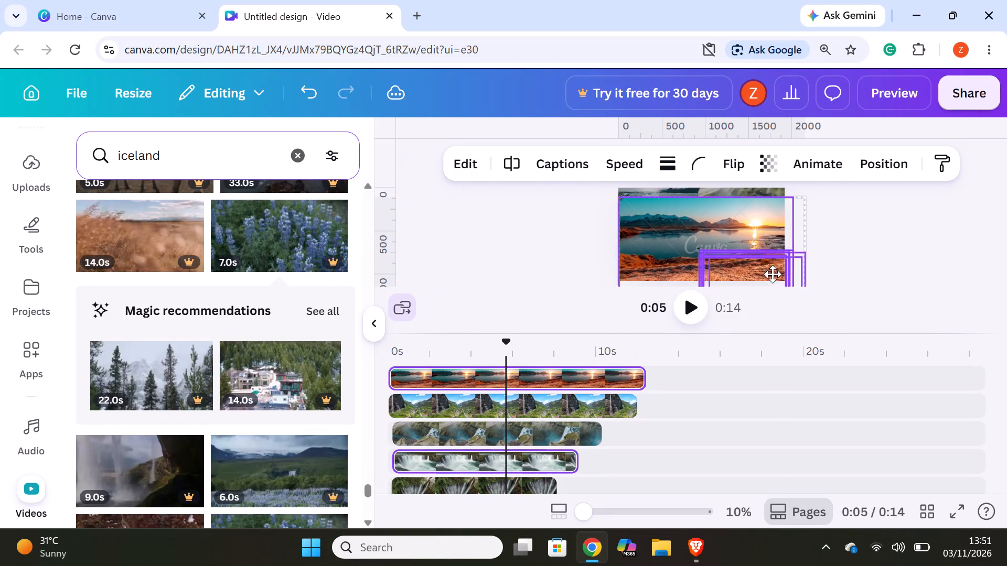
pyautogui.moveTo(773, 274); pyautogui.dragTo(782, 271)
pyautogui.moveTo(781, 270); pyautogui.dragTo(789, 279)
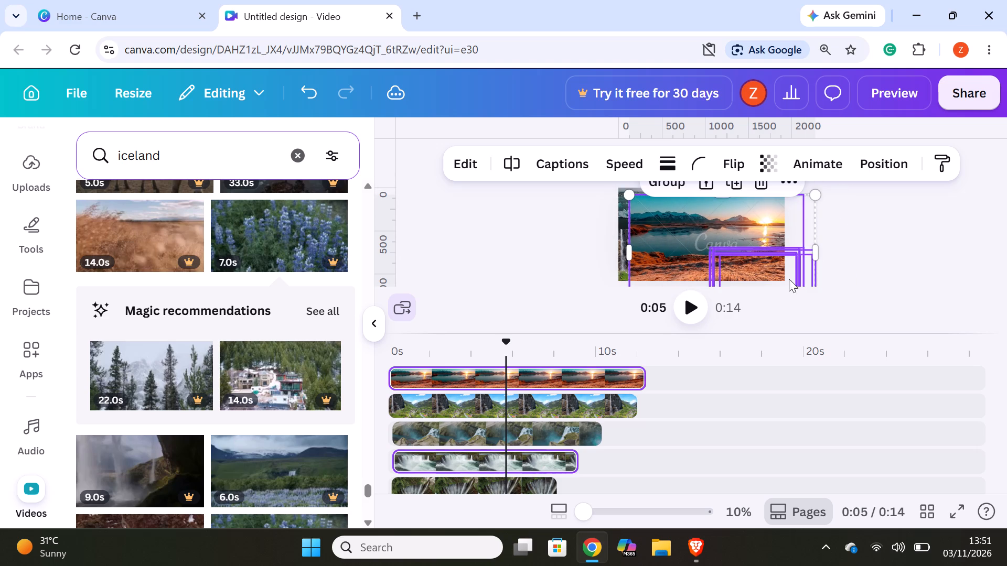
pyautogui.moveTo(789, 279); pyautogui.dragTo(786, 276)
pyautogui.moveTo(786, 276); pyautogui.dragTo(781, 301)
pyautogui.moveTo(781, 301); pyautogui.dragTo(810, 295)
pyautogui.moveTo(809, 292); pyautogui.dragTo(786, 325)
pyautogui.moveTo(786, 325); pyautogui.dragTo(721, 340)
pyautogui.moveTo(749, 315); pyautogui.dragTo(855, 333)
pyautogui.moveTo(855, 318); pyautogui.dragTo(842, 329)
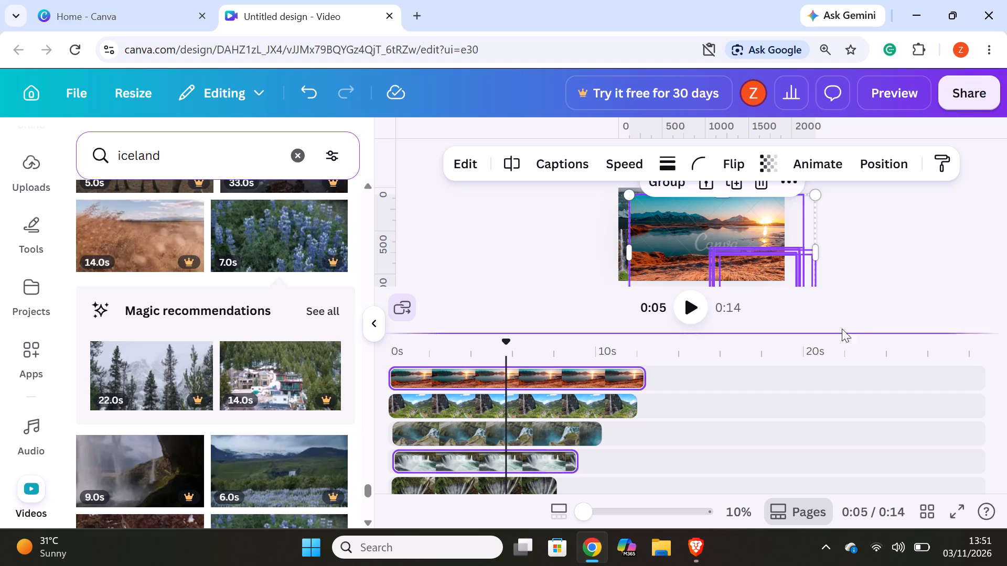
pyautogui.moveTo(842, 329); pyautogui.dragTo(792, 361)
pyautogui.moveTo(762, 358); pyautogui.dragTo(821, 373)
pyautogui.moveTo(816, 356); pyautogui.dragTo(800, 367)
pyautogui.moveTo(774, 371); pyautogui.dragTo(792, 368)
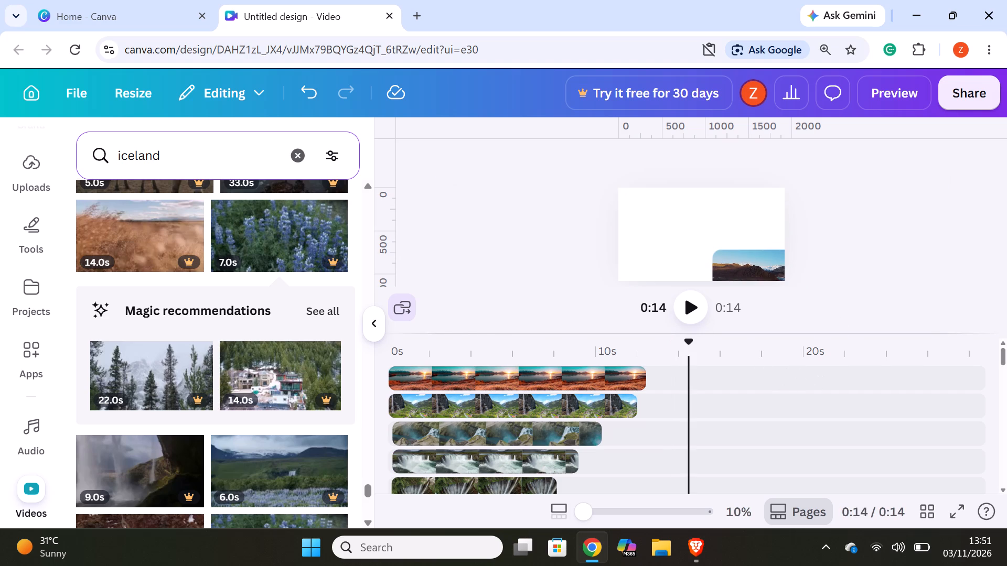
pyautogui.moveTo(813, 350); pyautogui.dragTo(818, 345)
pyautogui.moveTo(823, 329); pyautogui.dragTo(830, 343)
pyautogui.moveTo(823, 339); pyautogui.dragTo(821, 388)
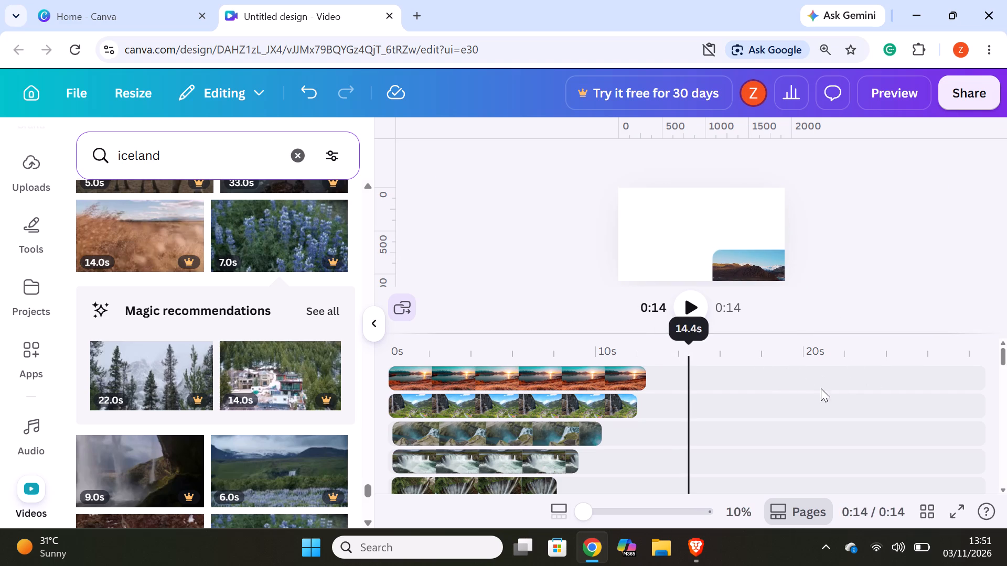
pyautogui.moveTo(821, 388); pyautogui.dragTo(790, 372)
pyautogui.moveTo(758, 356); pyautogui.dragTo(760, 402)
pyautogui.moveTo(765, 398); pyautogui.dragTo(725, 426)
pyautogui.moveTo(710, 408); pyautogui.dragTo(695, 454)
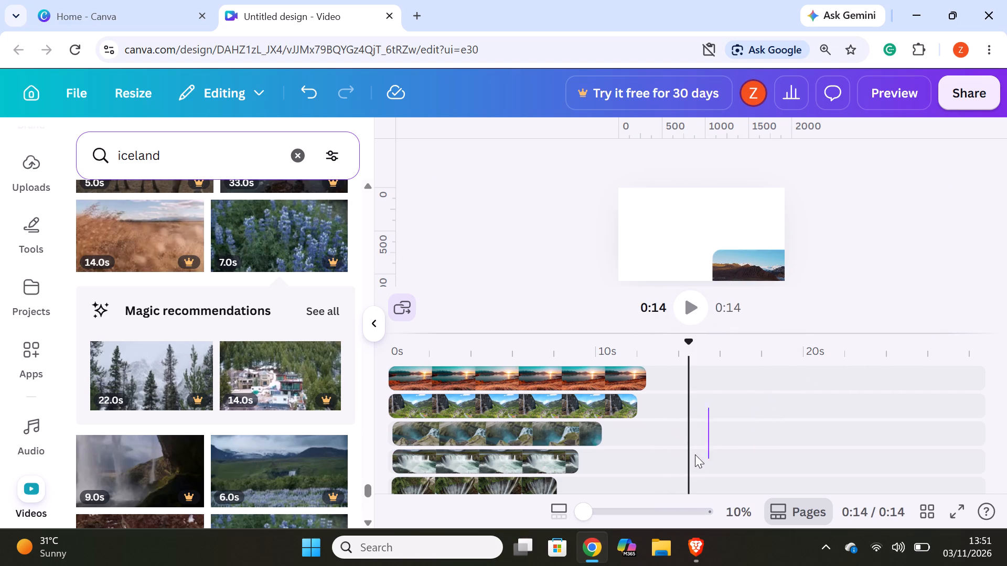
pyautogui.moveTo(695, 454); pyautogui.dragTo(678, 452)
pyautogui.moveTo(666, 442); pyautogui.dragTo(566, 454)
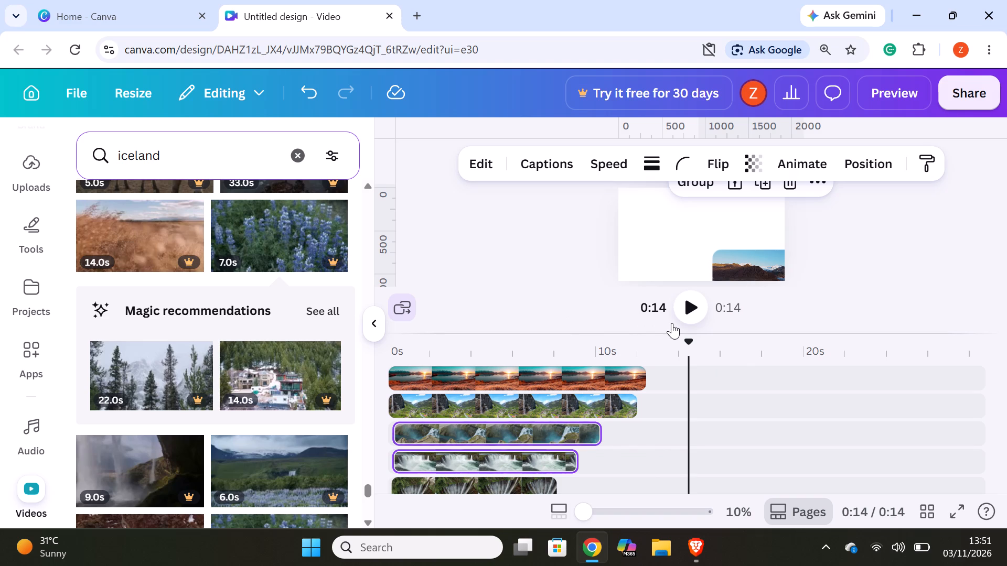
# Shrink the sunset lake clip to roughly quadrant size and move it into the canvas's lower-right quadrant.
pyautogui.click(609, 371)
pyautogui.click(599, 383)
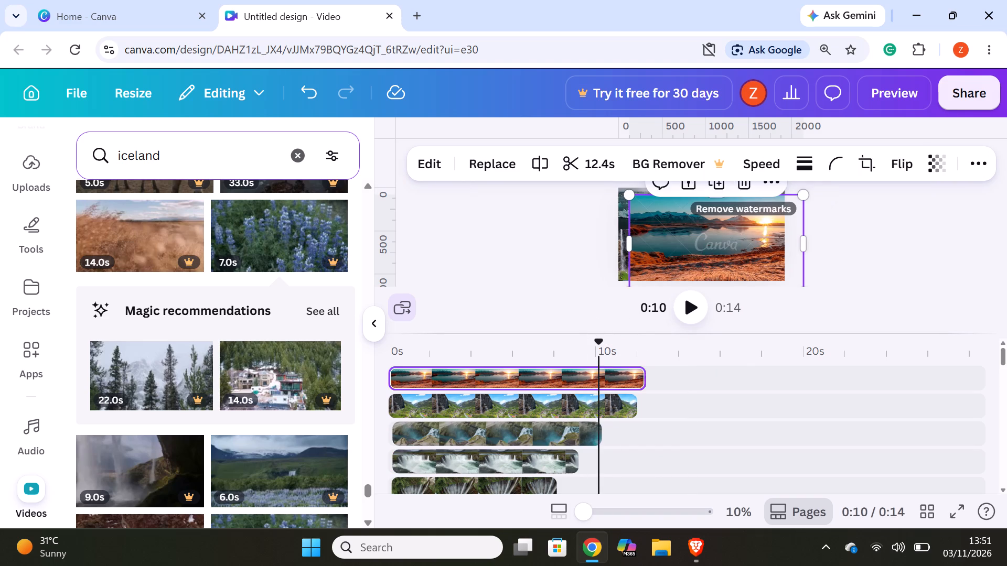
pyautogui.click(765, 203)
pyautogui.click(581, 275)
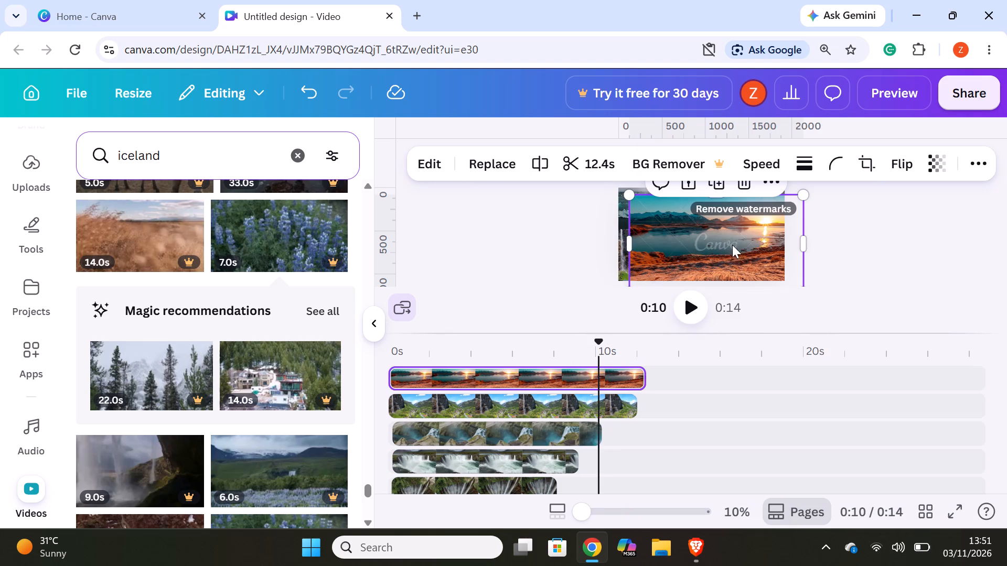
pyautogui.click(733, 245)
pyautogui.moveTo(741, 240); pyautogui.dragTo(723, 215)
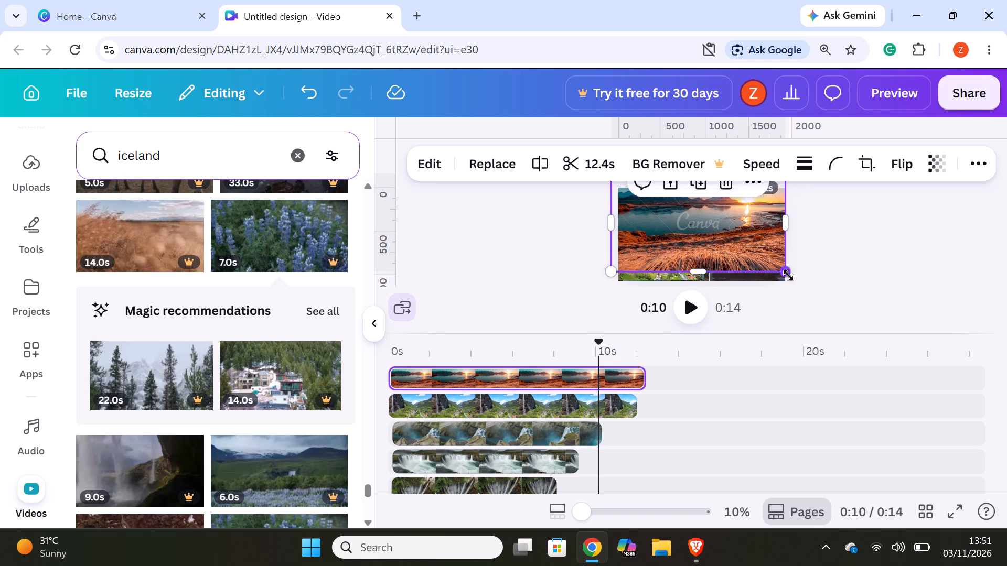
pyautogui.moveTo(788, 275); pyautogui.dragTo(740, 242)
pyautogui.moveTo(693, 212); pyautogui.dragTo(724, 241)
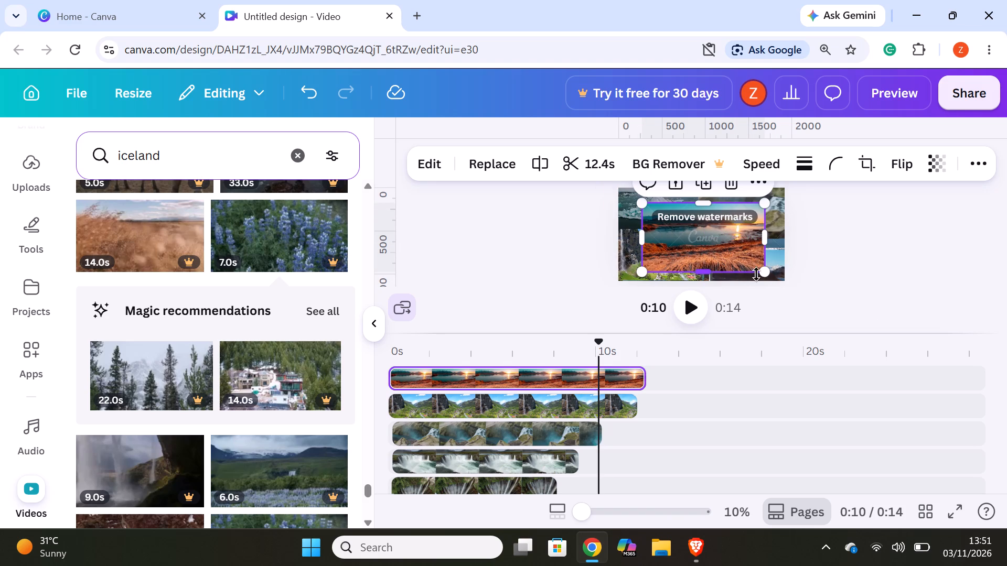
pyautogui.moveTo(766, 276); pyautogui.dragTo(725, 245)
pyautogui.moveTo(683, 237); pyautogui.dragTo(691, 240)
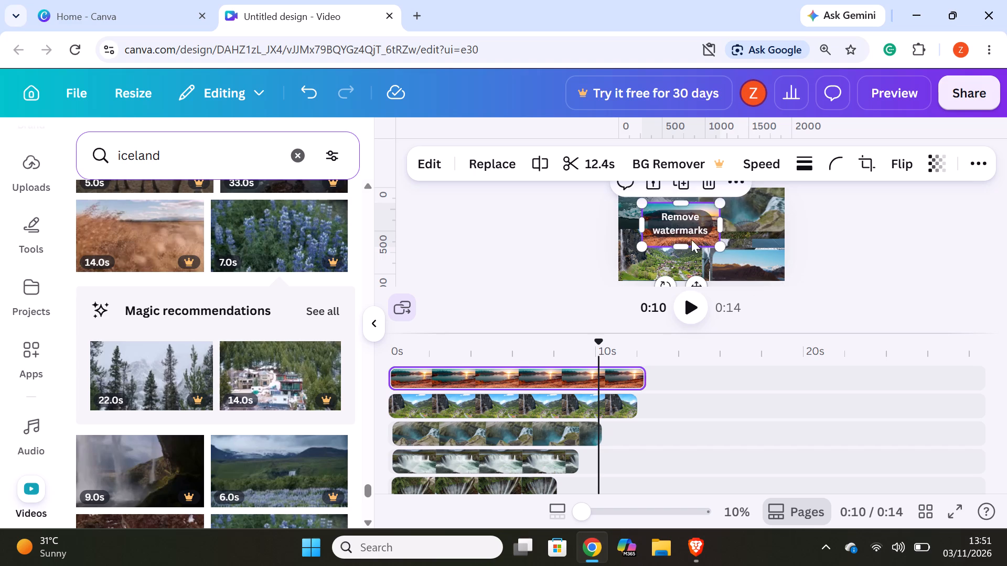
pyautogui.moveTo(691, 240); pyautogui.dragTo(749, 274)
# Add the 22.0s video of snowy pine trees on a new top timeline track, starting at 0s.
pyautogui.moveTo(173, 387); pyautogui.dragTo(347, 362)
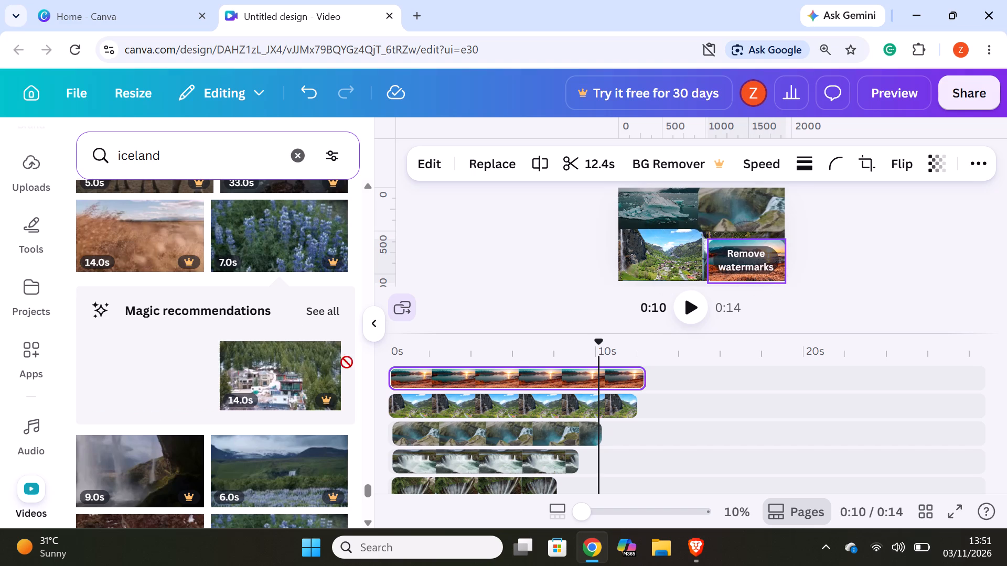
pyautogui.moveTo(347, 362); pyautogui.dragTo(486, 365)
pyautogui.moveTo(515, 380); pyautogui.dragTo(494, 383)
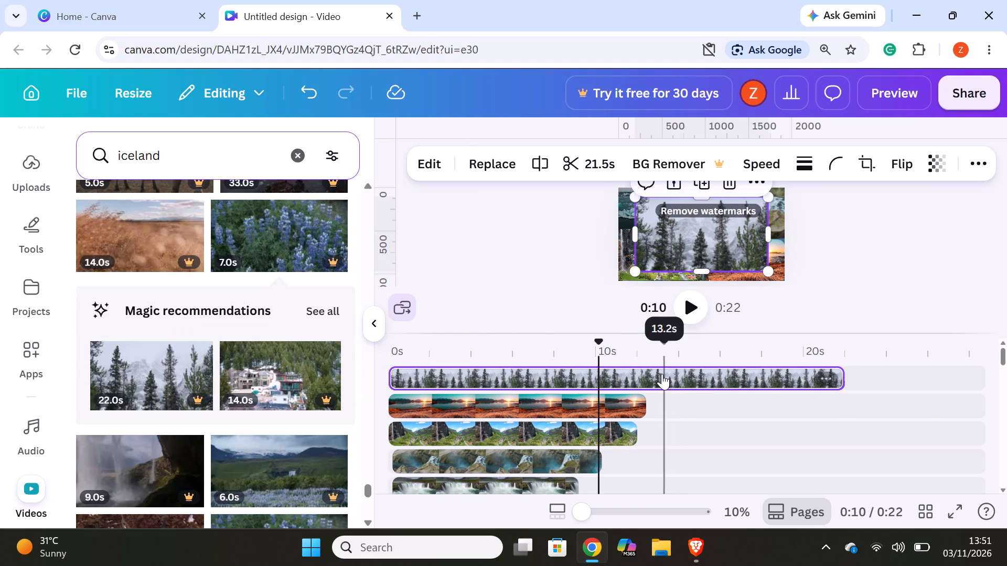
# Split the snowy pine clip at about 13.1s and delete the part after the split.
pyautogui.click(661, 374)
pyautogui.rightClick(661, 374)
pyautogui.click(737, 514)
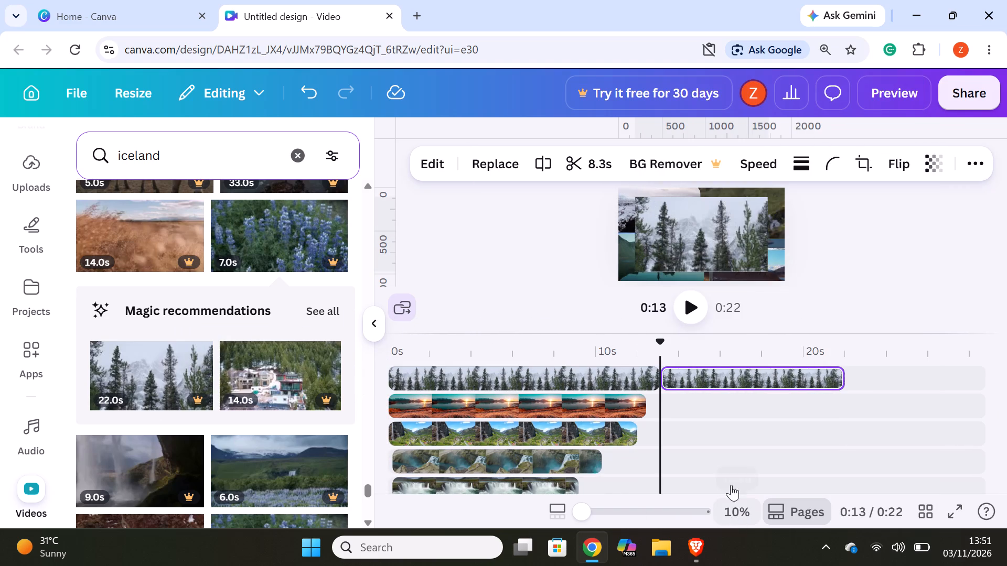
pyautogui.rightClick(729, 367)
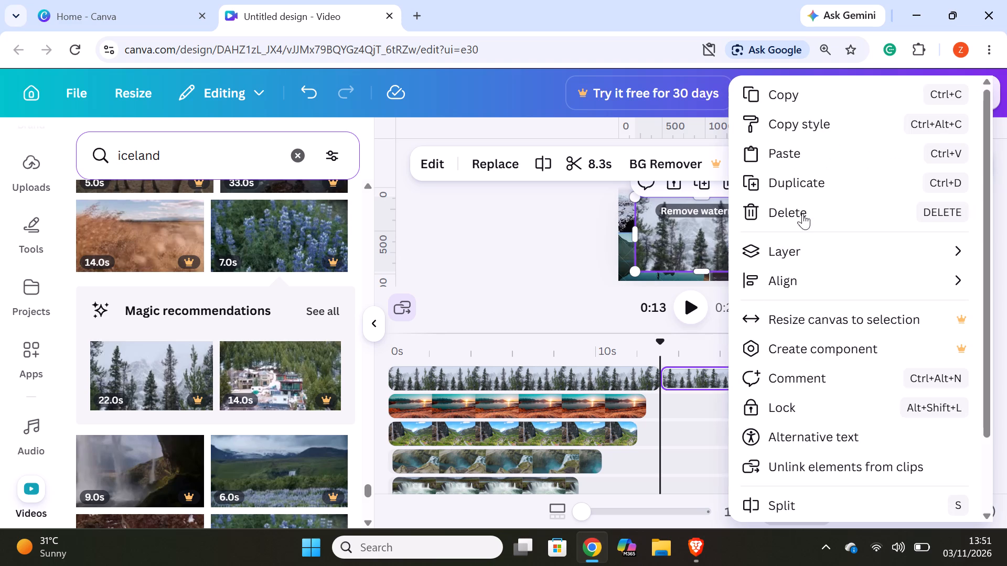
pyautogui.click(802, 213)
# Shrink the snowy pine clip to roughly quadrant size and move it into the canvas's upper-right quadrant.
pyautogui.click(580, 381)
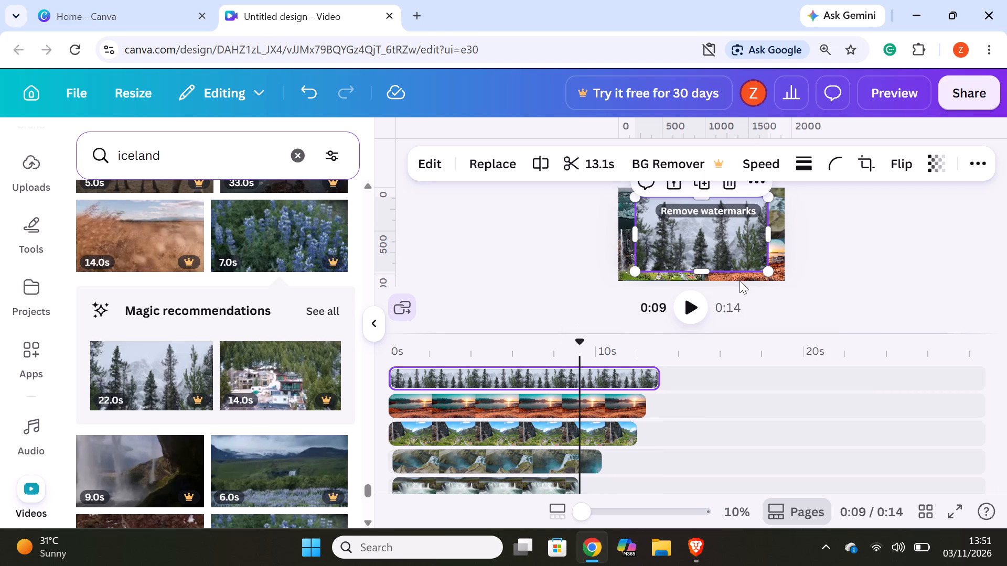
pyautogui.moveTo(768, 269); pyautogui.dragTo(729, 242)
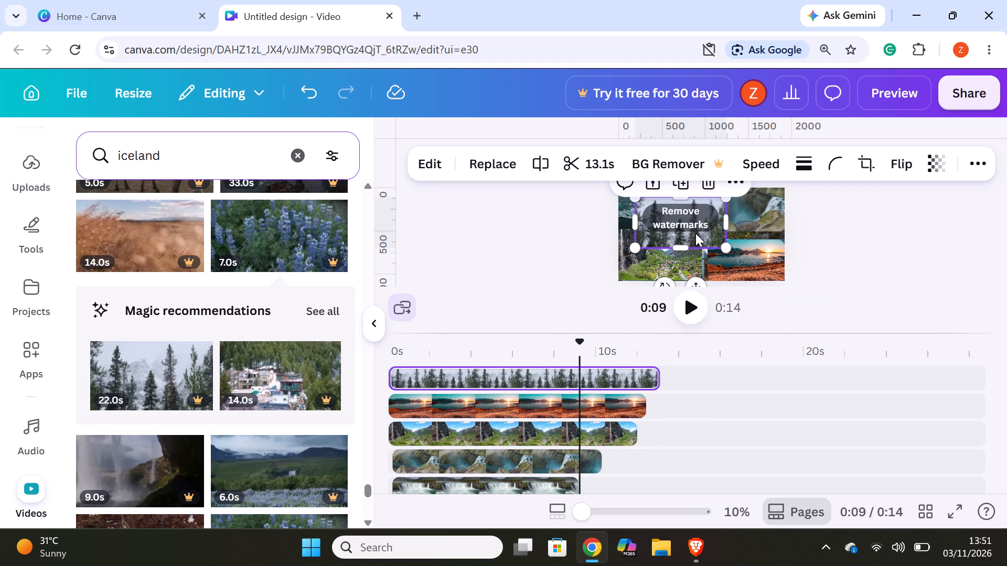
pyautogui.moveTo(694, 233); pyautogui.dragTo(760, 222)
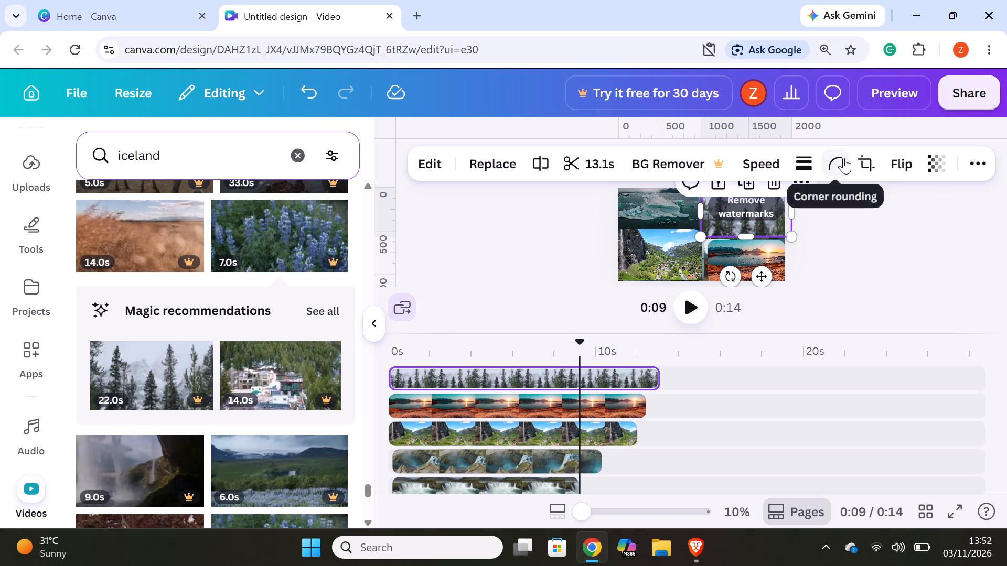
# Set the snowy pine clip's corner rounding to 100.
pyautogui.click(843, 158)
pyautogui.moveTo(753, 245); pyautogui.dragTo(1006, 323)
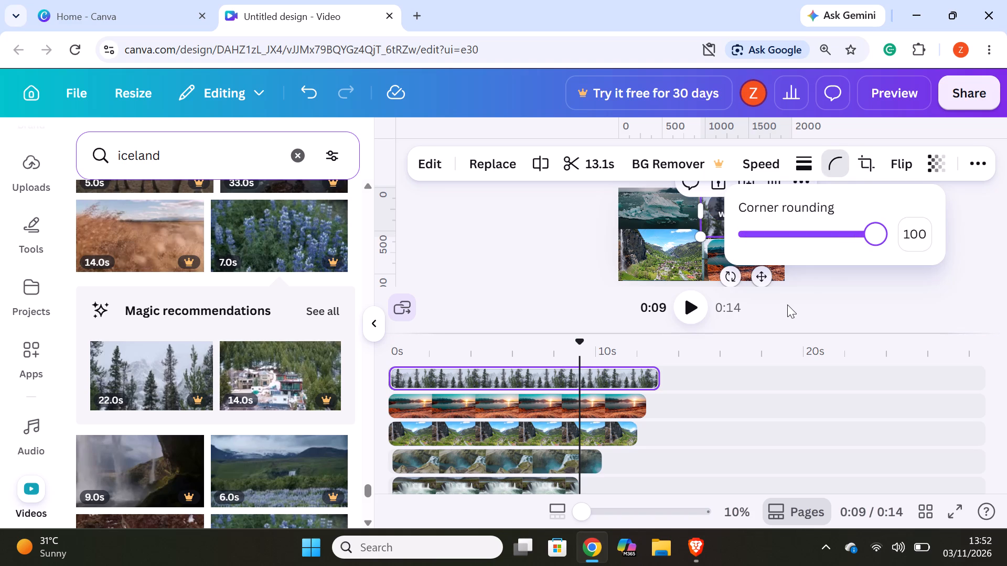
pyautogui.click(839, 286)
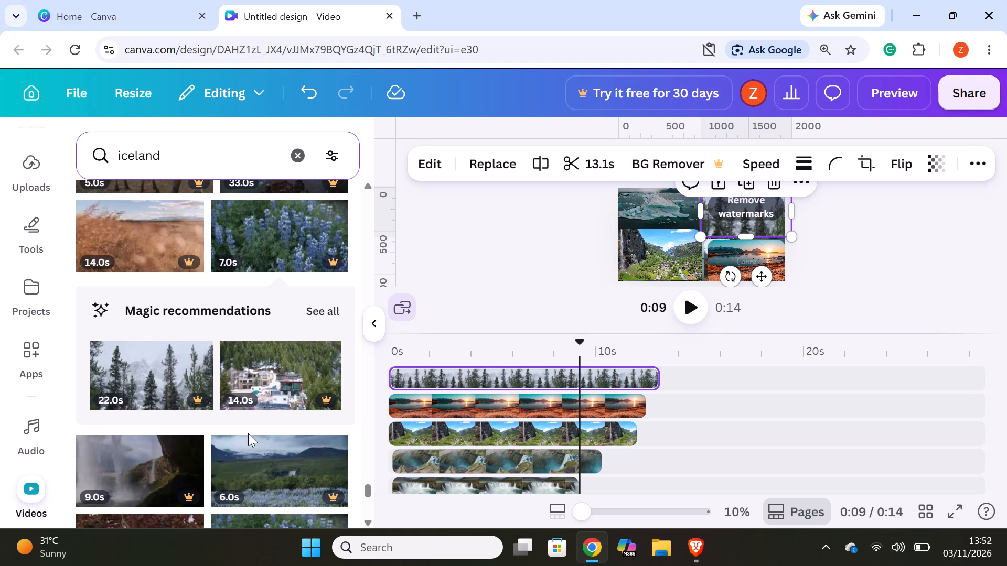
# Add the 6.0s video of a green valley with lupines on a new top timeline track, starting at about 0s.
pyautogui.moveTo(246, 480); pyautogui.dragTo(537, 368)
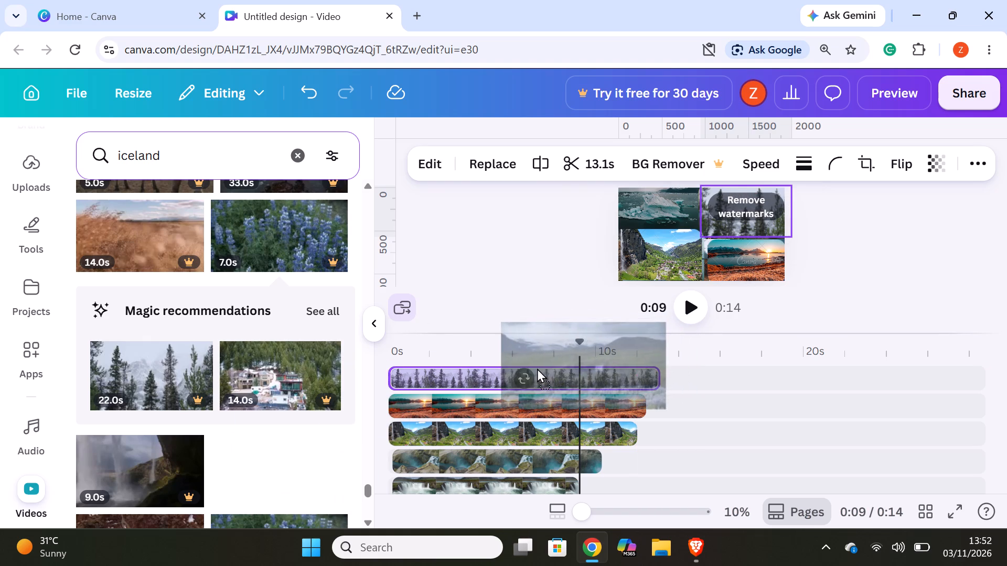
pyautogui.moveTo(537, 368); pyautogui.dragTo(523, 368)
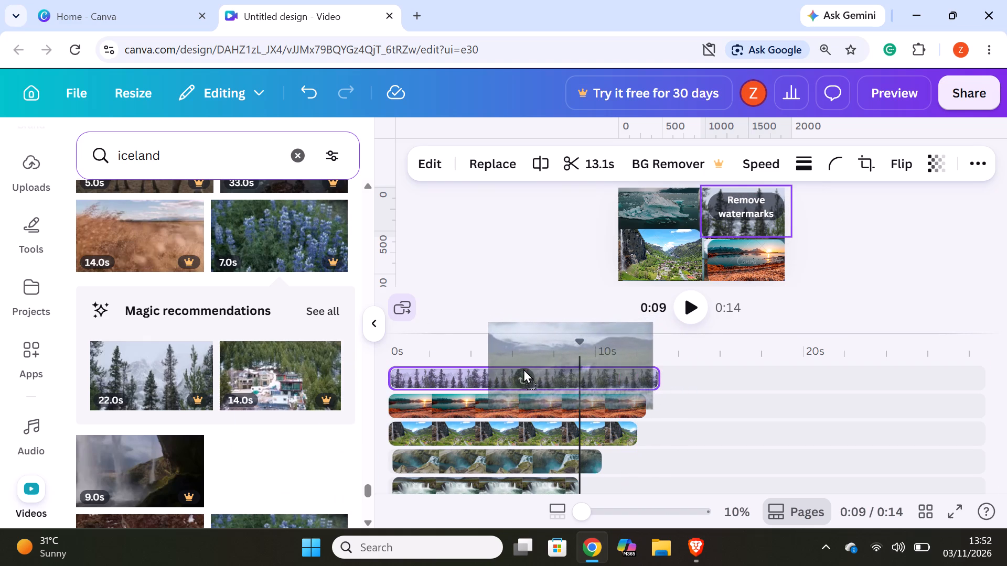
pyautogui.moveTo(523, 368); pyautogui.dragTo(523, 367)
pyautogui.click(523, 364)
pyautogui.moveTo(517, 371); pyautogui.dragTo(408, 374)
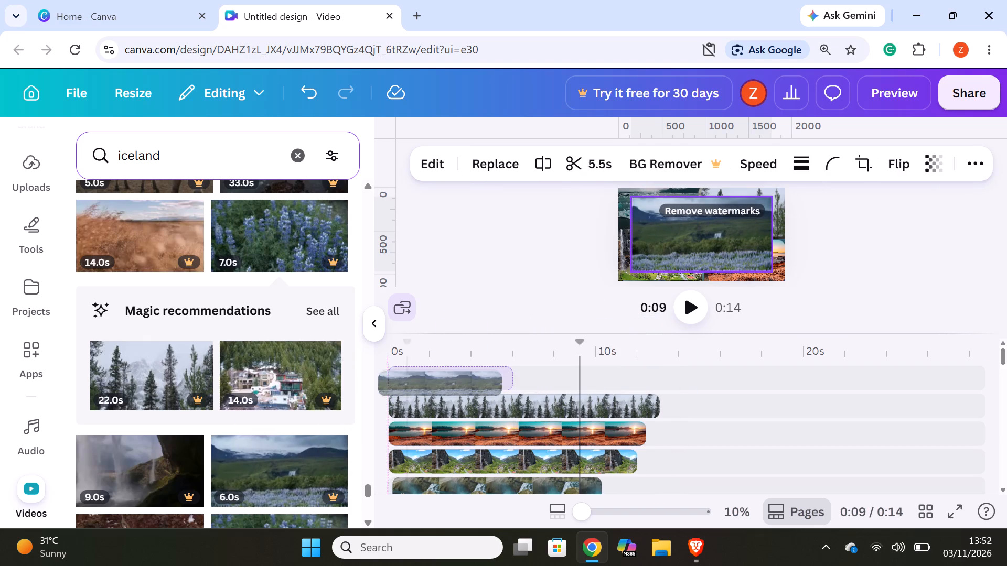
pyautogui.moveTo(408, 374); pyautogui.dragTo(421, 369)
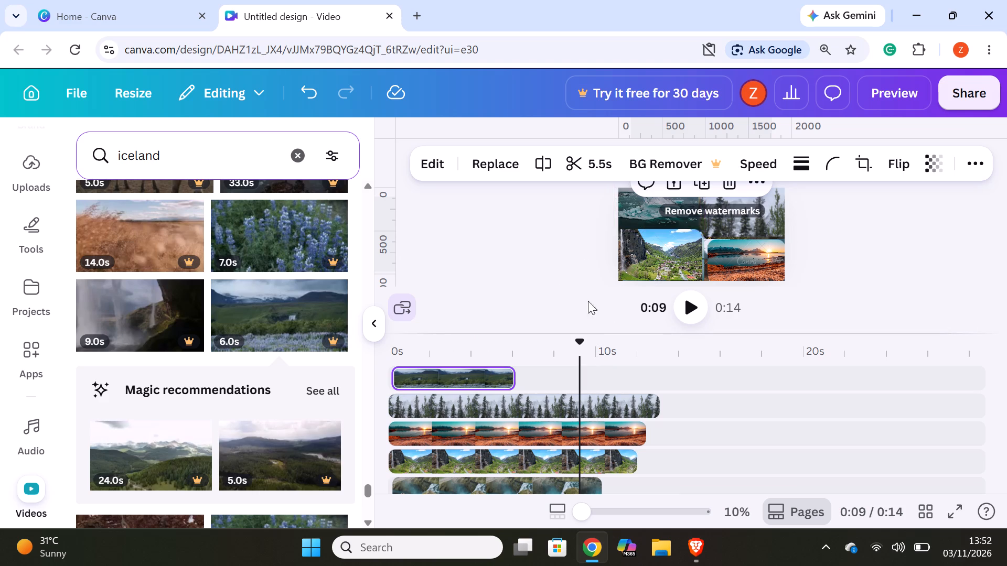
# Shrink the green valley clip to roughly quadrant size and place it over the middle of the canvas.
pyautogui.click(486, 373)
pyautogui.click(850, 326)
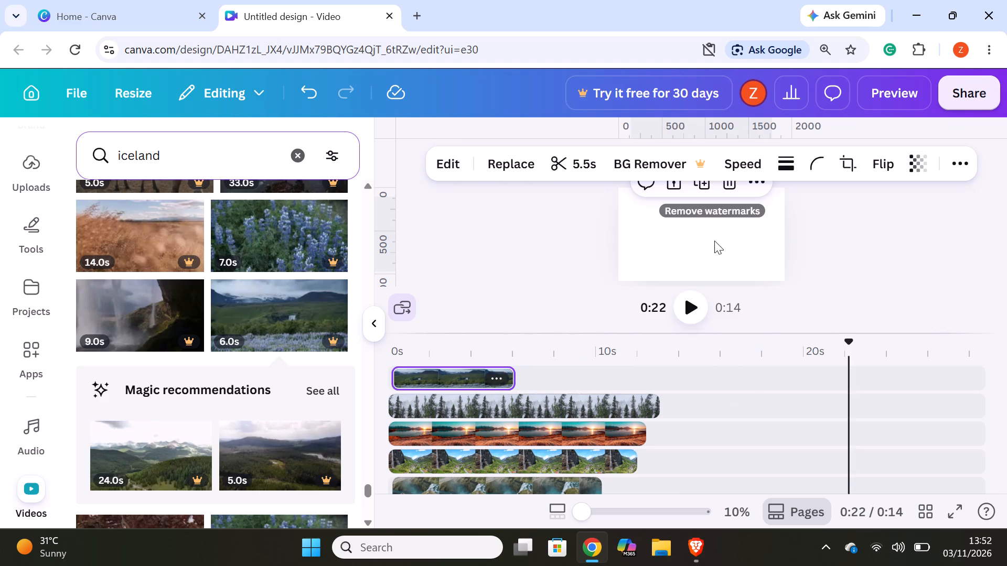
pyautogui.click(536, 394)
pyautogui.click(481, 410)
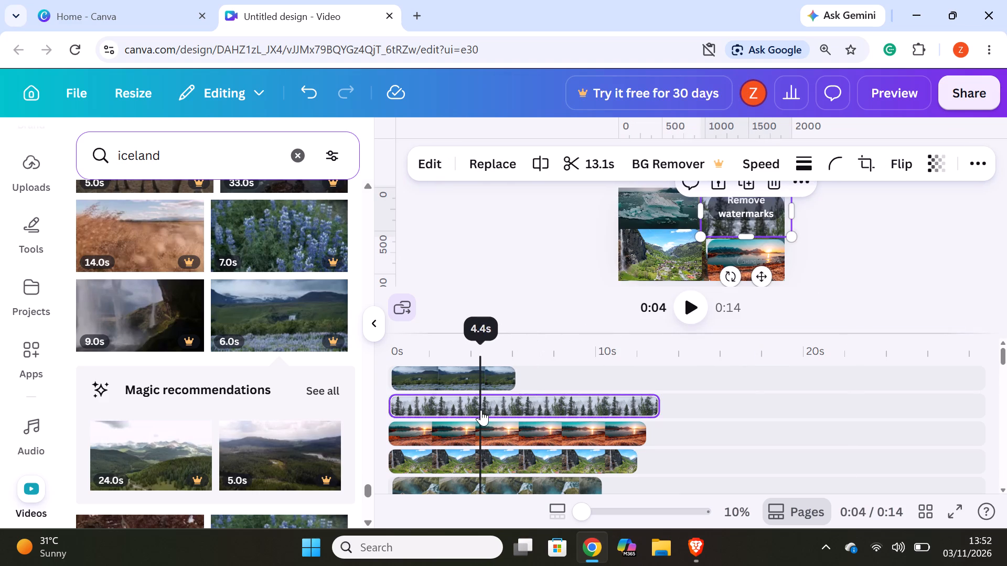
pyautogui.click(753, 255)
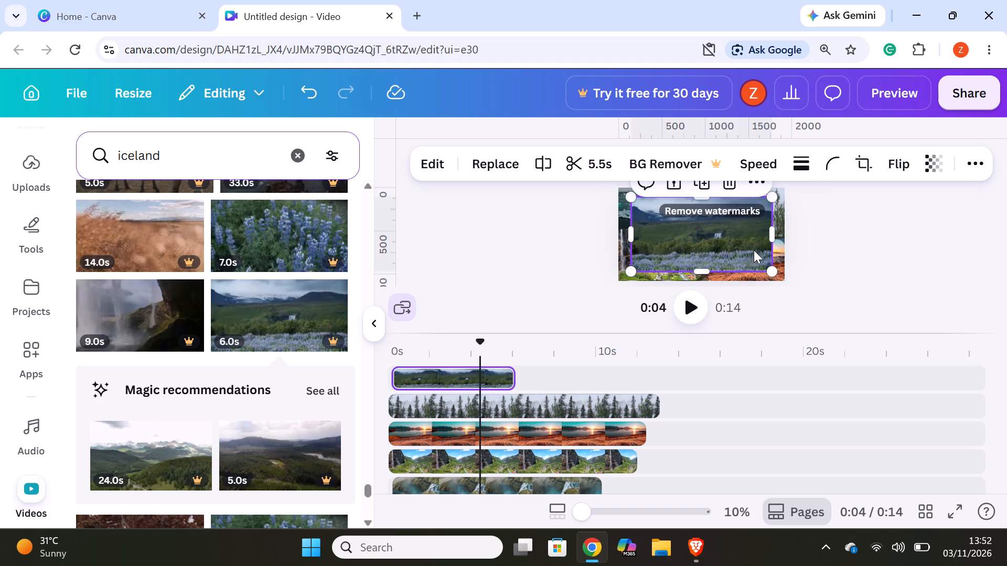
pyautogui.moveTo(773, 269); pyautogui.dragTo(742, 234)
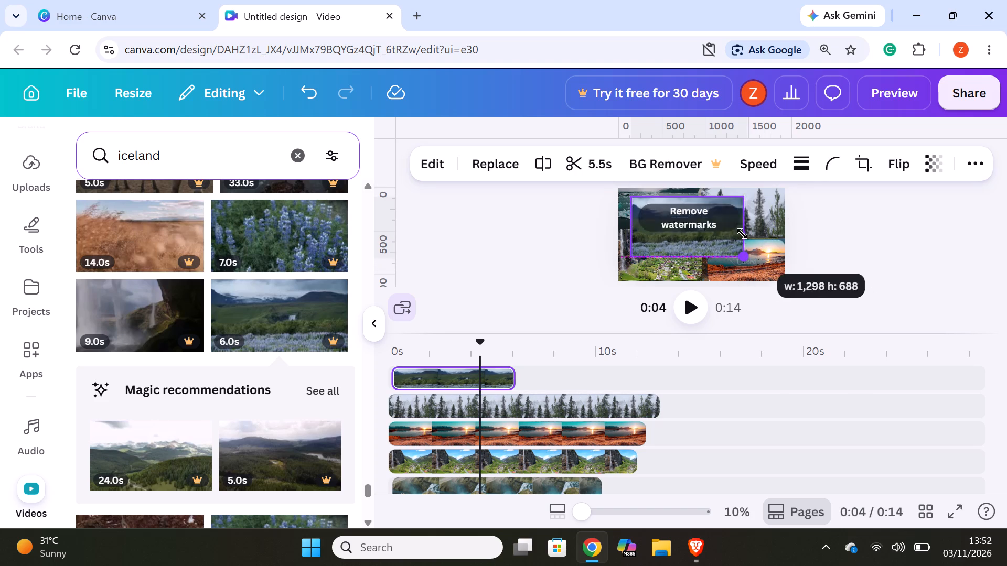
pyautogui.moveTo(742, 234); pyautogui.dragTo(742, 234)
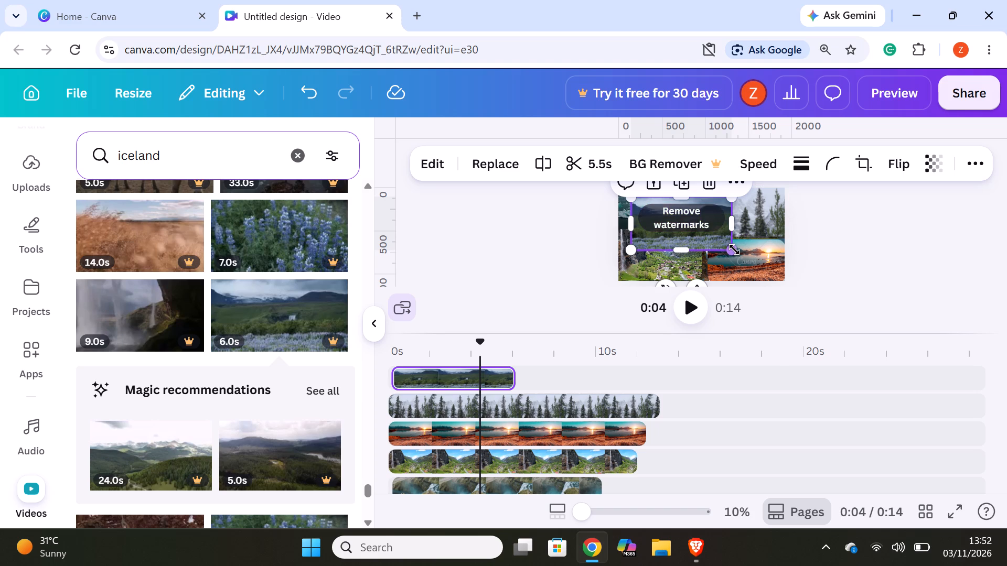
pyautogui.moveTo(734, 249); pyautogui.dragTo(710, 235)
pyautogui.moveTo(668, 214); pyautogui.dragTo(701, 234)
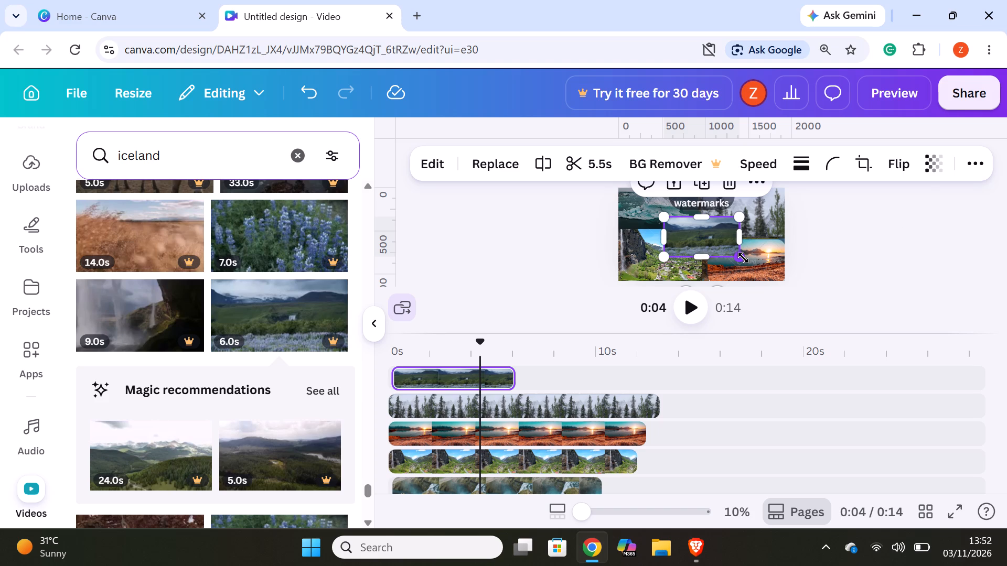
pyautogui.moveTo(744, 258); pyautogui.dragTo(751, 267)
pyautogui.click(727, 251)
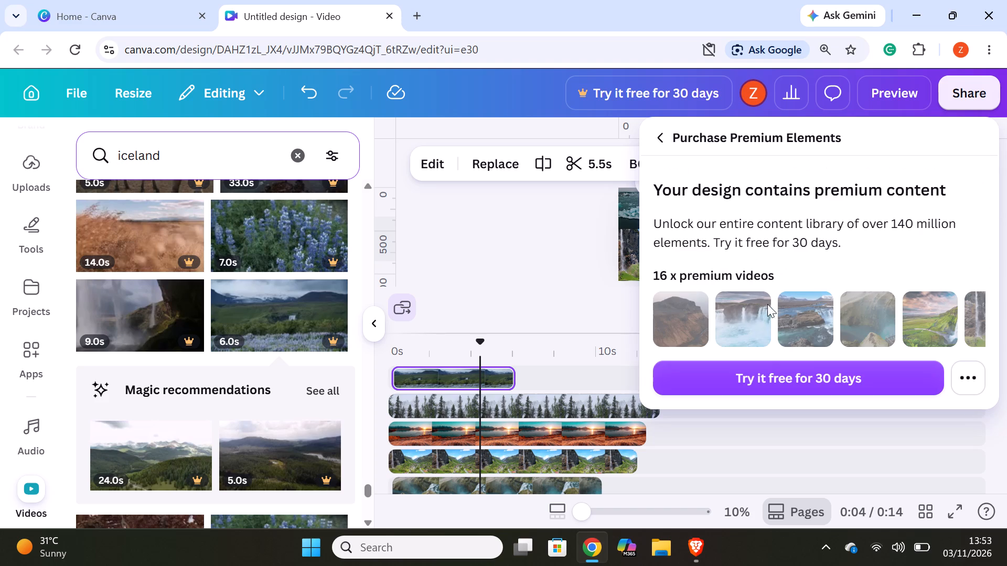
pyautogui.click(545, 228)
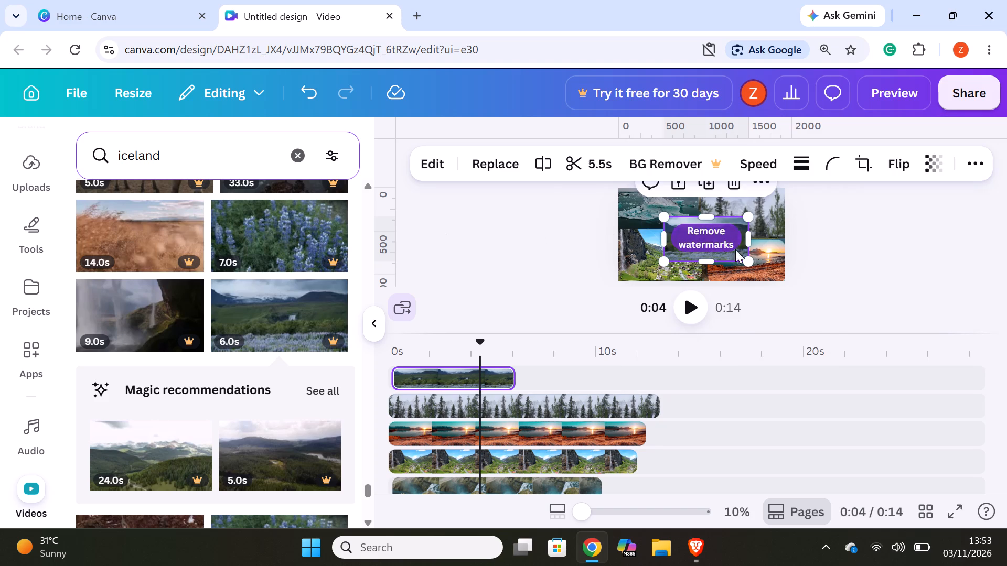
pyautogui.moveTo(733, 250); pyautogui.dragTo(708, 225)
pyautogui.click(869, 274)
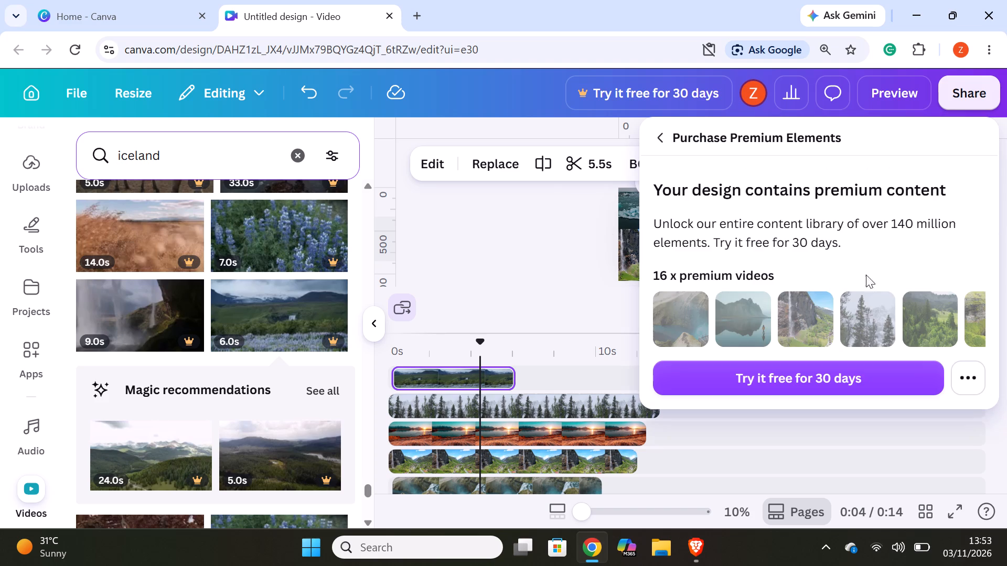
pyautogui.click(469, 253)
# Add the 10.0s video of a brown rocky slope with green grass on a new top track, starting at about 1s.
pyautogui.scroll(-5, 153, 349)
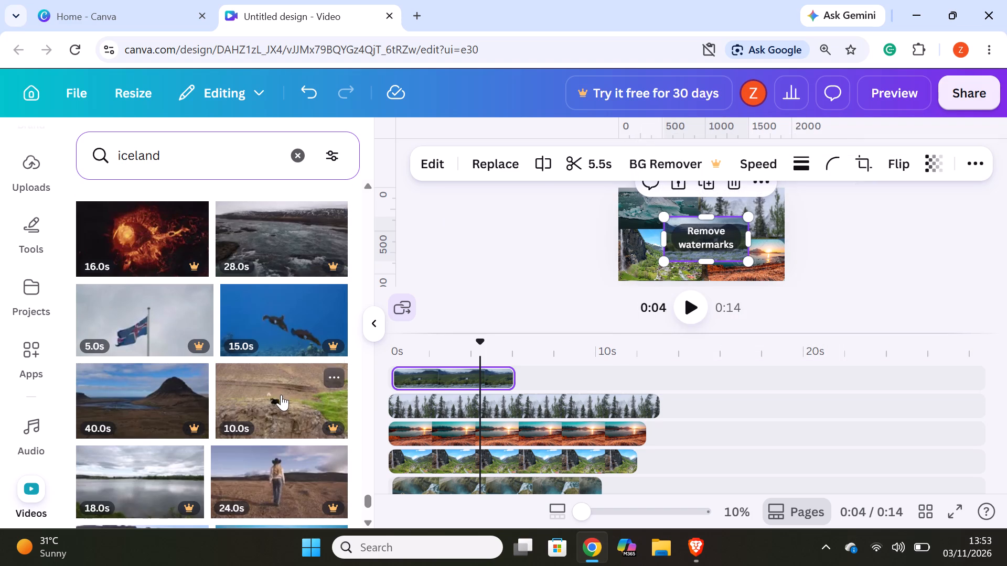
pyautogui.moveTo(270, 394); pyautogui.dragTo(465, 365)
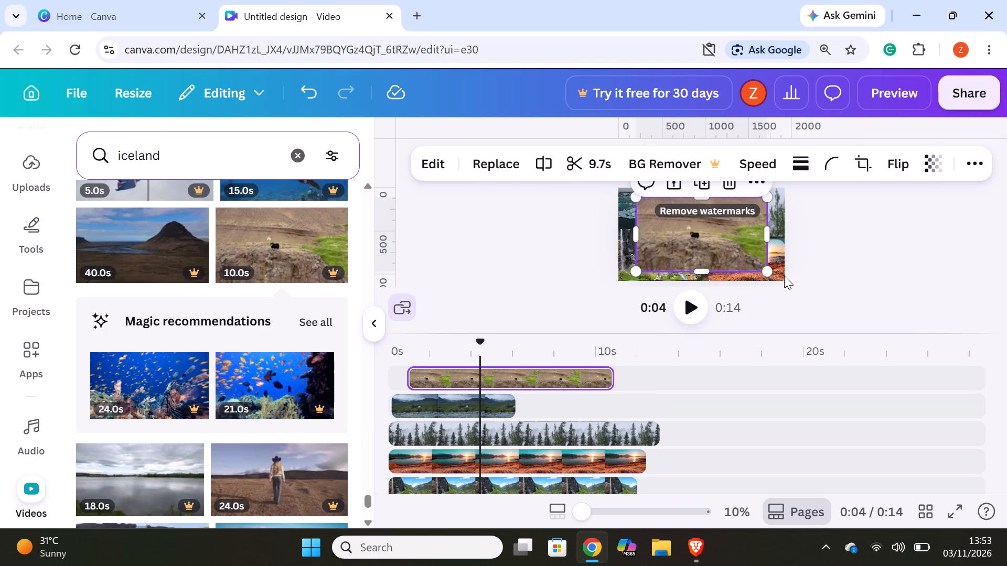
# Shrink the rocky slope clip to roughly quadrant size and move it into the canvas's lower-left quadrant.
pyautogui.moveTo(767, 269); pyautogui.dragTo(722, 251)
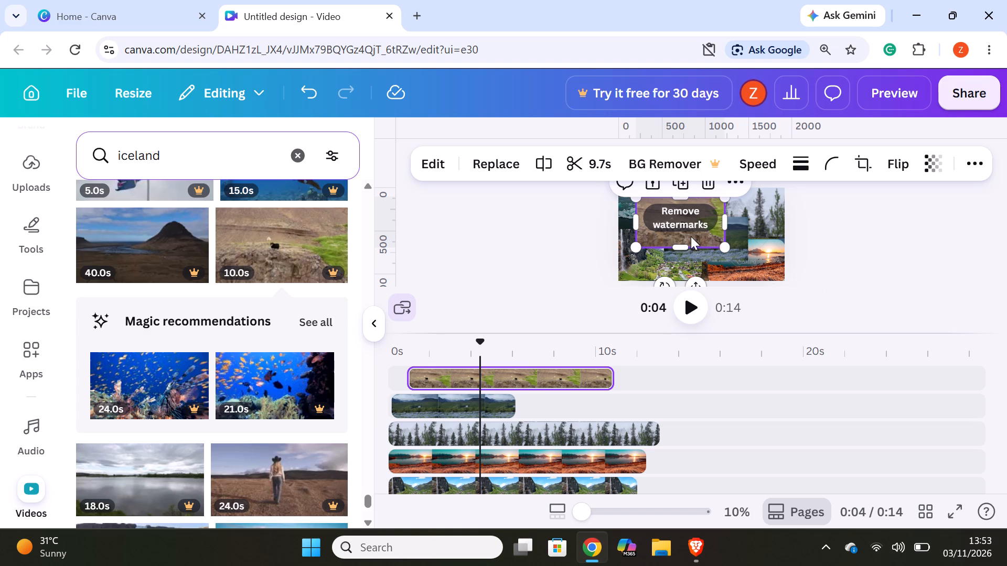
pyautogui.moveTo(691, 236); pyautogui.dragTo(665, 268)
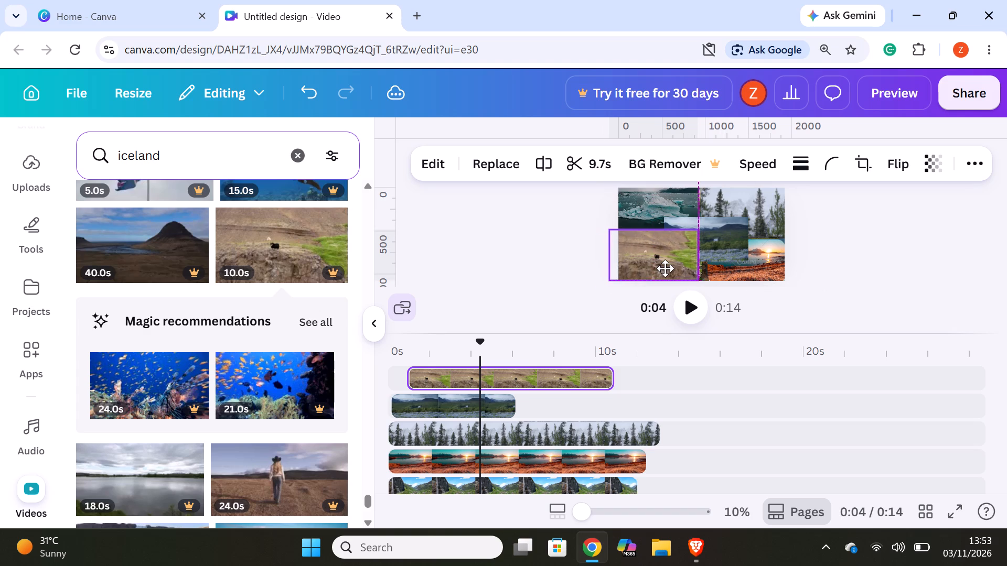
pyautogui.moveTo(665, 268); pyautogui.dragTo(666, 269)
# Add the 20.0s video of a turquoise waterfall with snowy rocks on a new top track, starting at about 1s.
pyautogui.scroll(-2, 251, 348)
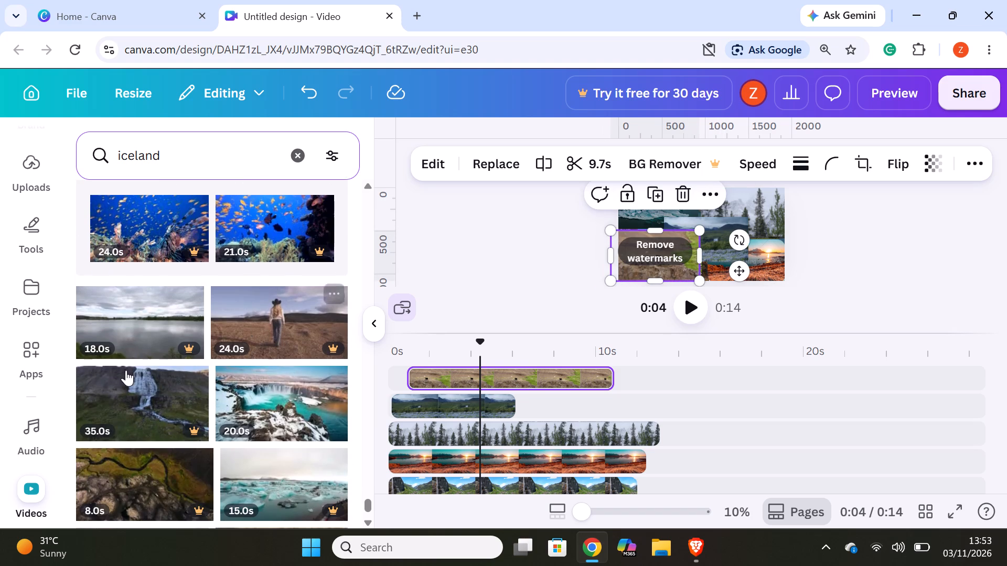
pyautogui.moveTo(292, 404); pyautogui.dragTo(485, 352)
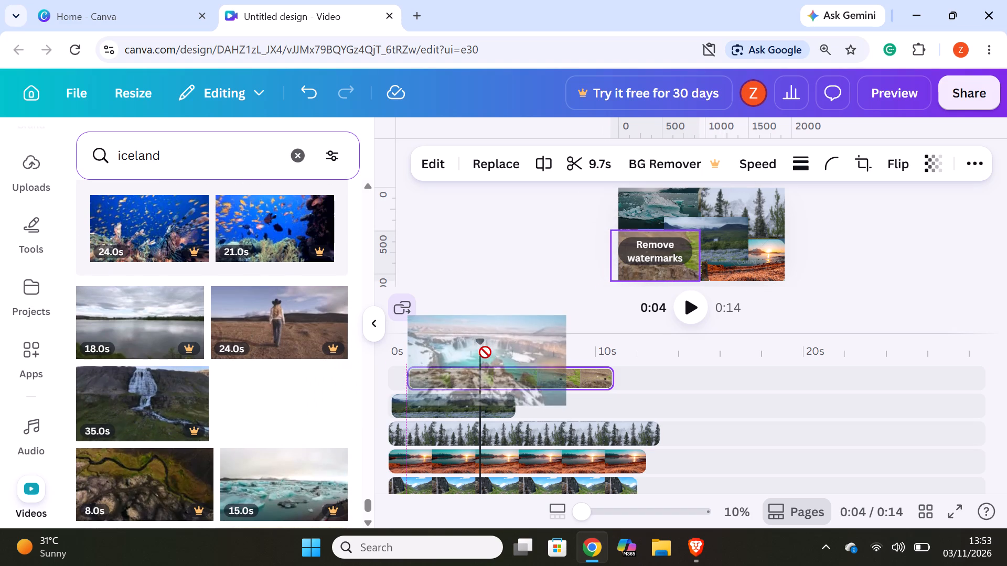
pyautogui.moveTo(485, 352); pyautogui.dragTo(482, 364)
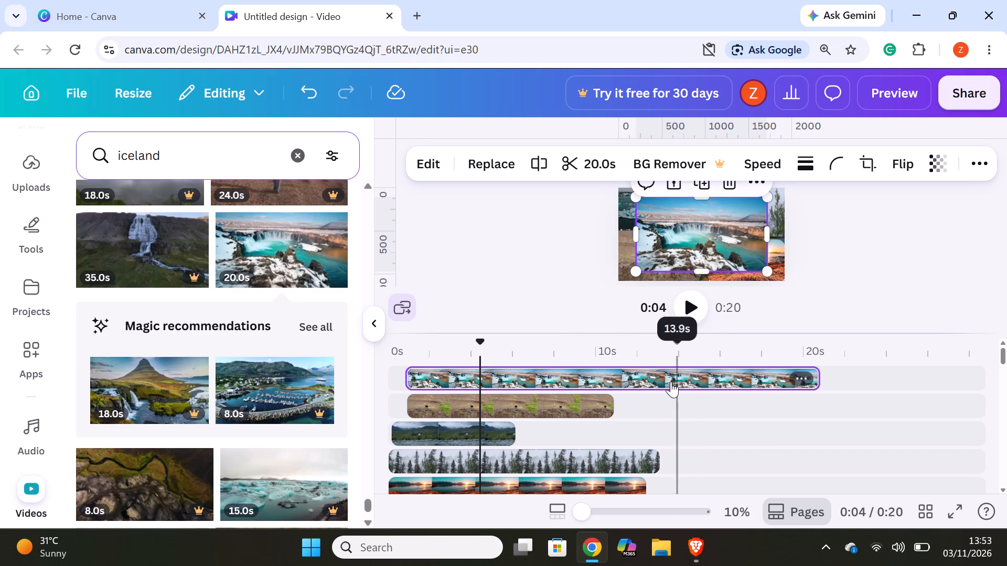
# Split the turquoise waterfall clip at about 13s and delete the part after the split.
pyautogui.click(660, 381)
pyautogui.rightClick(660, 381)
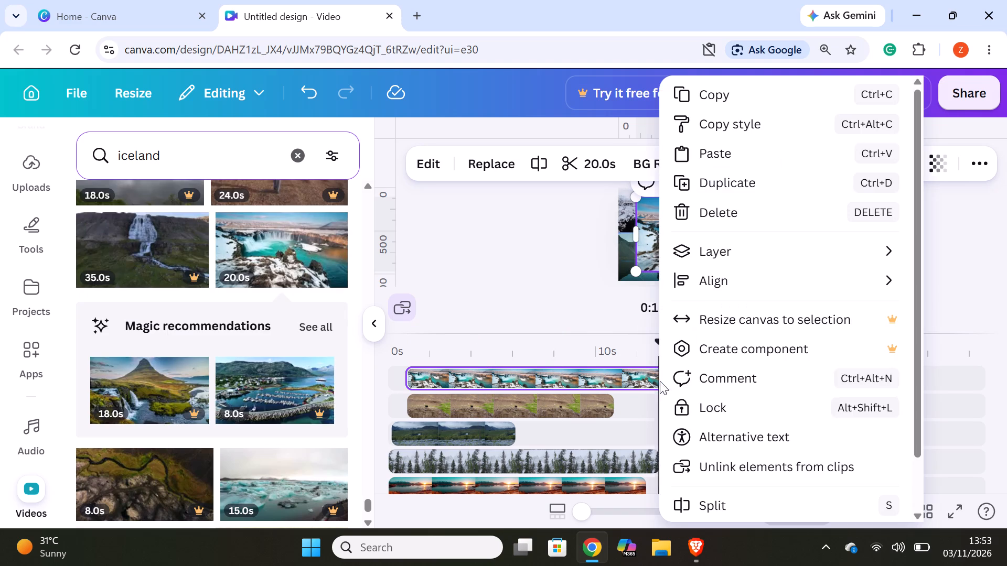
pyautogui.click(717, 496)
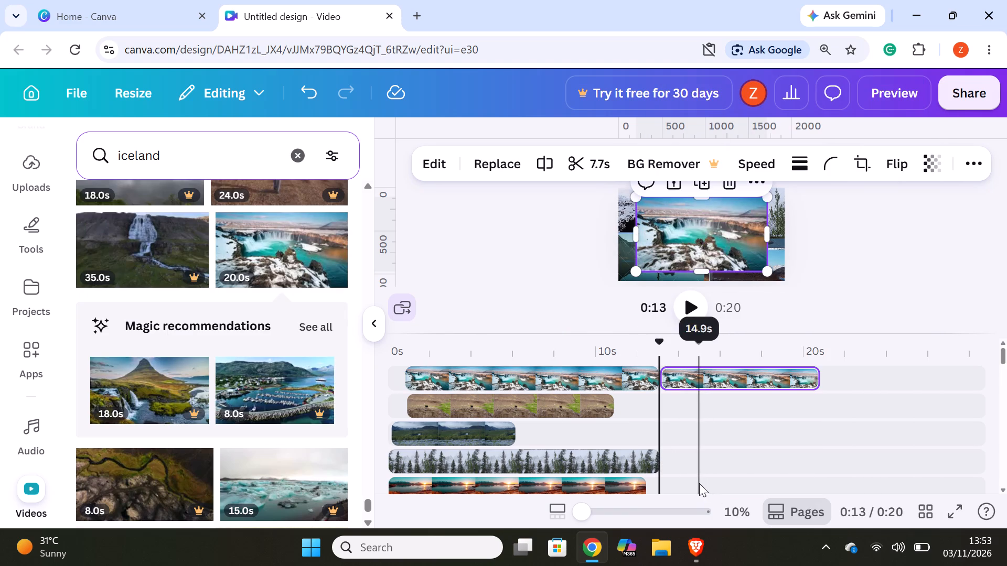
pyautogui.rightClick(722, 375)
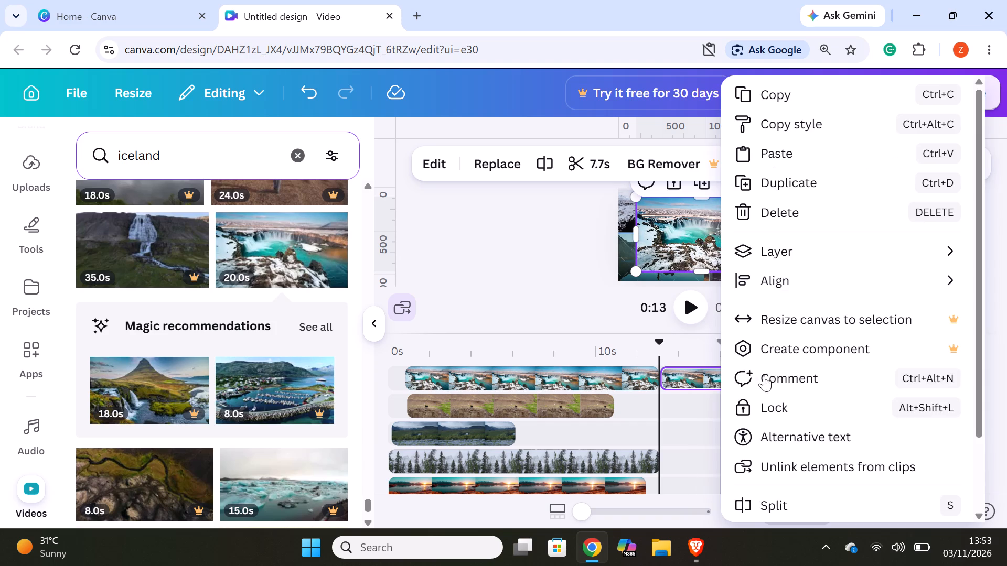
pyautogui.click(799, 216)
# Shrink the trimmed turquoise waterfall clip to roughly quadrant size and move it into the canvas's upper-right quadrant.
pyautogui.click(630, 372)
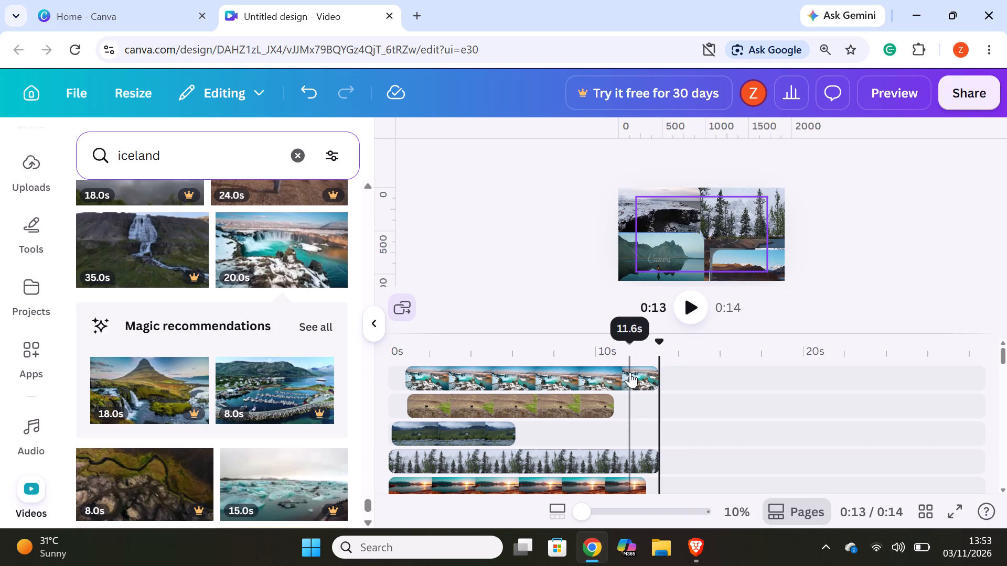
pyautogui.moveTo(769, 271); pyautogui.dragTo(735, 255)
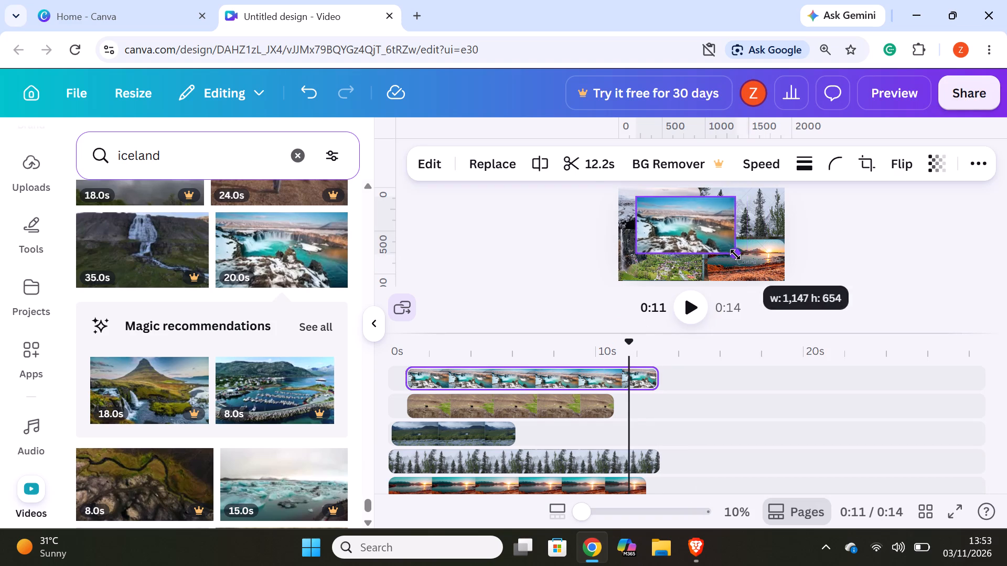
pyautogui.moveTo(735, 255); pyautogui.dragTo(735, 255)
pyautogui.moveTo(737, 254); pyautogui.dragTo(732, 253)
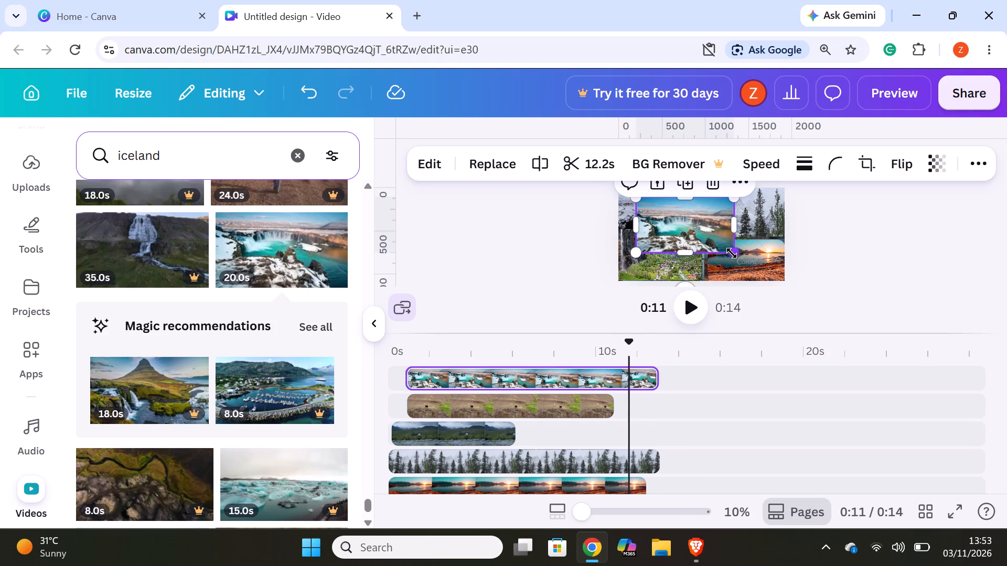
pyautogui.moveTo(732, 253); pyautogui.dragTo(724, 251)
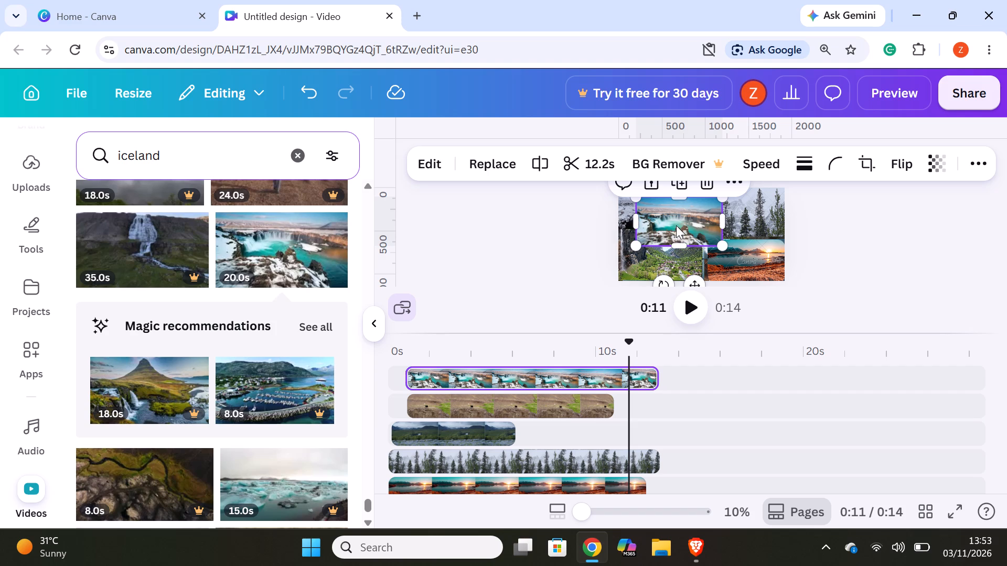
pyautogui.moveTo(676, 225); pyautogui.dragTo(742, 217)
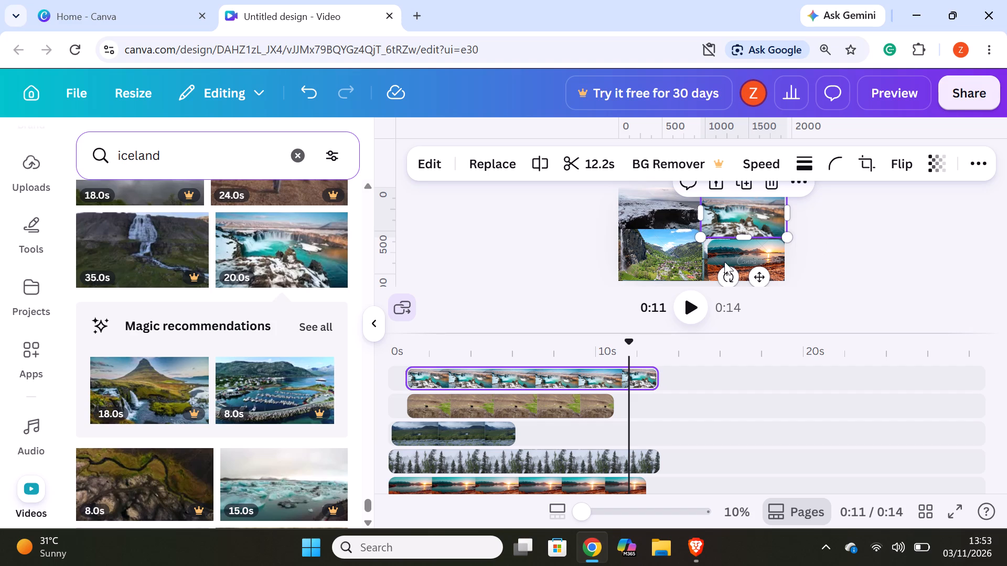
# Add the 8.0s video of a harbour with moored boats on a new top track, starting at about 3.5s.
pyautogui.scroll(-2, 192, 401)
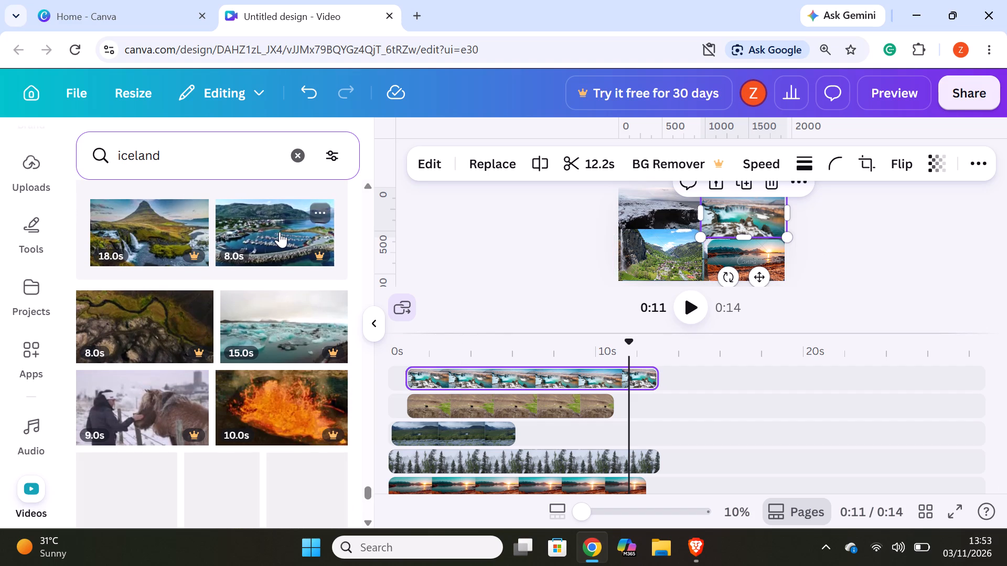
pyautogui.moveTo(280, 232); pyautogui.dragTo(524, 373)
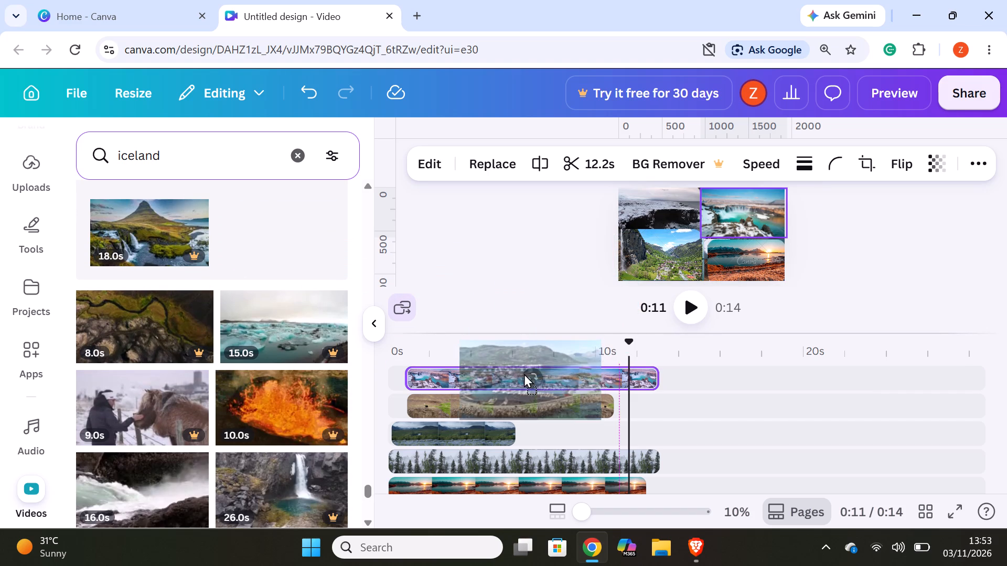
pyautogui.moveTo(524, 373); pyautogui.dragTo(526, 365)
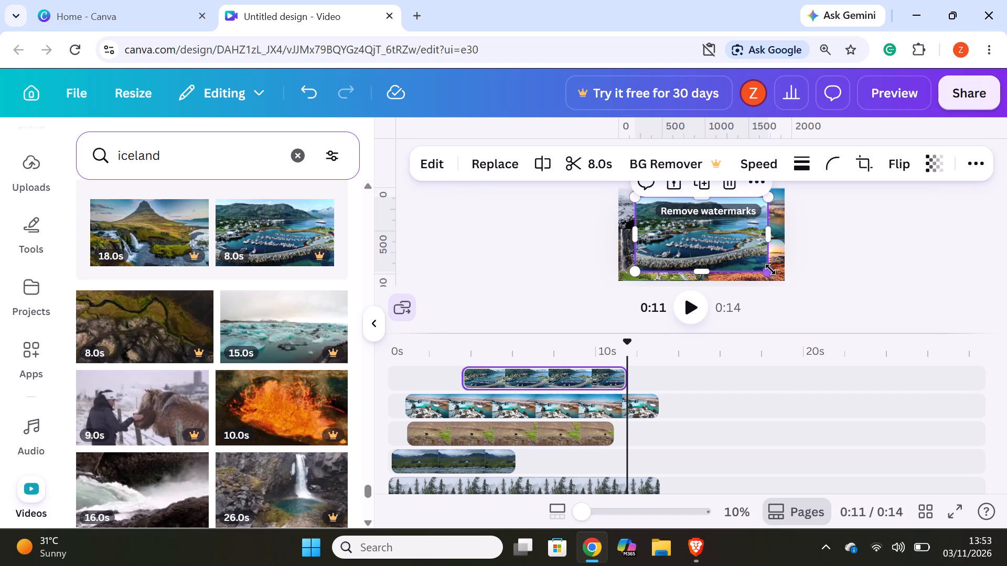
# Shrink the harbour clip to roughly quadrant size and move it into the canvas's lower-left quadrant.
pyautogui.moveTo(770, 269); pyautogui.dragTo(710, 246)
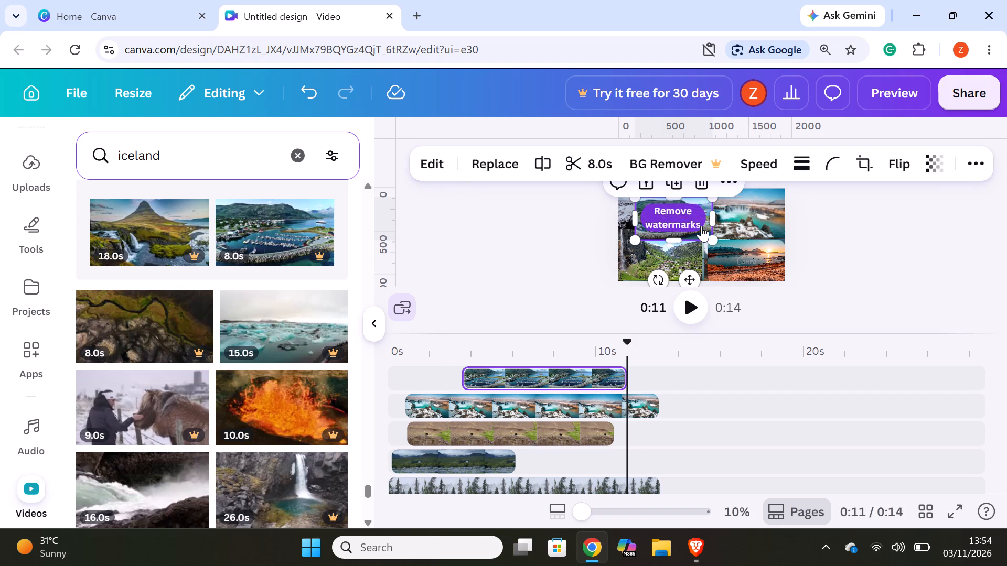
pyautogui.moveTo(705, 227); pyautogui.dragTo(692, 264)
pyautogui.moveTo(700, 277); pyautogui.dragTo(705, 284)
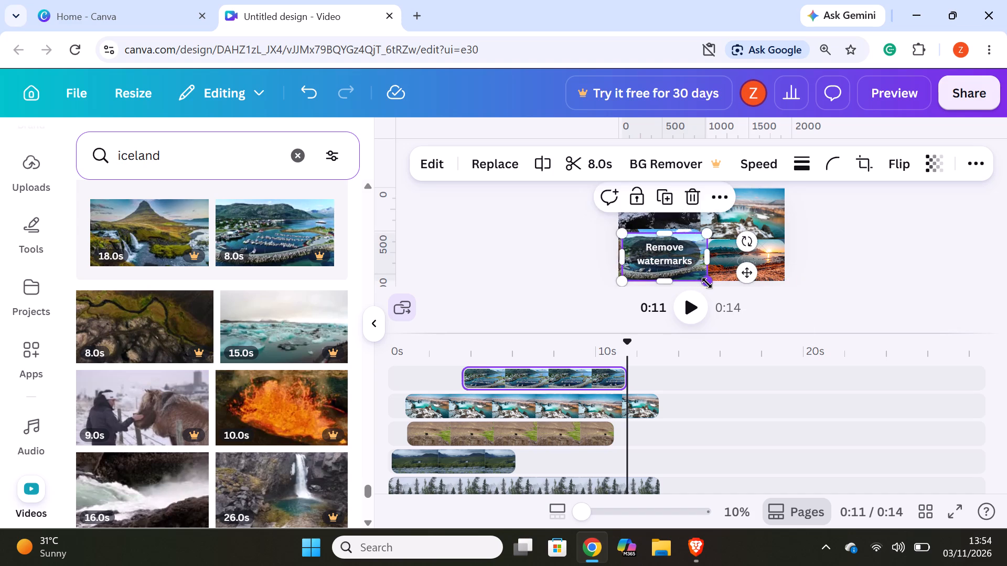
pyautogui.click(869, 252)
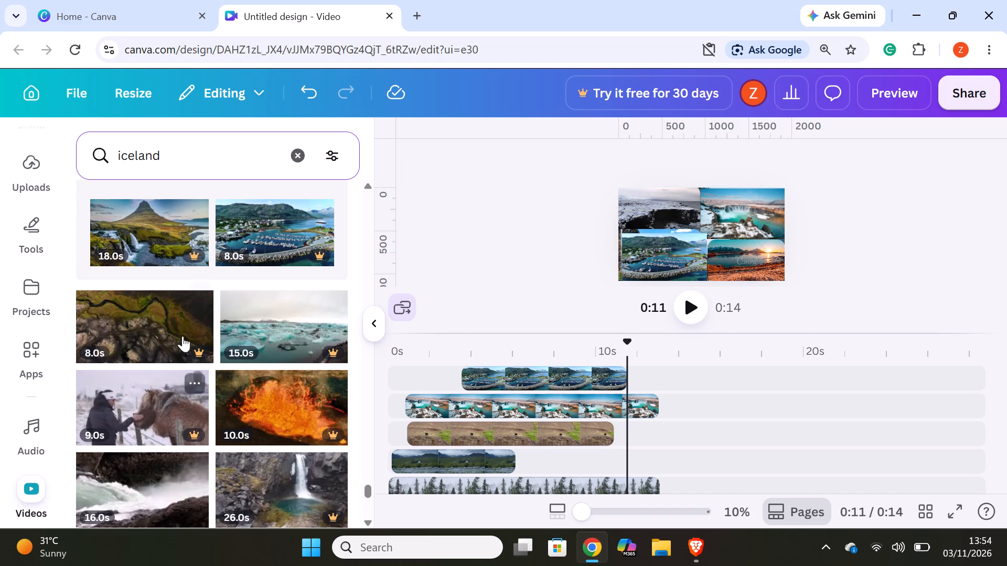
# Add the 15.0s video of a misty iceberg lagoon on a new top track, starting at about 1.7s.
pyautogui.moveTo(255, 326); pyautogui.dragTo(464, 322)
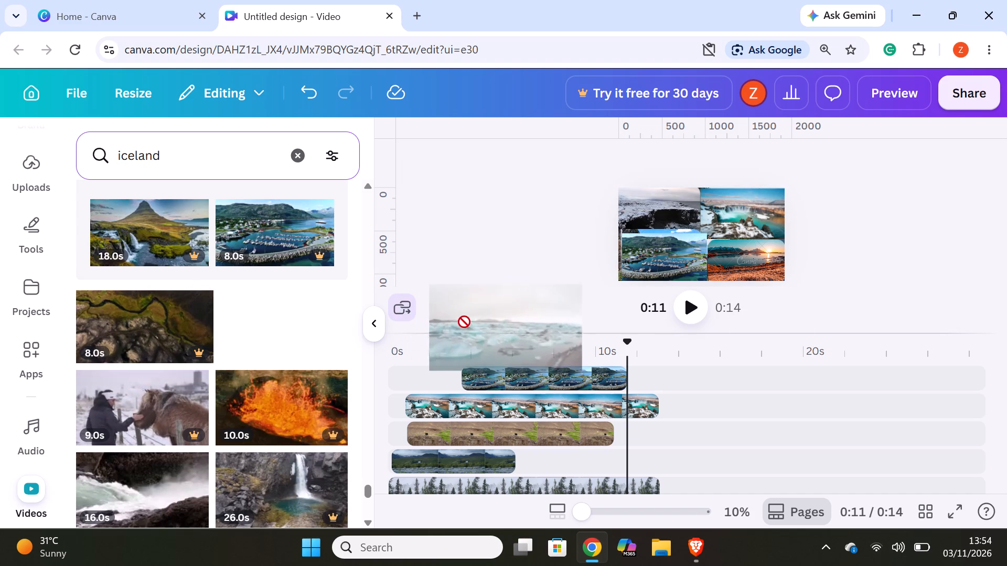
pyautogui.moveTo(464, 322); pyautogui.dragTo(458, 366)
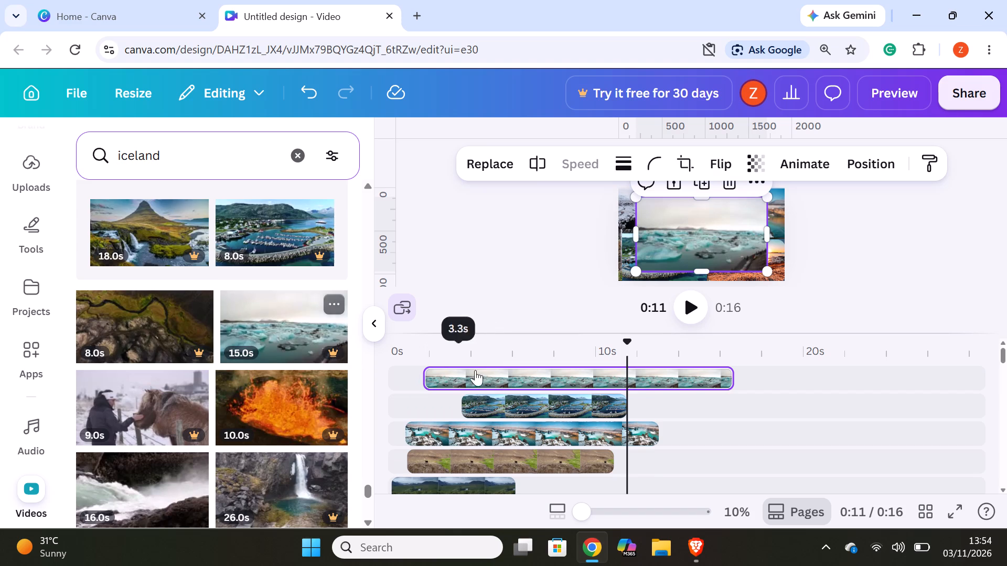
# Split the iceberg lagoon clip at about 13s and delete the part after the split.
pyautogui.click(659, 375)
pyautogui.rightClick(659, 375)
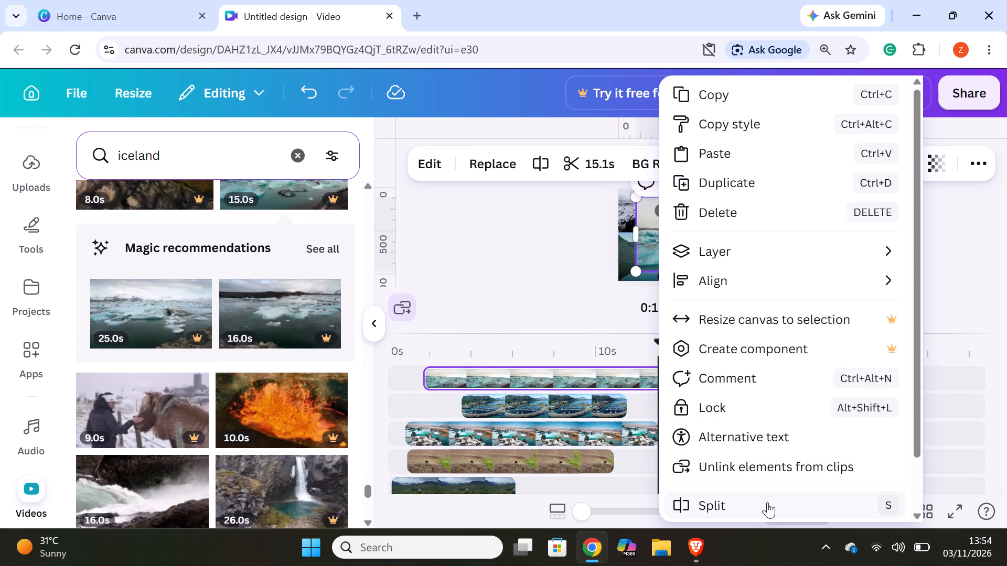
pyautogui.click(767, 502)
pyautogui.rightClick(711, 383)
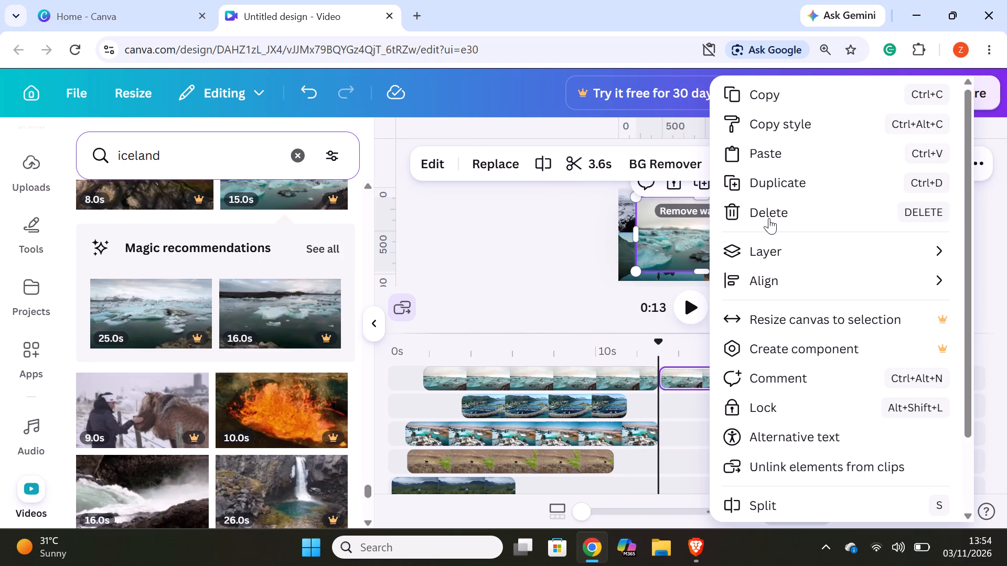
pyautogui.click(770, 214)
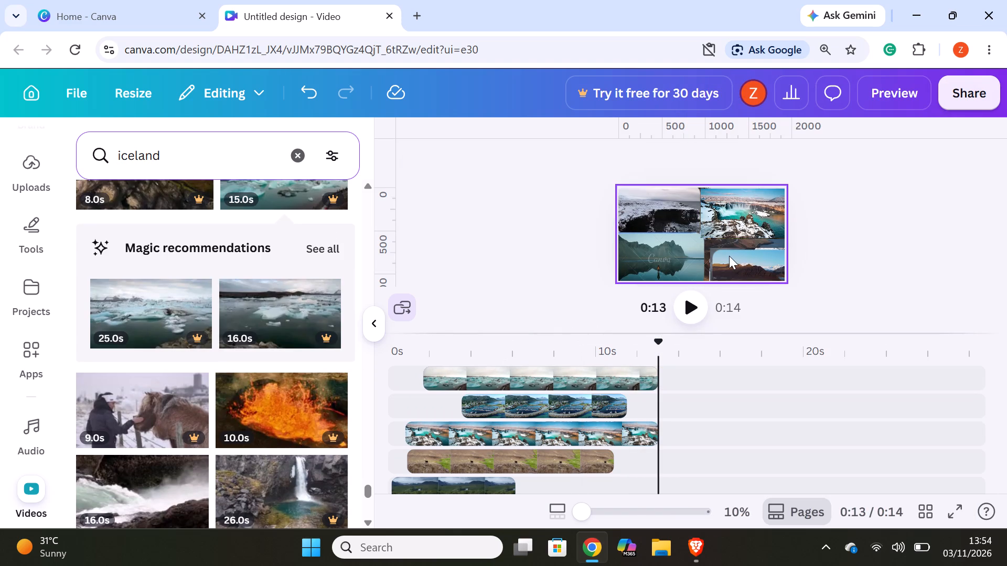
# Reposition the reddish-brown mountain clip so that it fills the canvas's lower-right quadrant.
pyautogui.moveTo(731, 255); pyautogui.dragTo(720, 241)
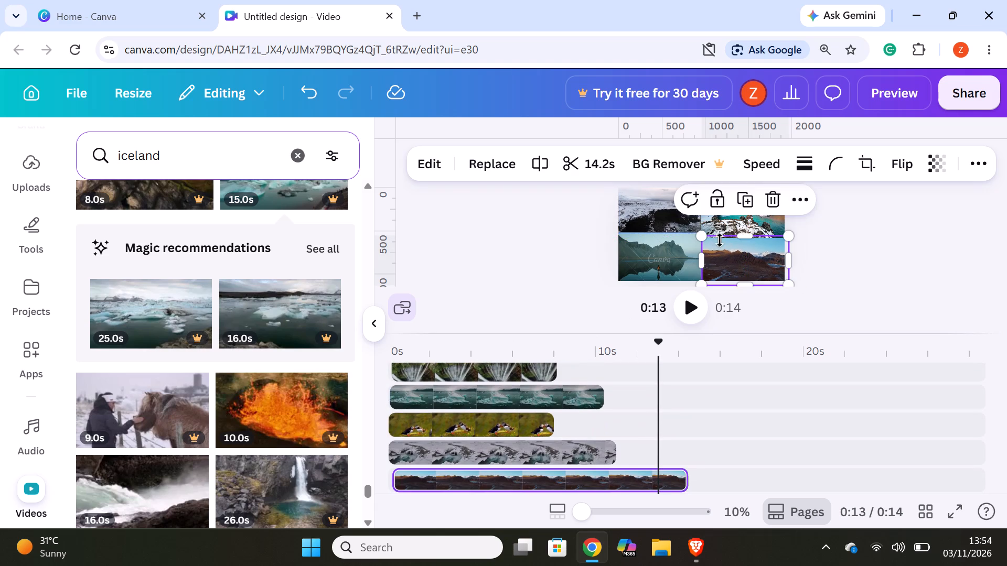
pyautogui.click(856, 259)
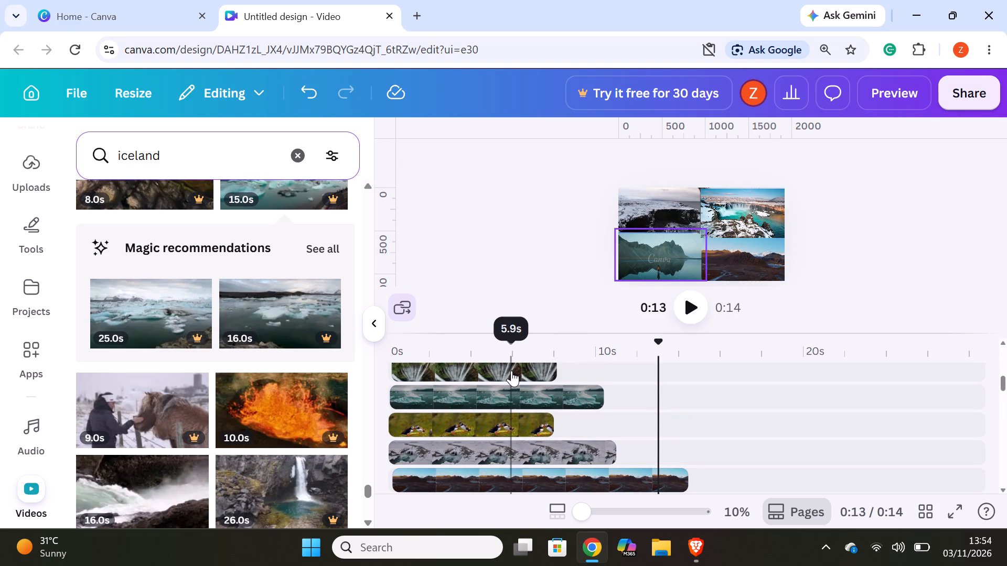
# Shrink the trimmed iceberg lagoon clip to roughly quadrant size and place it in the centre of the canvas.
pyautogui.scroll(6, 432, 421)
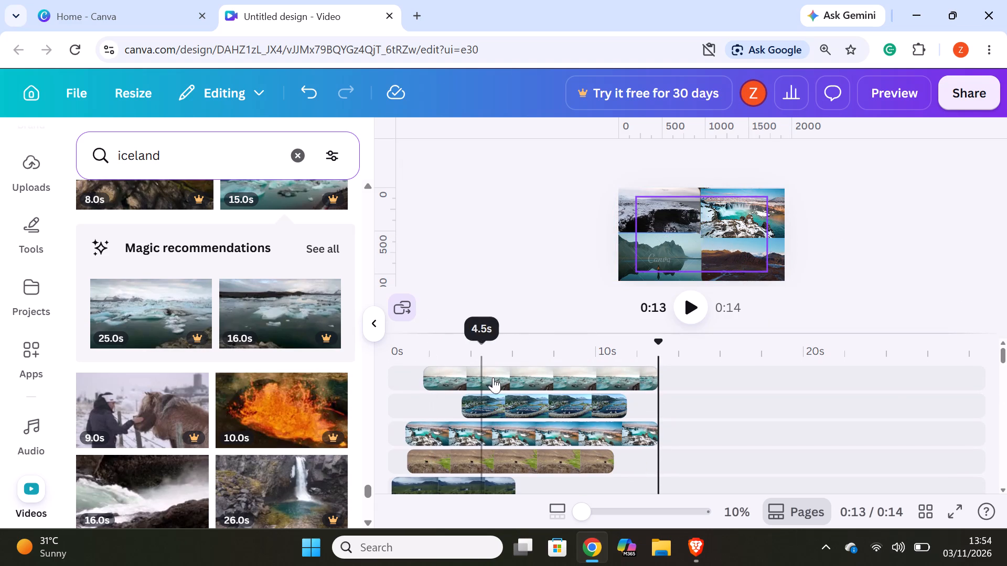
pyautogui.scroll(2, 497, 386)
pyautogui.click(490, 372)
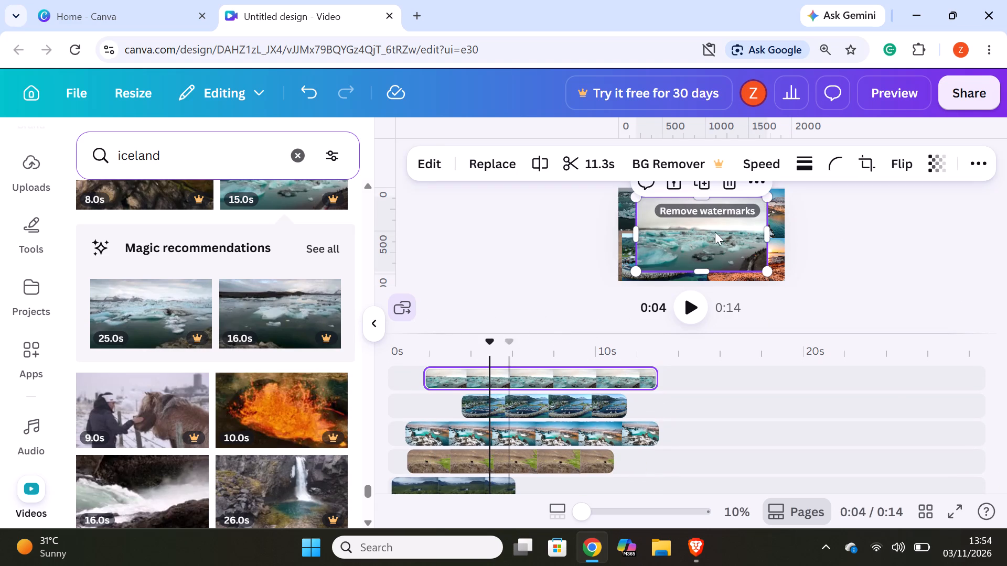
pyautogui.moveTo(765, 268); pyautogui.dragTo(734, 248)
pyautogui.moveTo(706, 235); pyautogui.dragTo(724, 242)
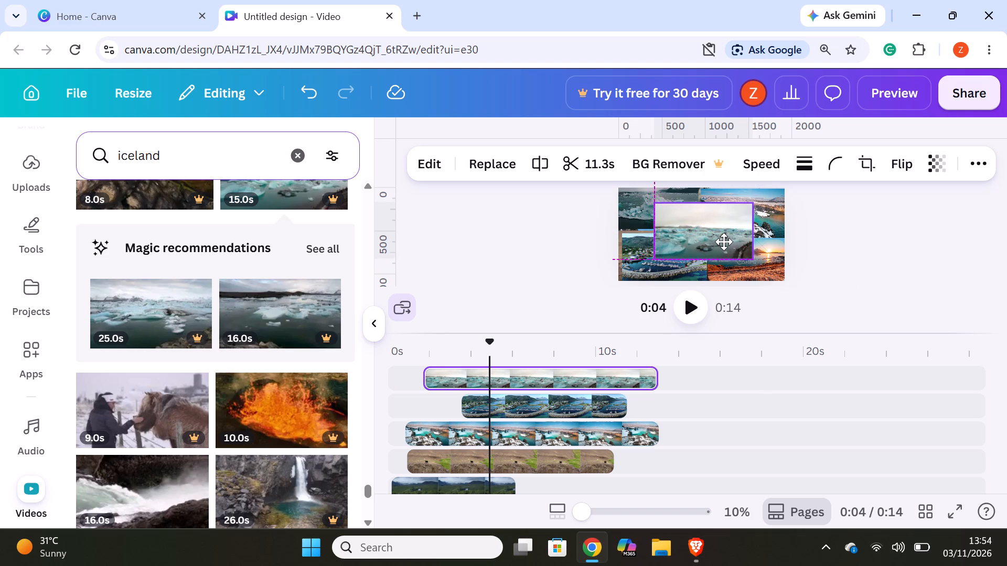
pyautogui.moveTo(724, 242); pyautogui.dragTo(724, 242)
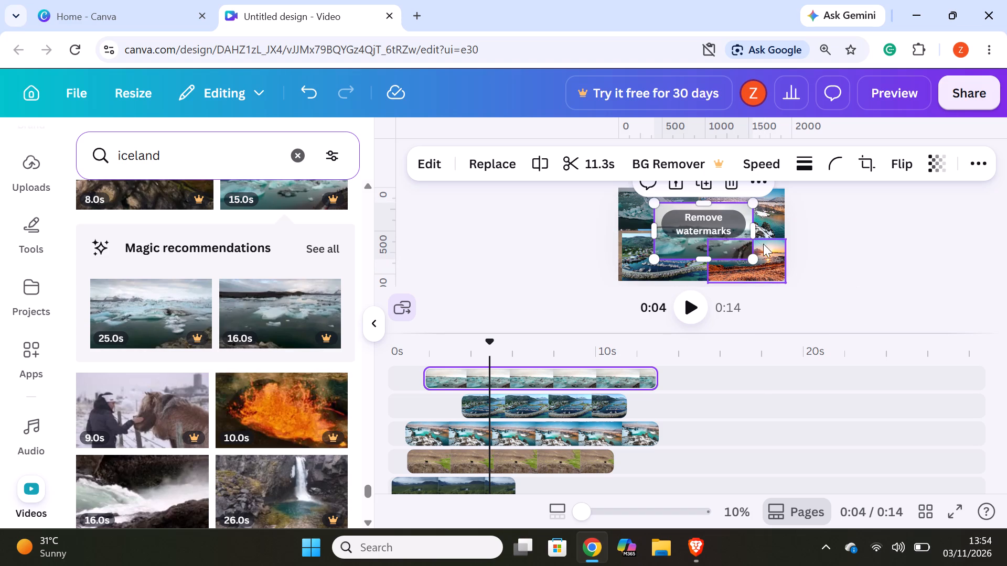
pyautogui.moveTo(751, 265); pyautogui.dragTo(751, 264)
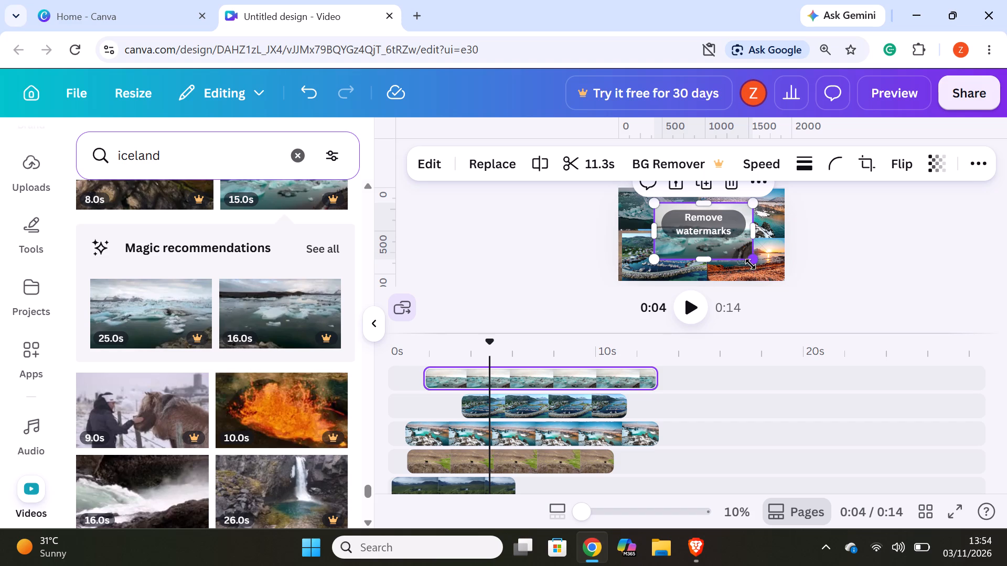
pyautogui.moveTo(751, 264); pyautogui.dragTo(746, 251)
pyautogui.moveTo(708, 240); pyautogui.dragTo(701, 237)
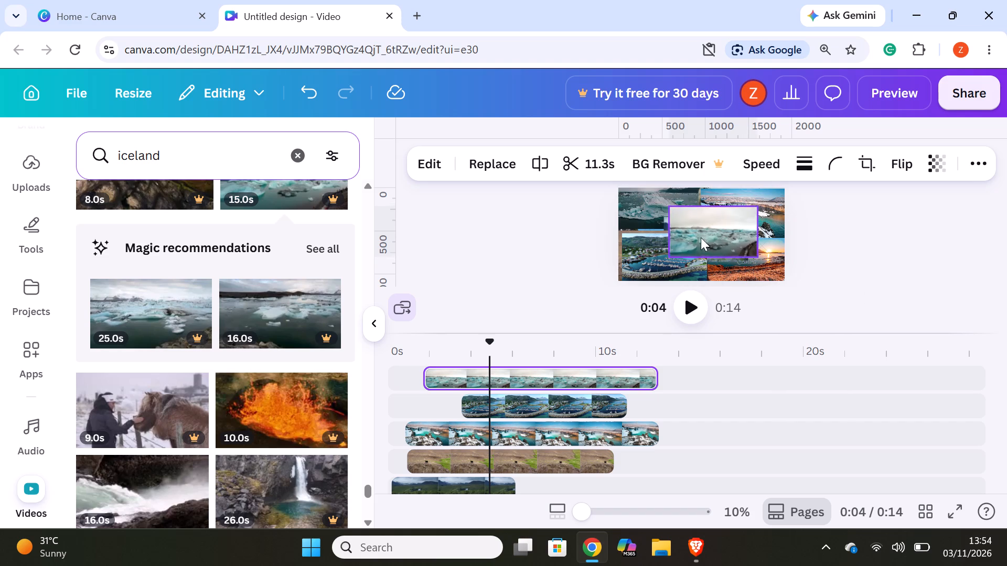
pyautogui.moveTo(701, 237); pyautogui.dragTo(710, 246)
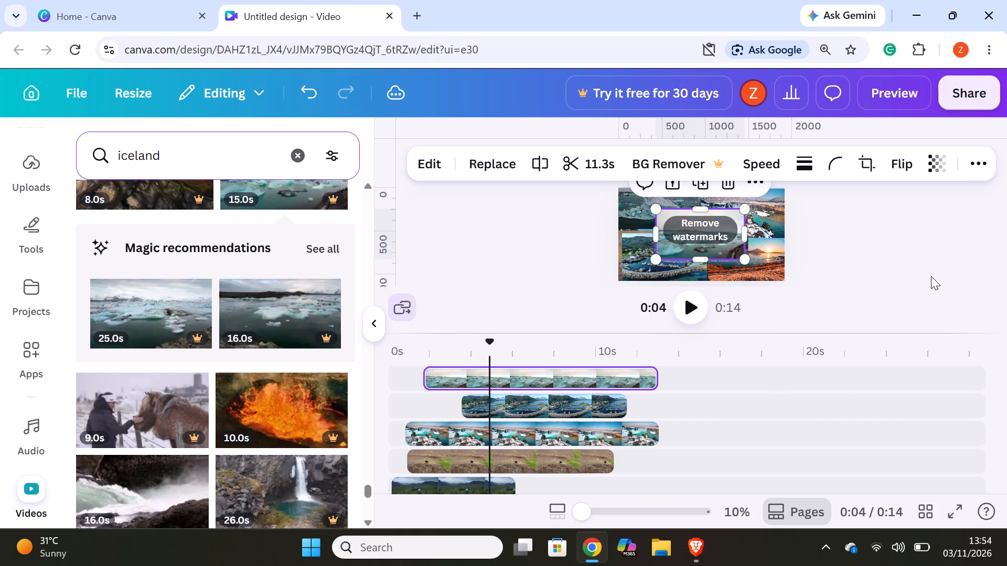
pyautogui.click(923, 269)
# Replace the iceberg lagoon clip on the top track with the 12.0s video of northern lights above a dark forest.
pyautogui.scroll(-3, 285, 410)
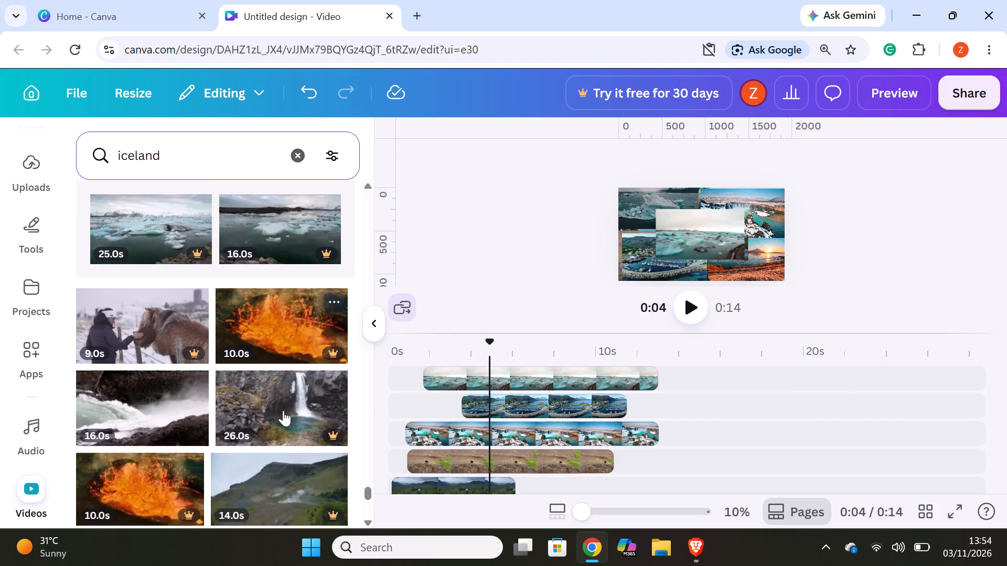
pyautogui.scroll(-5, 183, 385)
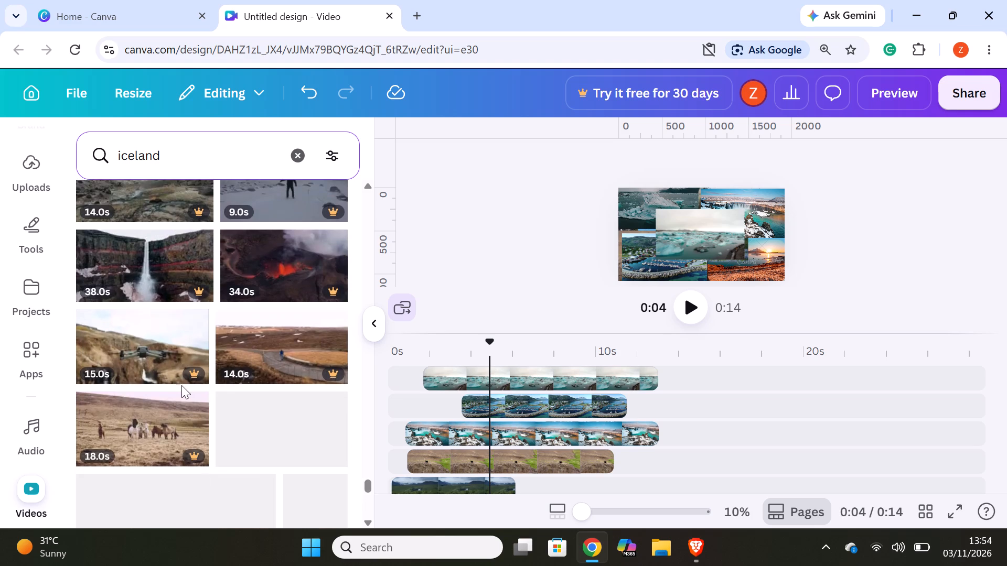
pyautogui.scroll(-4, 133, 431)
pyautogui.moveTo(180, 231); pyautogui.dragTo(195, 235)
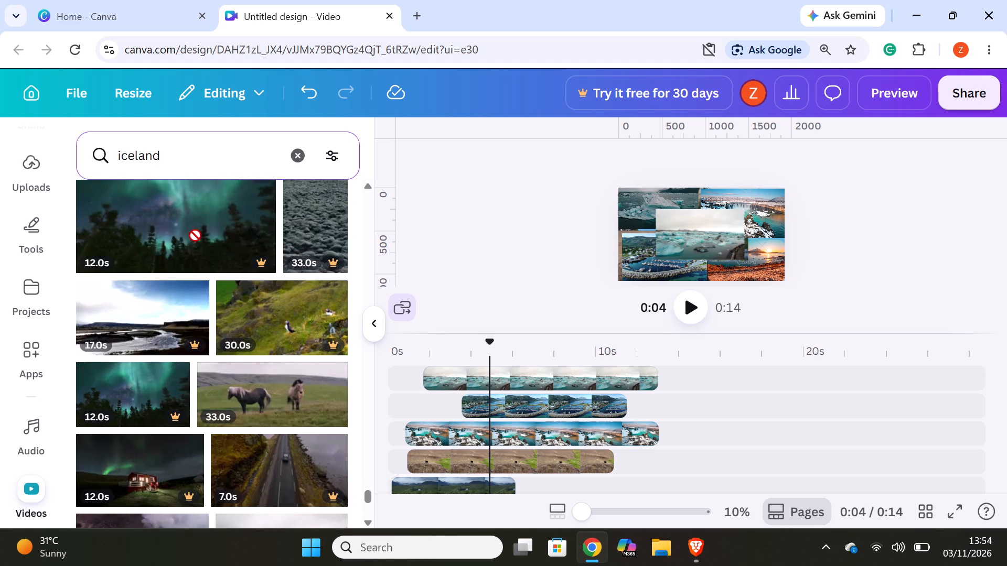
pyautogui.moveTo(195, 235); pyautogui.dragTo(500, 371)
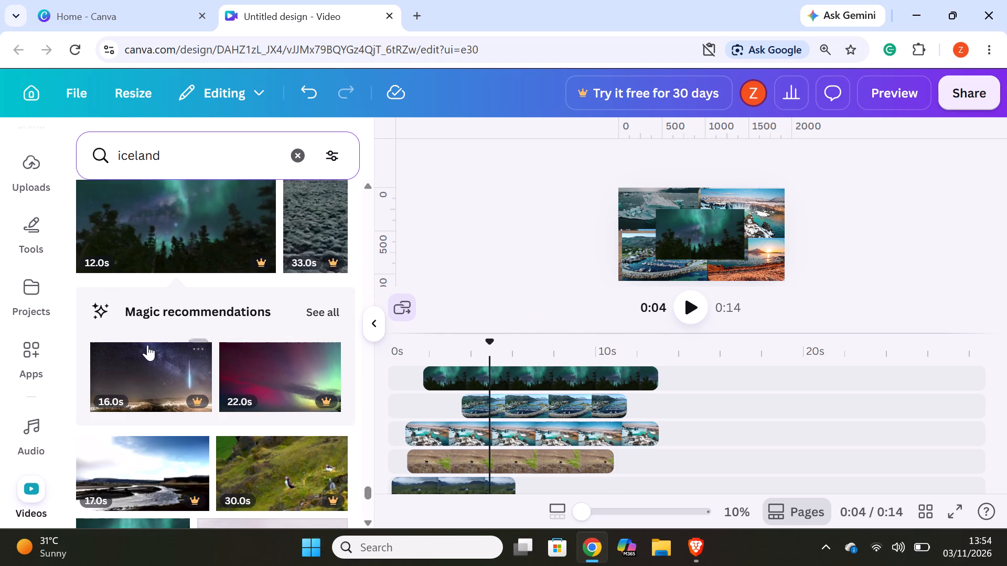
# Add the 12.0s video of a red house under northern lights on a new top track, starting at about 1.7s.
pyautogui.scroll(-4, 169, 349)
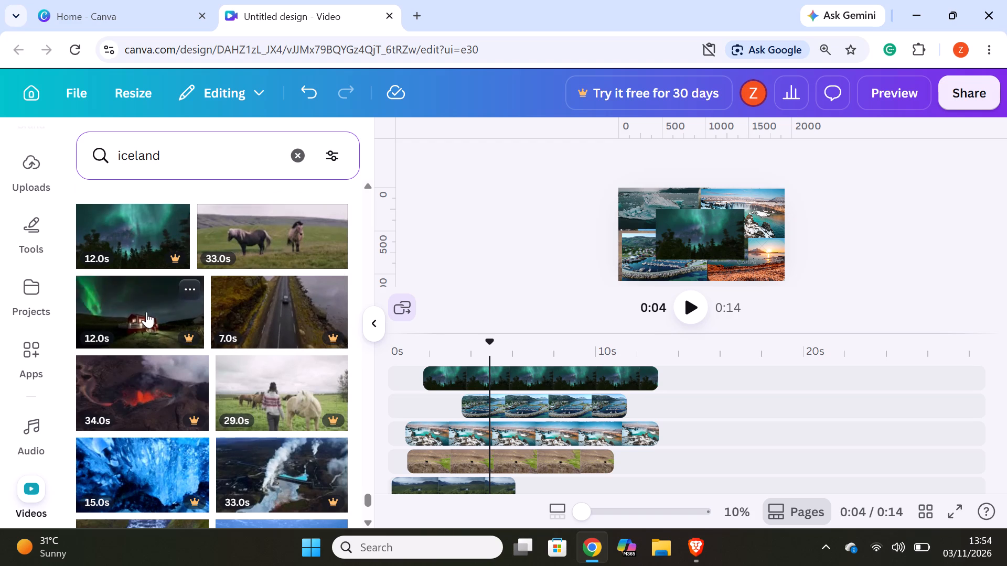
pyautogui.moveTo(146, 312); pyautogui.dragTo(499, 360)
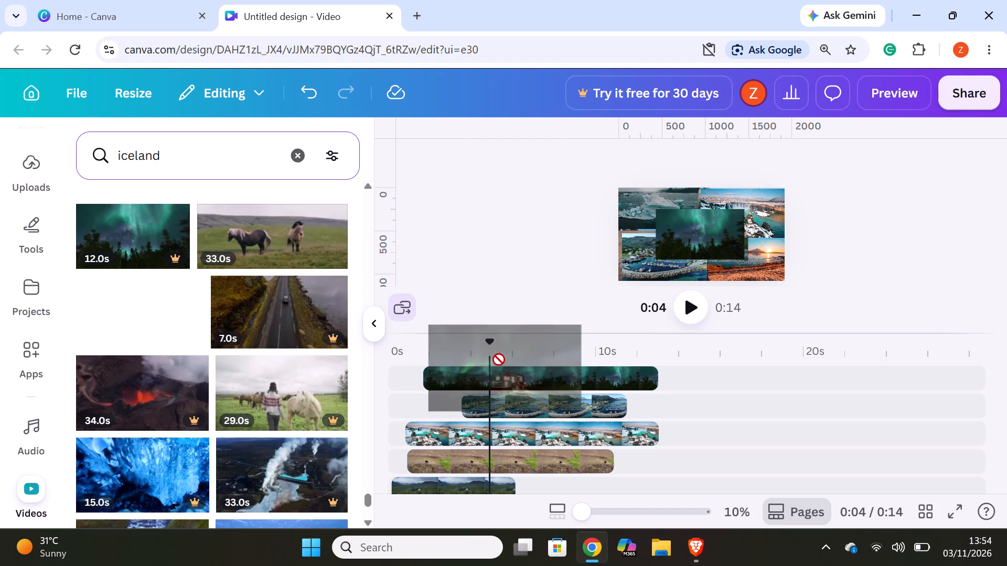
pyautogui.moveTo(499, 360); pyautogui.dragTo(501, 364)
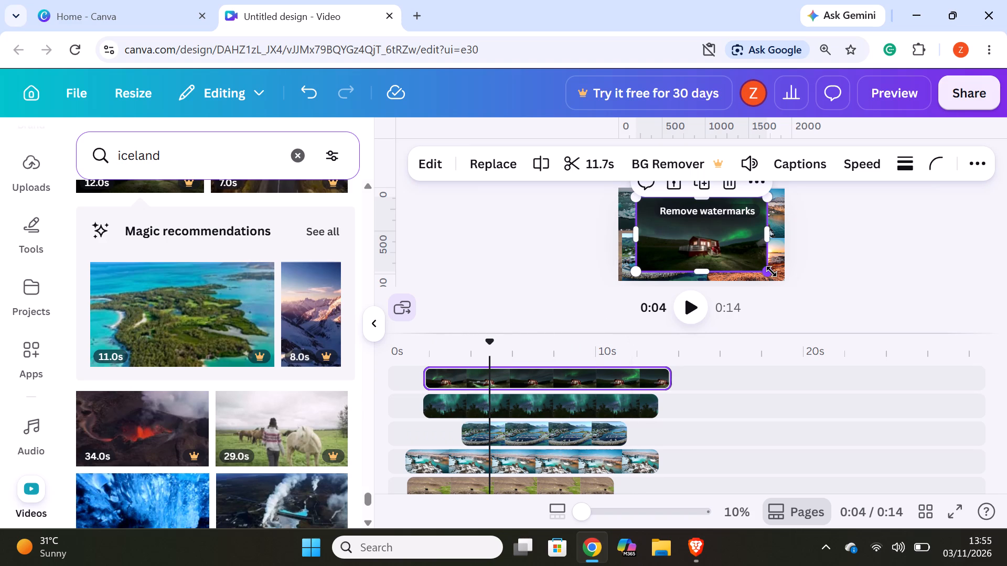
# Shrink the red house clip and centre it on the canvas, covering the northern lights forest clip.
pyautogui.moveTo(766, 274); pyautogui.dragTo(755, 259)
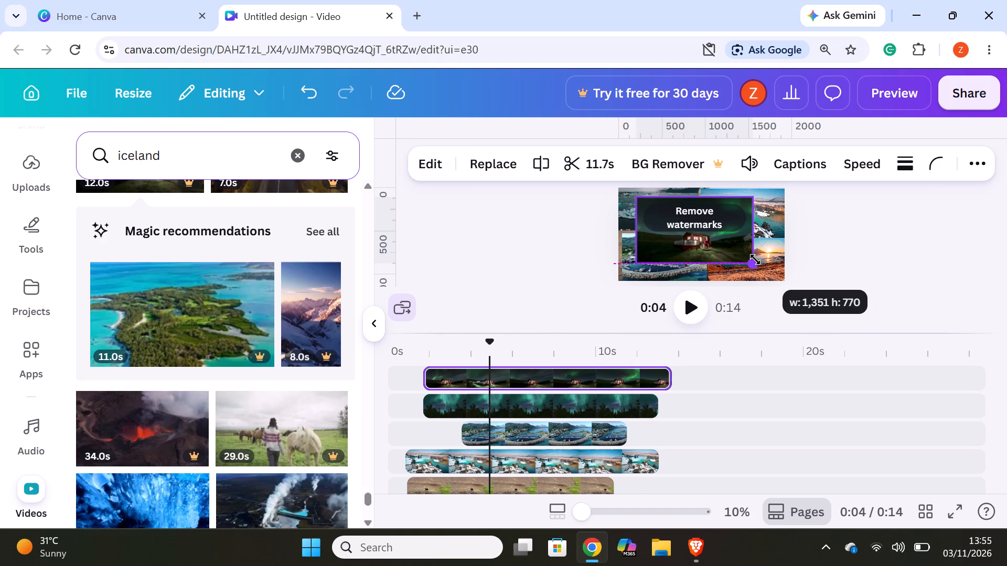
pyautogui.moveTo(755, 259); pyautogui.dragTo(744, 247)
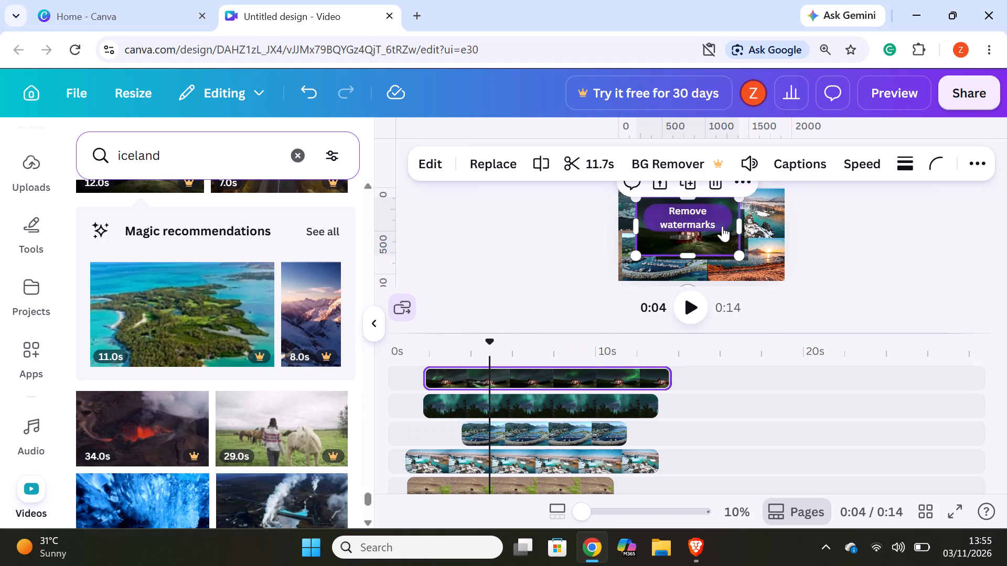
pyautogui.moveTo(696, 241); pyautogui.dragTo(715, 246)
pyautogui.click(945, 248)
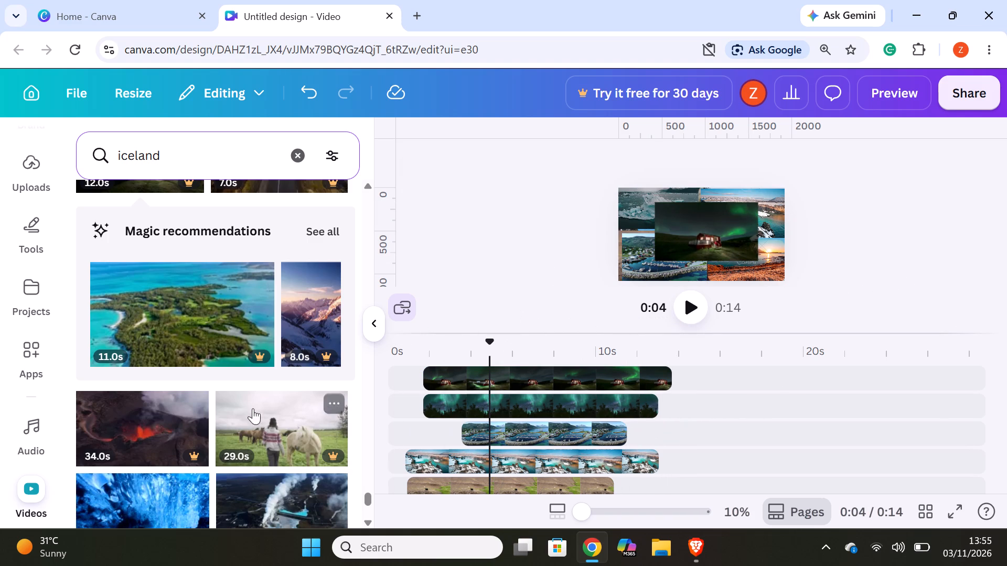
# Add the 25.0s video of an icy river with snowy rocks on a new top track and shift it to start at 0s.
pyautogui.scroll(-3, 77, 360)
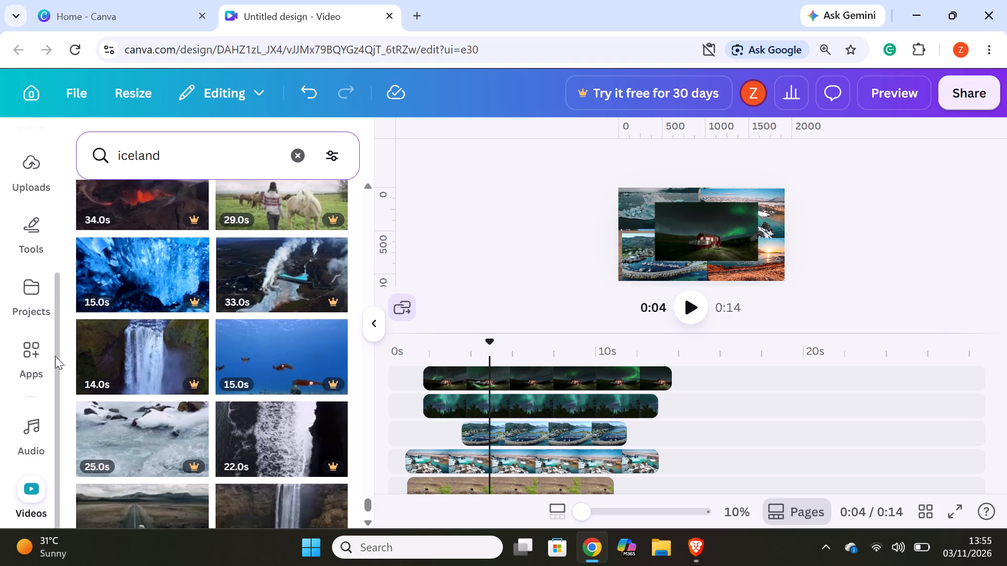
pyautogui.moveTo(149, 426); pyautogui.dragTo(522, 377)
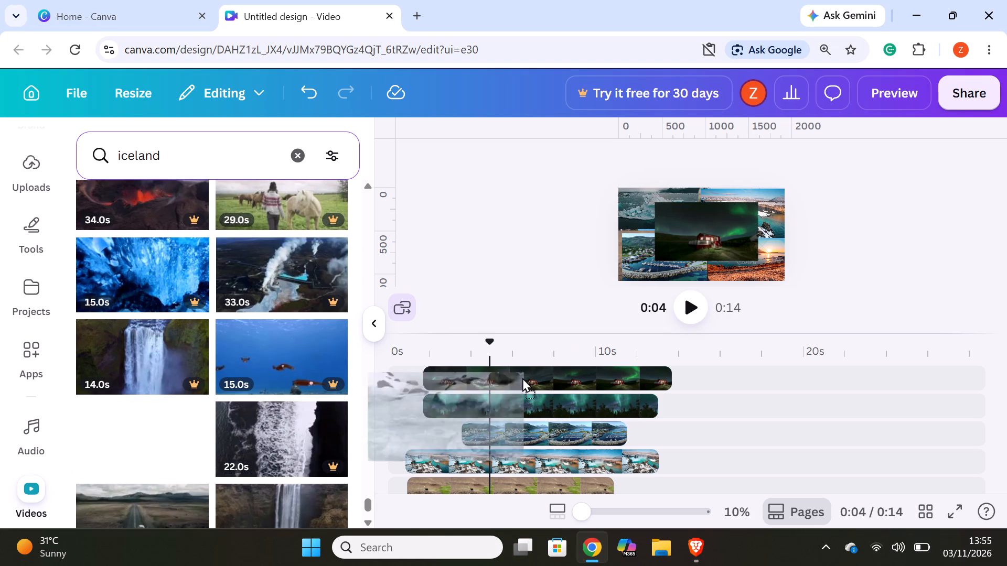
pyautogui.moveTo(522, 377); pyautogui.dragTo(548, 366)
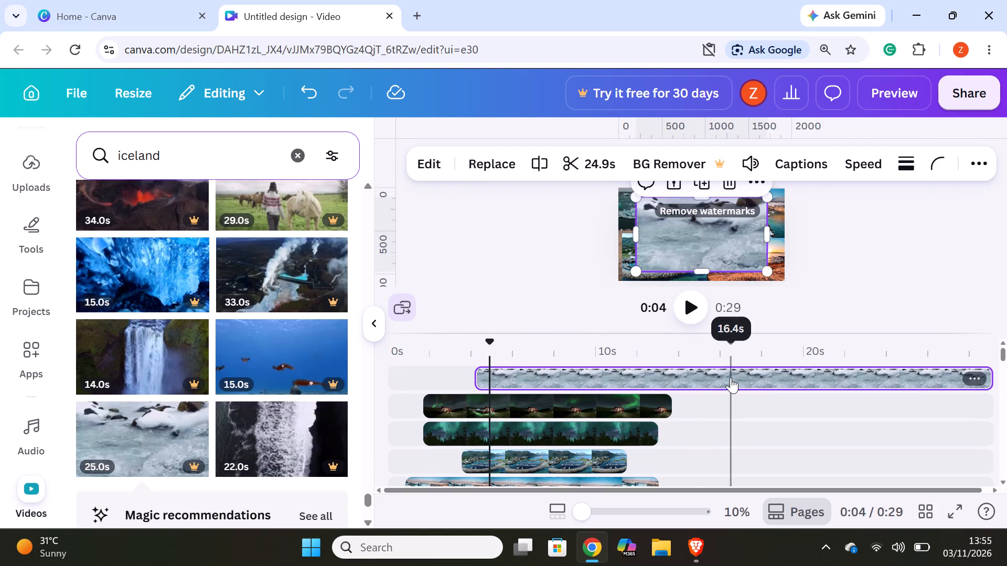
pyautogui.moveTo(727, 378); pyautogui.dragTo(629, 385)
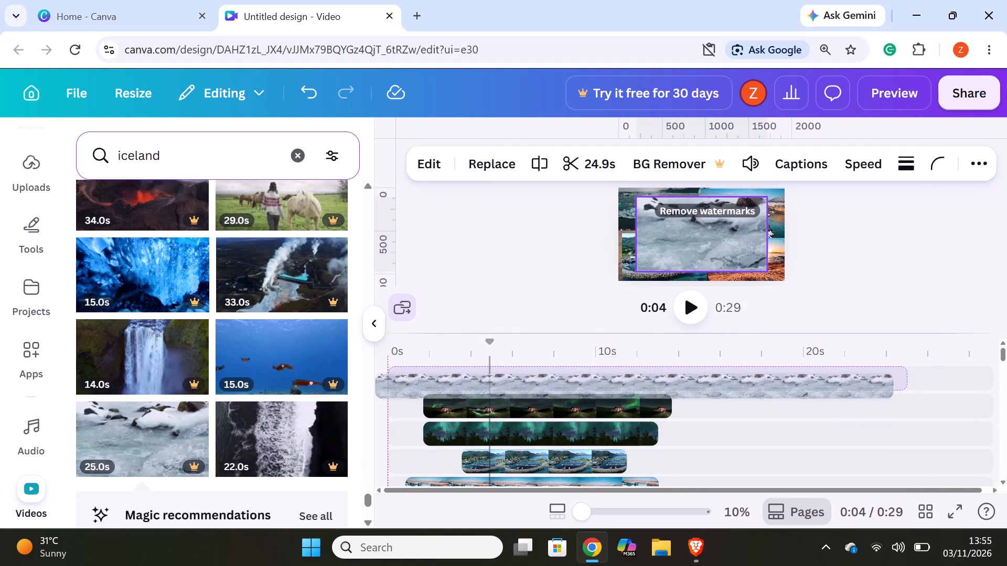
pyautogui.moveTo(629, 385); pyautogui.dragTo(642, 373)
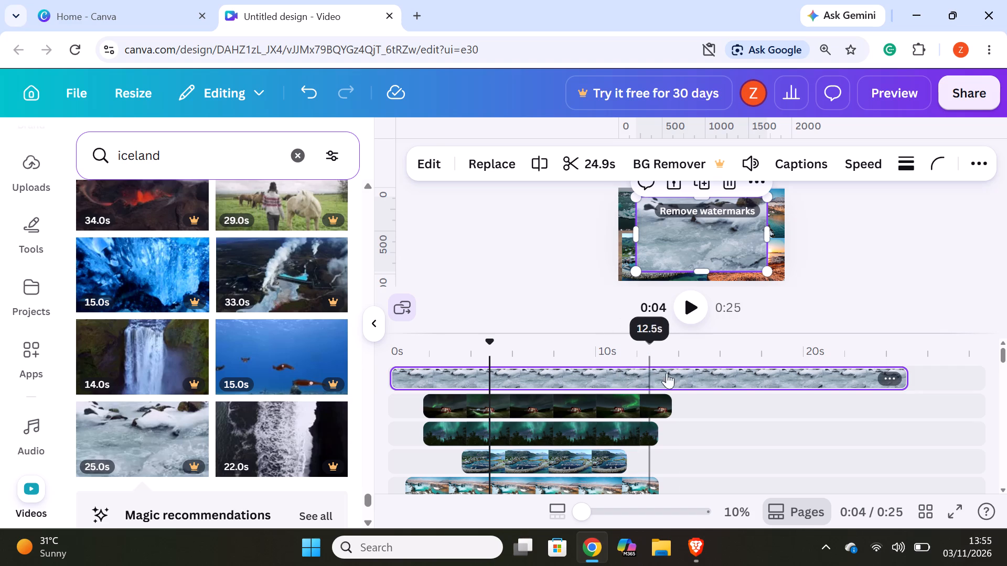
# Split the icy river clip where the red house clip ends, at about 13.5s, and delete the remainder.
pyautogui.click(672, 370)
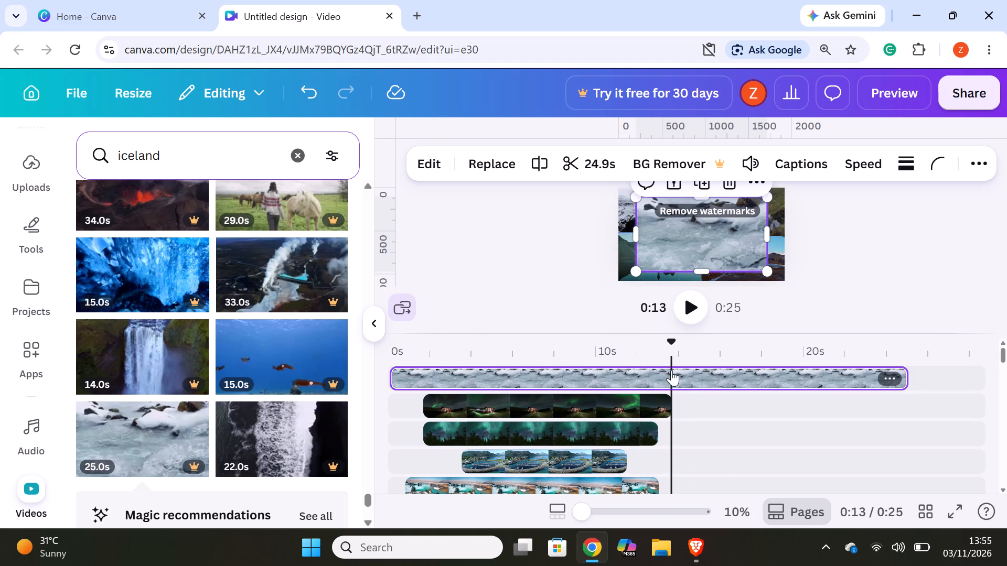
pyautogui.rightClick(671, 370)
pyautogui.click(724, 502)
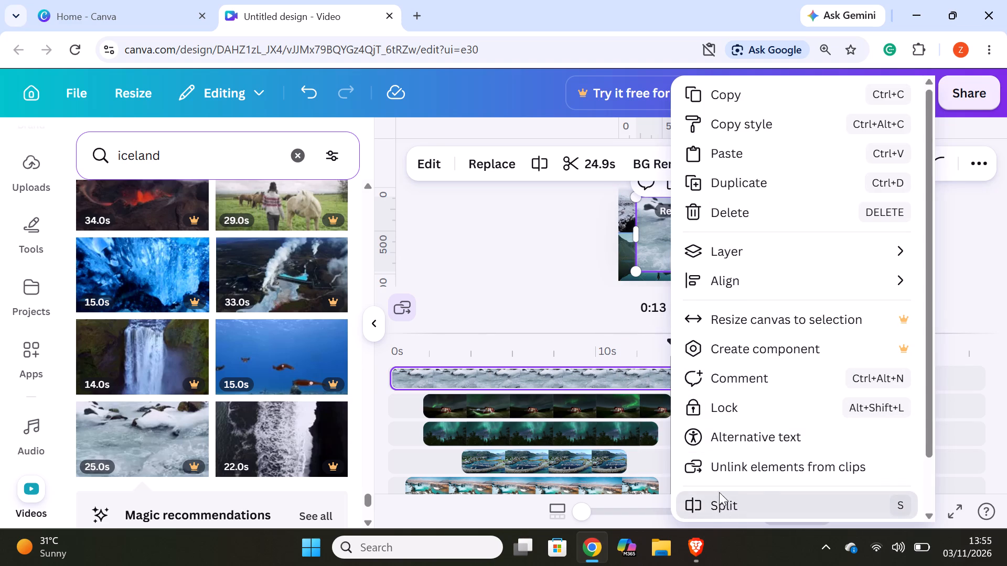
pyautogui.rightClick(724, 377)
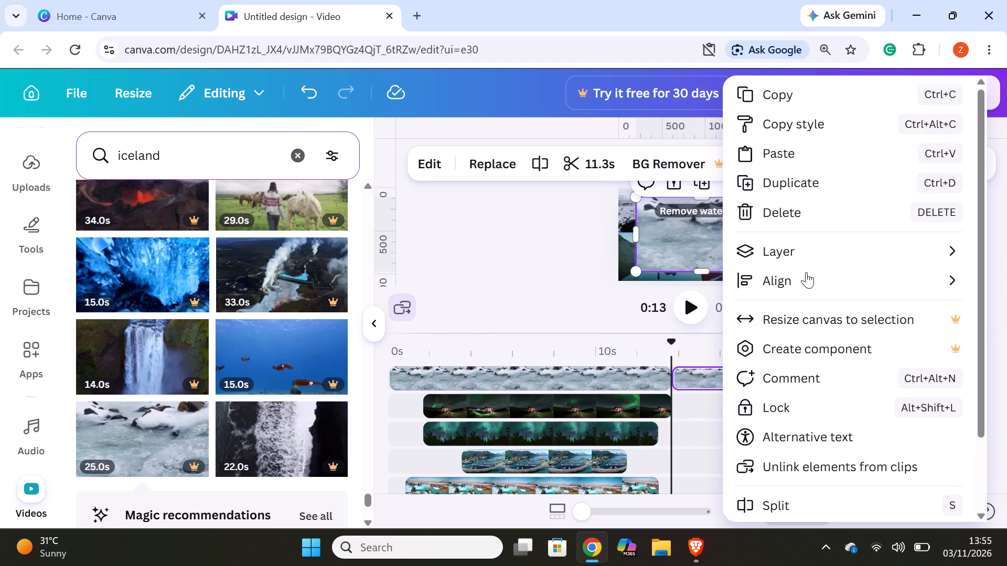
pyautogui.click(804, 221)
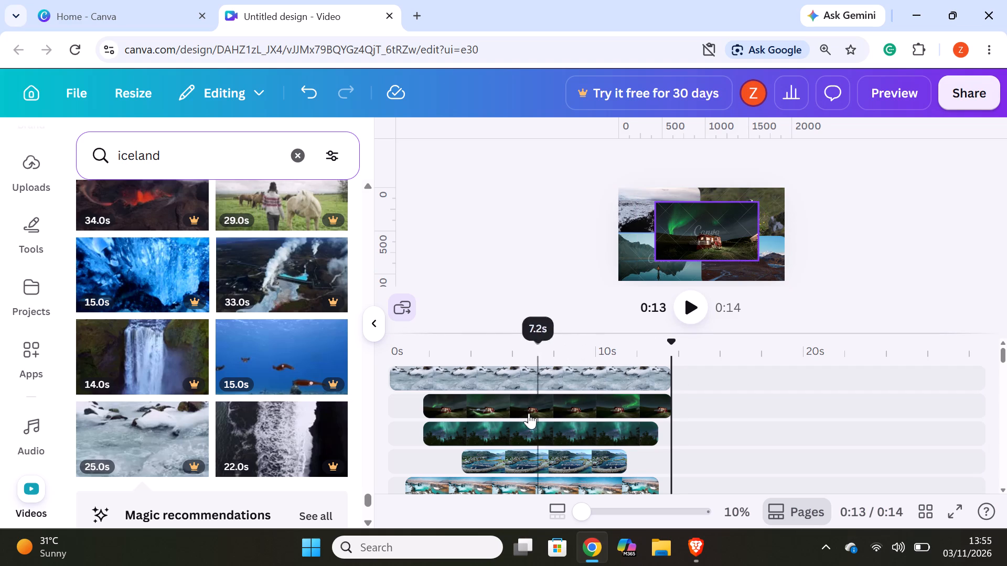
# Shrink the icy river clip and centre it on the canvas, inside the red house clip's frame.
pyautogui.click(619, 371)
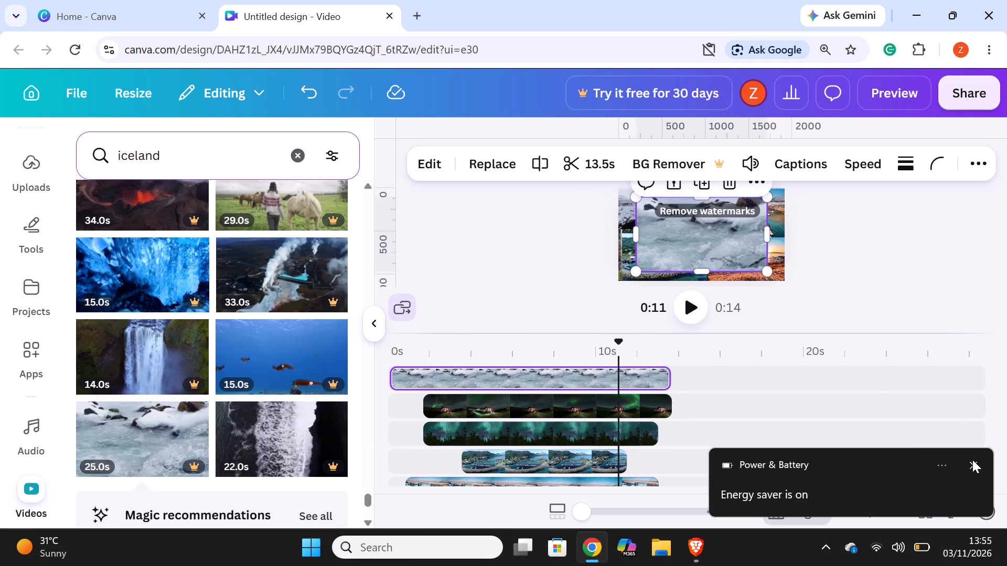
pyautogui.click(970, 462)
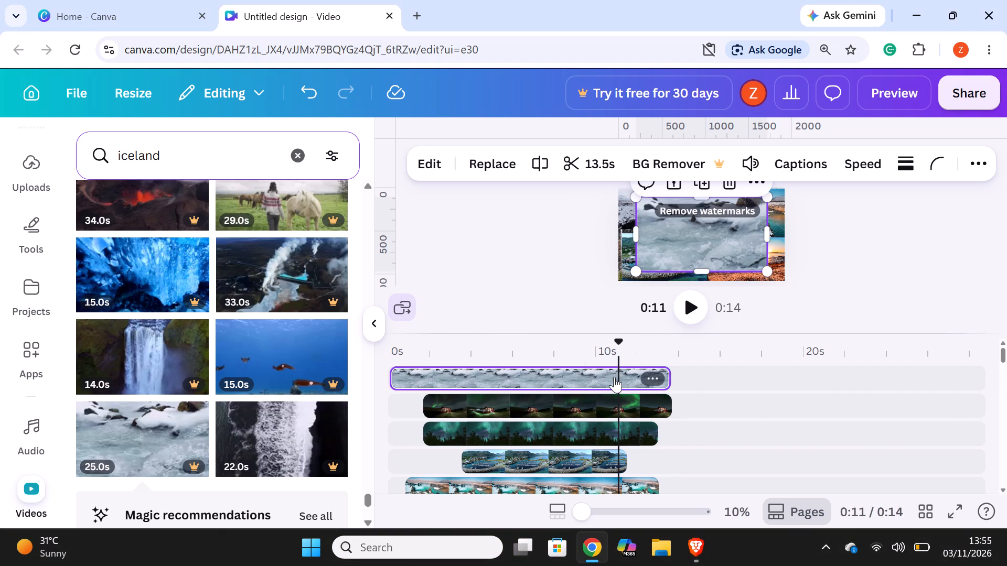
pyautogui.rightClick(614, 377)
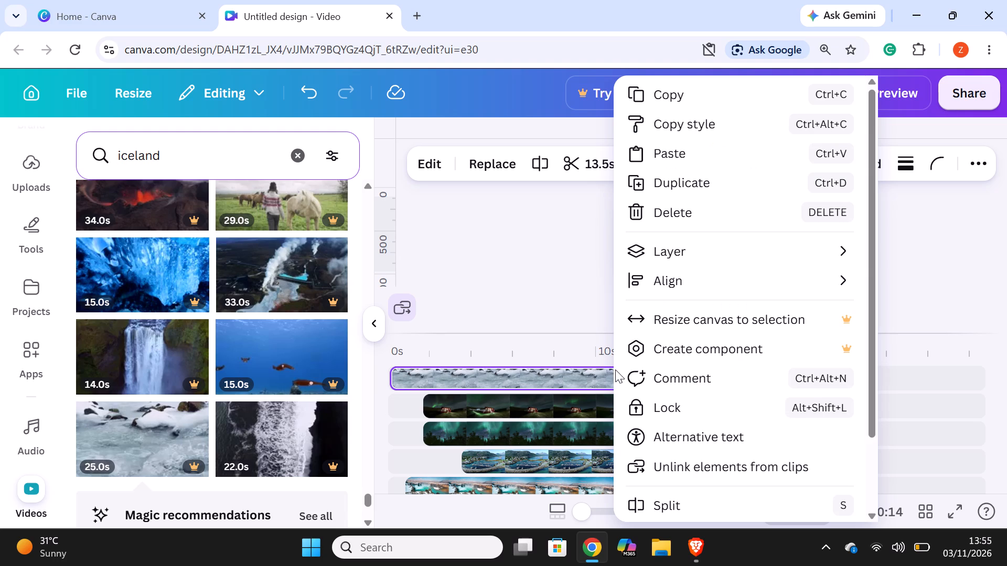
pyautogui.click(526, 374)
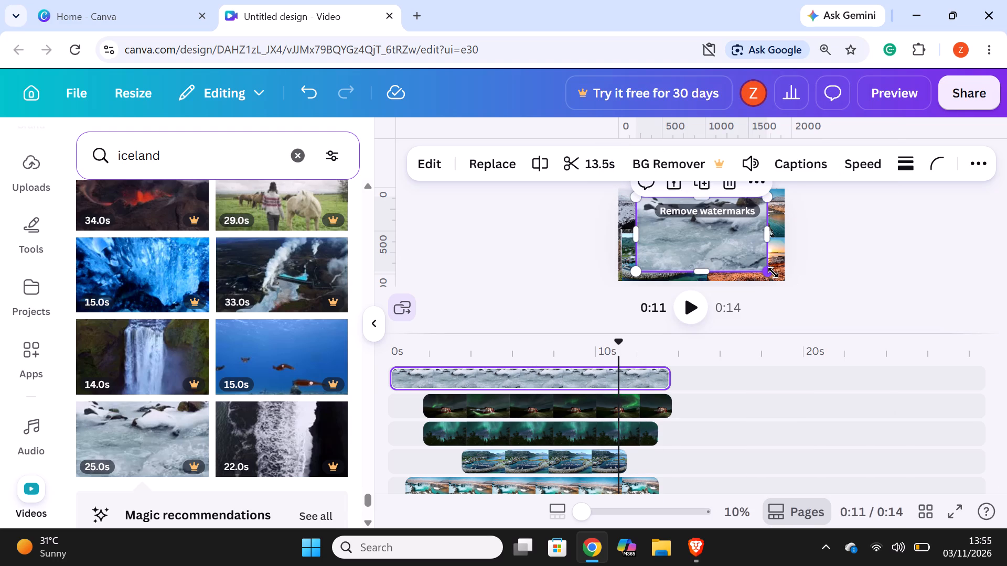
pyautogui.moveTo(773, 272); pyautogui.dragTo(732, 236)
pyautogui.moveTo(689, 228); pyautogui.dragTo(724, 232)
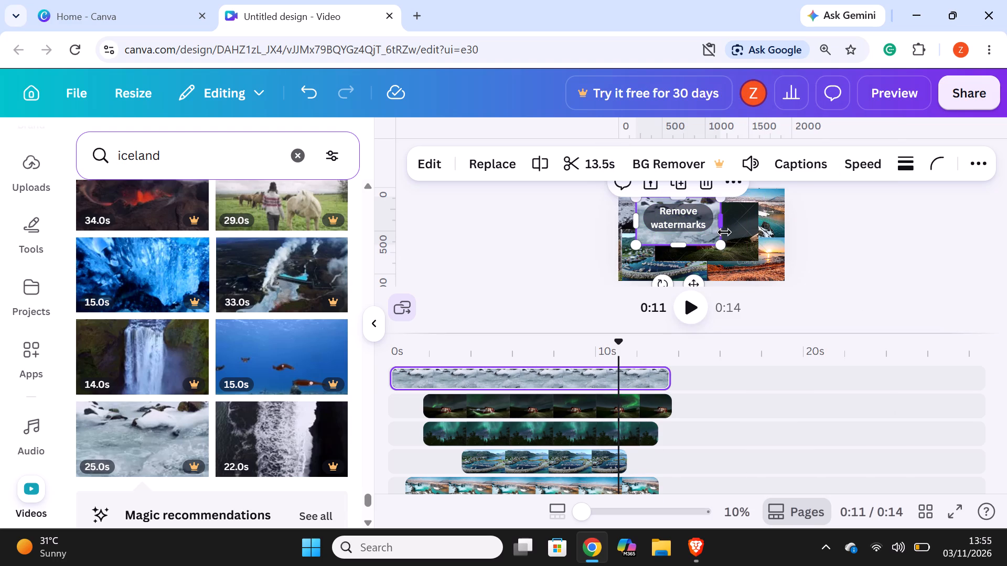
pyautogui.moveTo(724, 232); pyautogui.dragTo(725, 239)
pyautogui.moveTo(695, 231); pyautogui.dragTo(729, 238)
pyautogui.moveTo(647, 235); pyautogui.dragTo(677, 247)
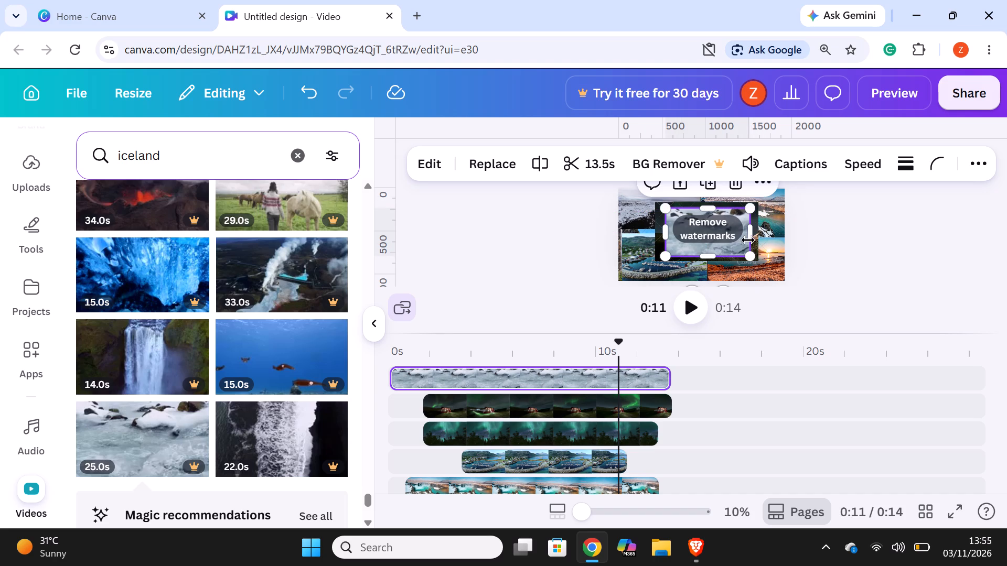
pyautogui.click(873, 259)
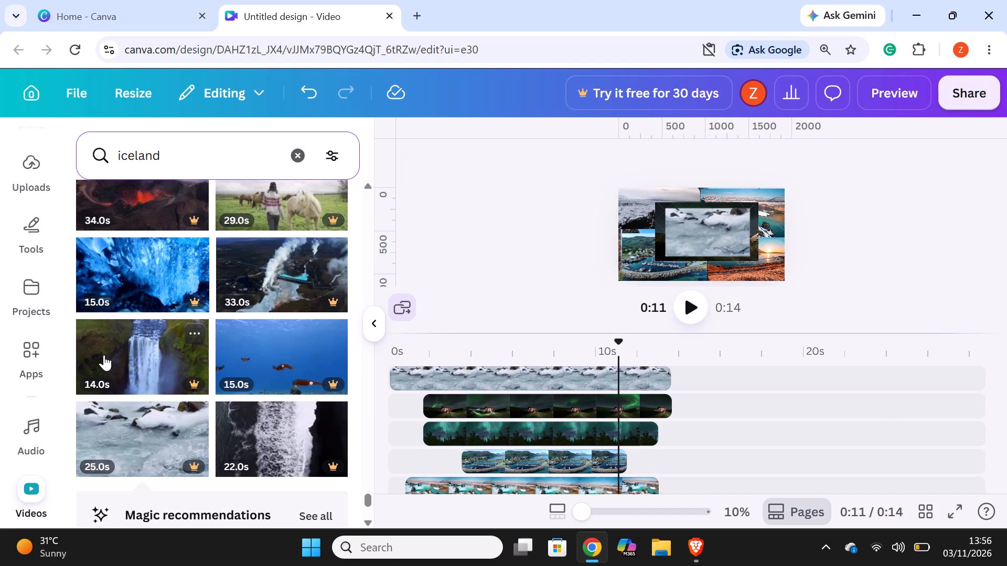
# Replace the icy river clip on the top track with the 15.0s blue underwater video.
pyautogui.scroll(-4, 184, 388)
pyautogui.scroll(3, 224, 275)
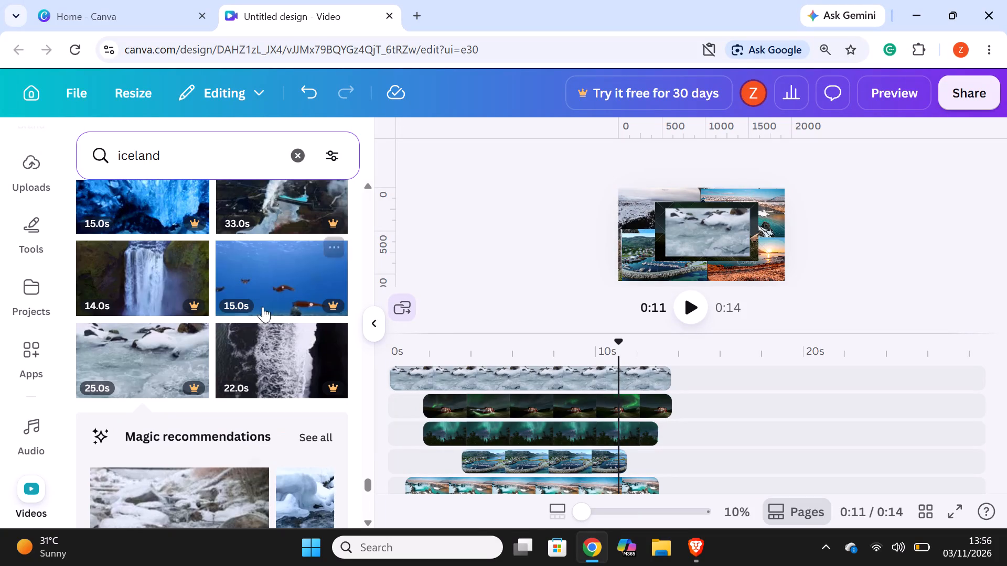
pyautogui.moveTo(303, 273); pyautogui.dragTo(517, 368)
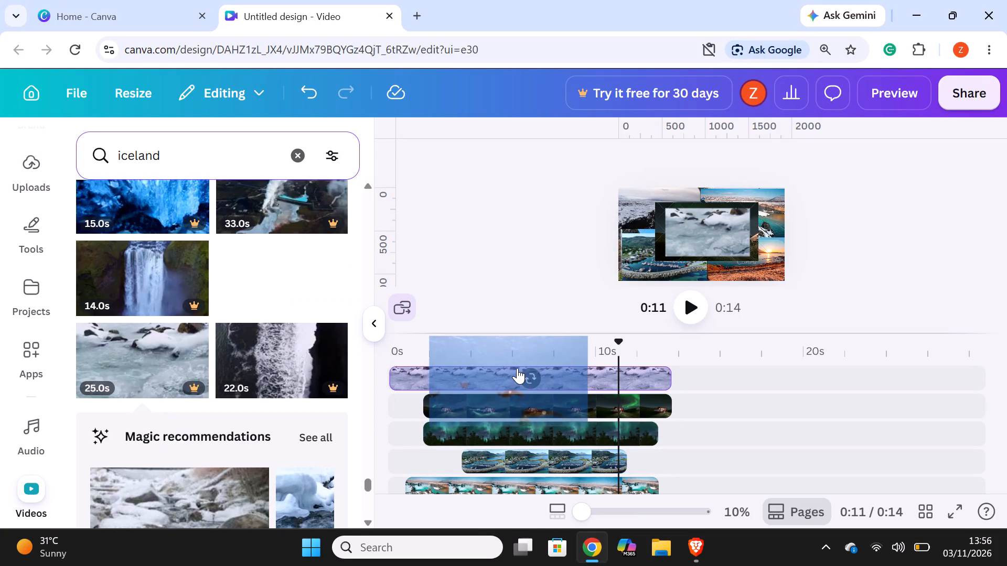
# Add the 22.0s video of white foaming water against black on a new top track and shift it to start at 0s.
pyautogui.scroll(-2, 222, 328)
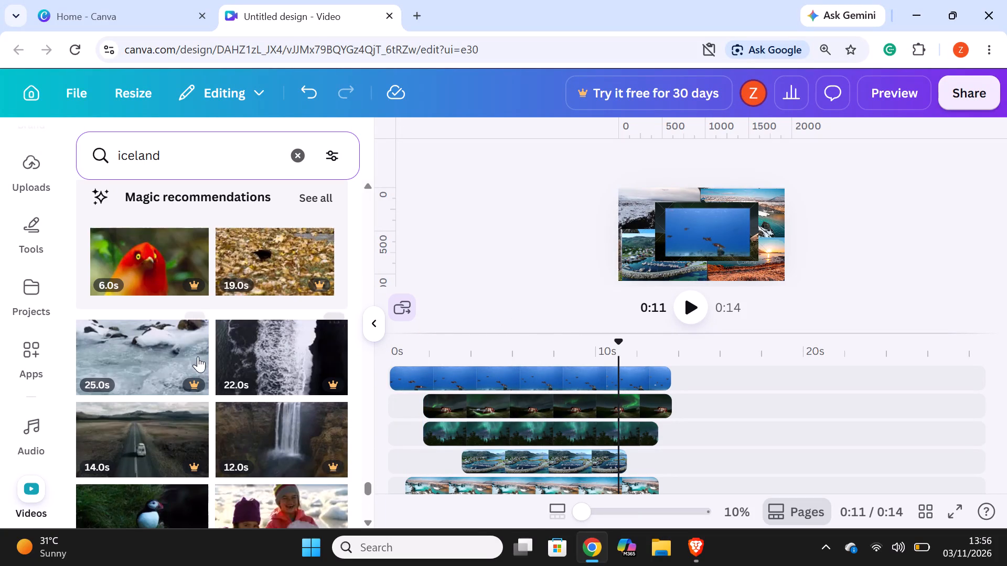
pyautogui.scroll(-1, 197, 361)
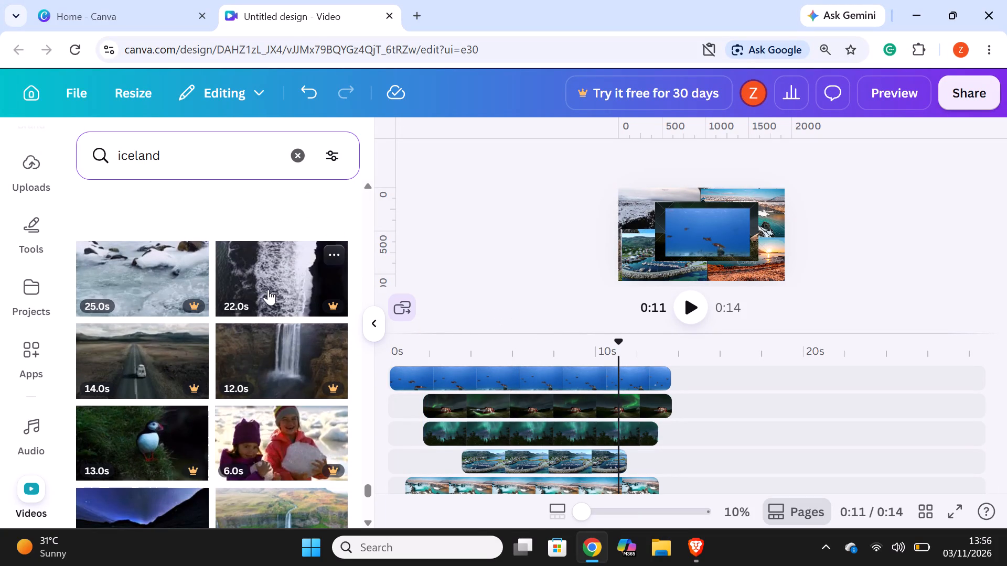
pyautogui.moveTo(265, 288); pyautogui.dragTo(477, 372)
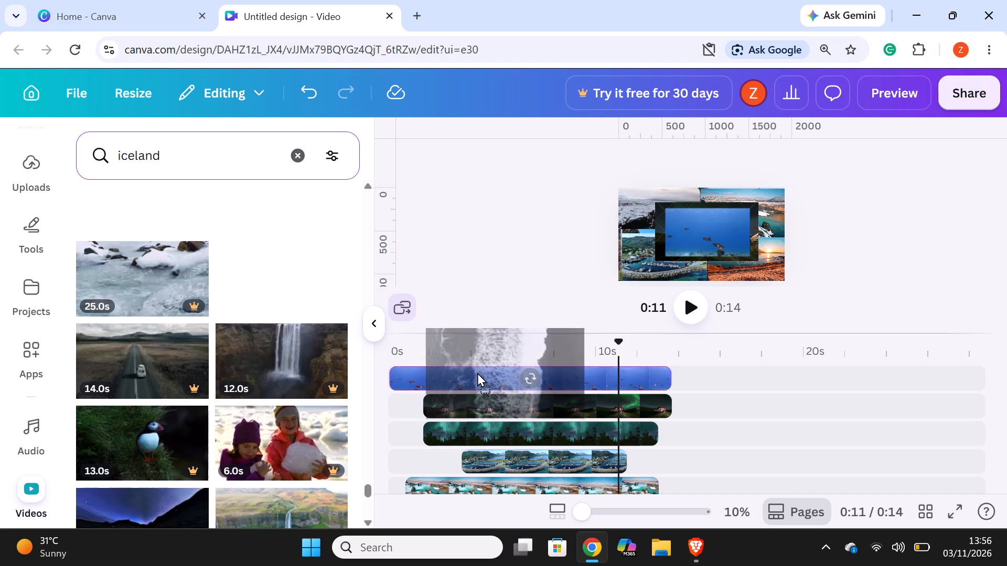
pyautogui.moveTo(477, 372); pyautogui.dragTo(483, 365)
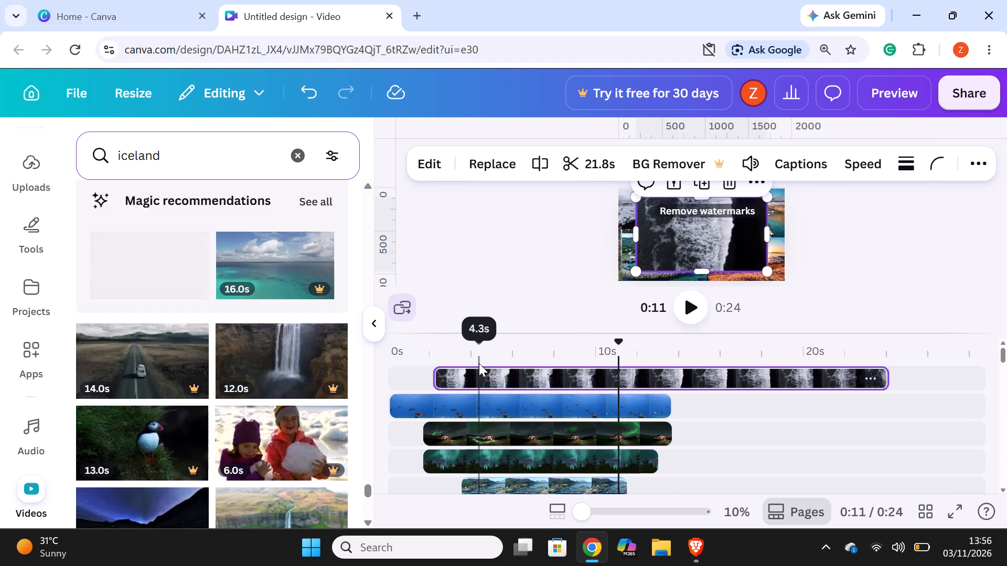
pyautogui.moveTo(552, 369); pyautogui.dragTo(521, 366)
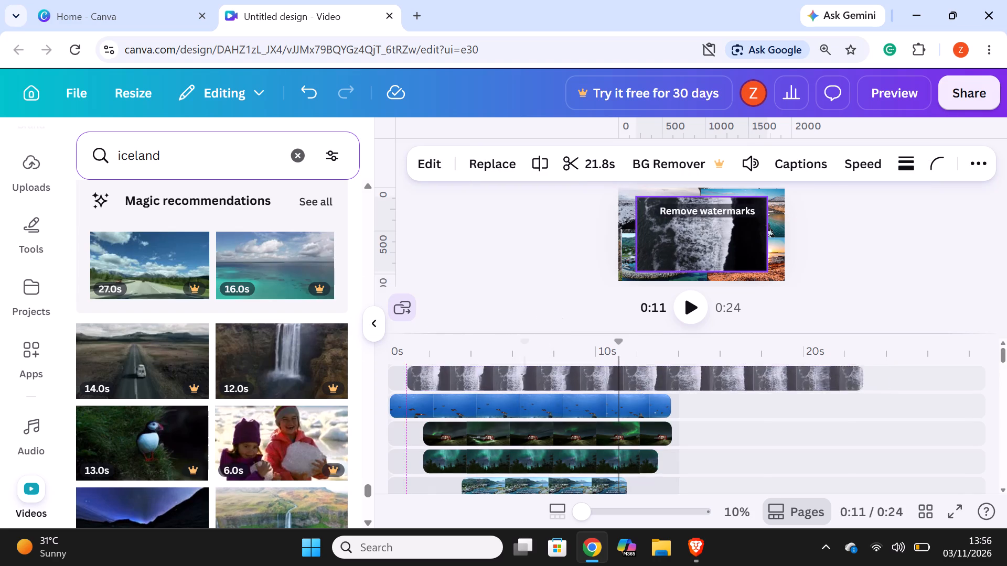
pyautogui.moveTo(521, 366); pyautogui.dragTo(516, 363)
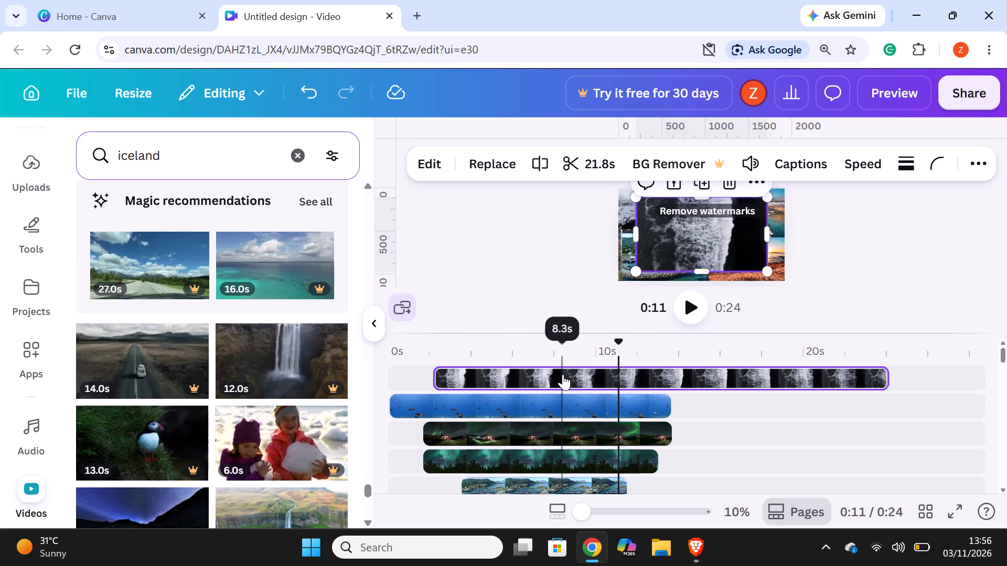
pyautogui.moveTo(563, 374); pyautogui.dragTo(517, 371)
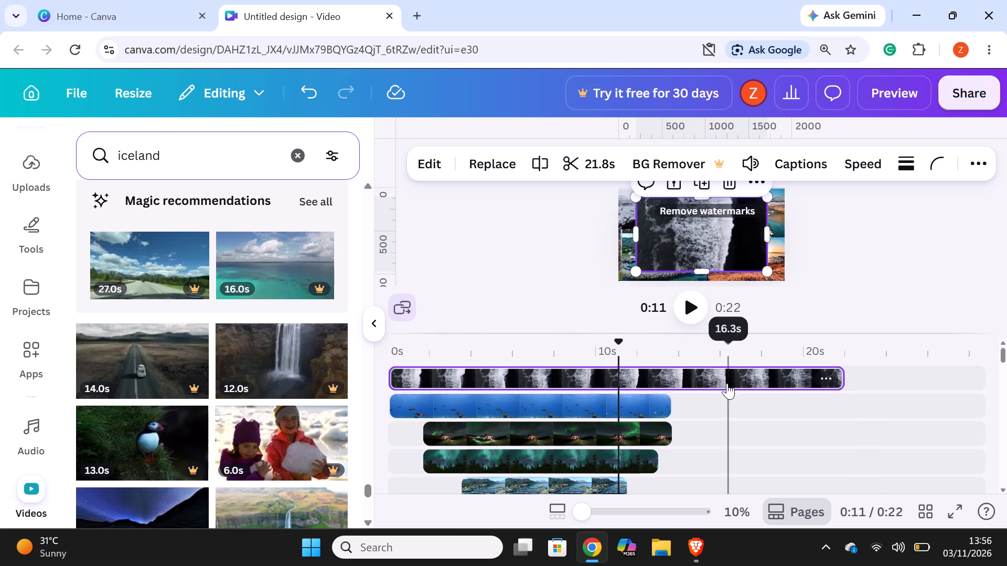
# Split the foaming water clip where the underwater clip ends, at about 13.5s, and delete the remainder.
pyautogui.click(671, 375)
pyautogui.rightClick(671, 375)
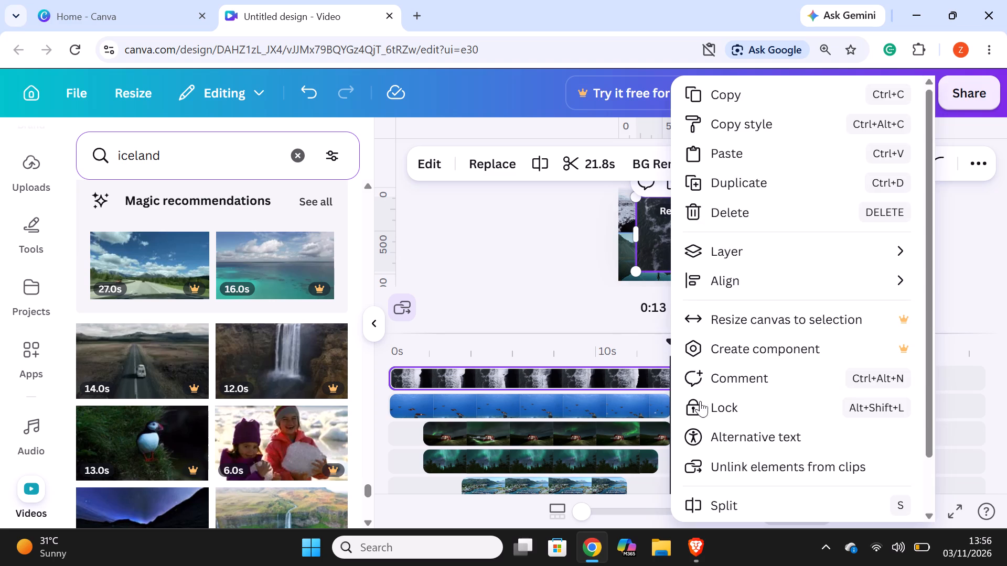
pyautogui.click(736, 505)
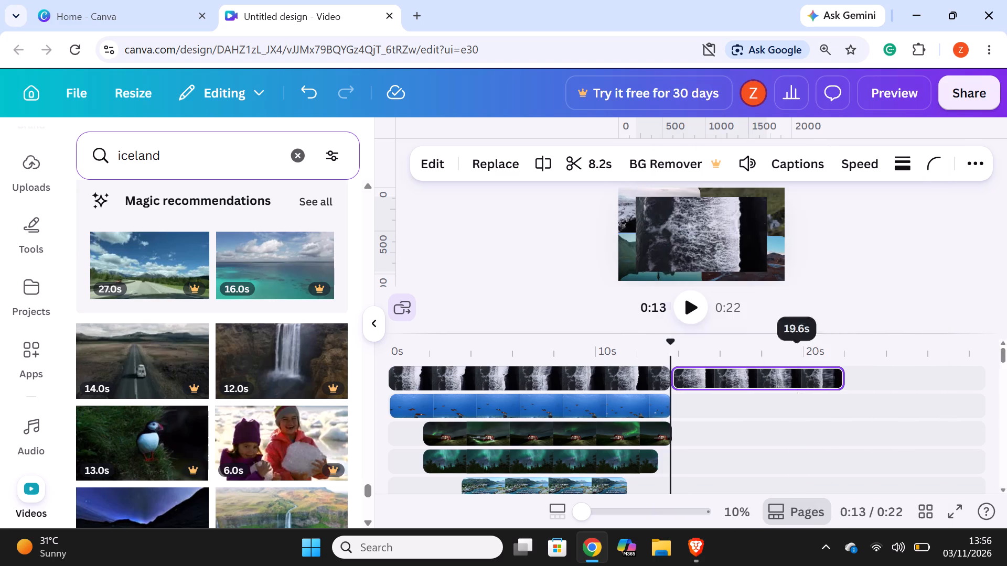
pyautogui.rightClick(738, 378)
pyautogui.click(803, 210)
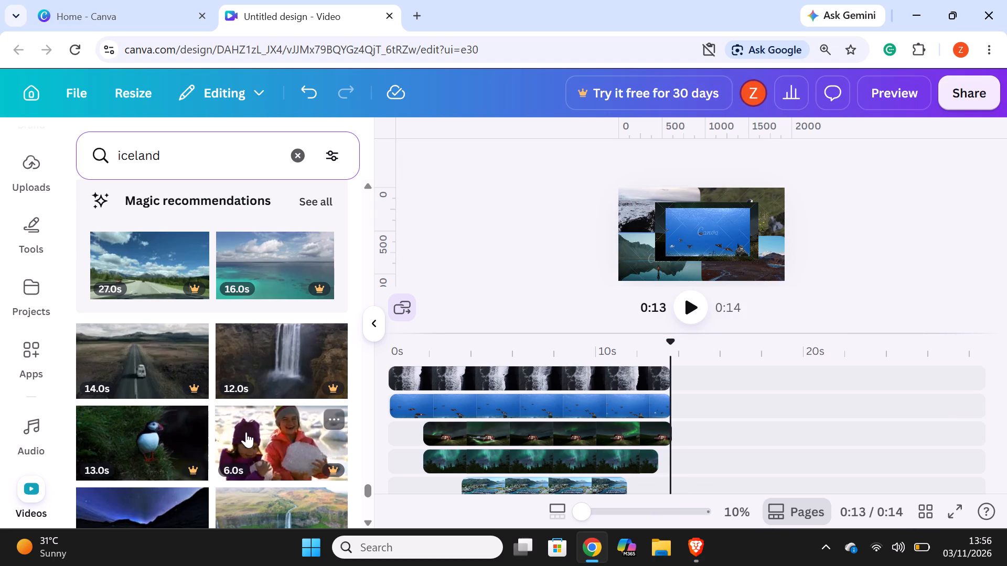
# Add the 15.0s blue underwater video as a full-frame clip at the end of the main track.
pyautogui.scroll(-2, 246, 432)
pyautogui.click(125, 442)
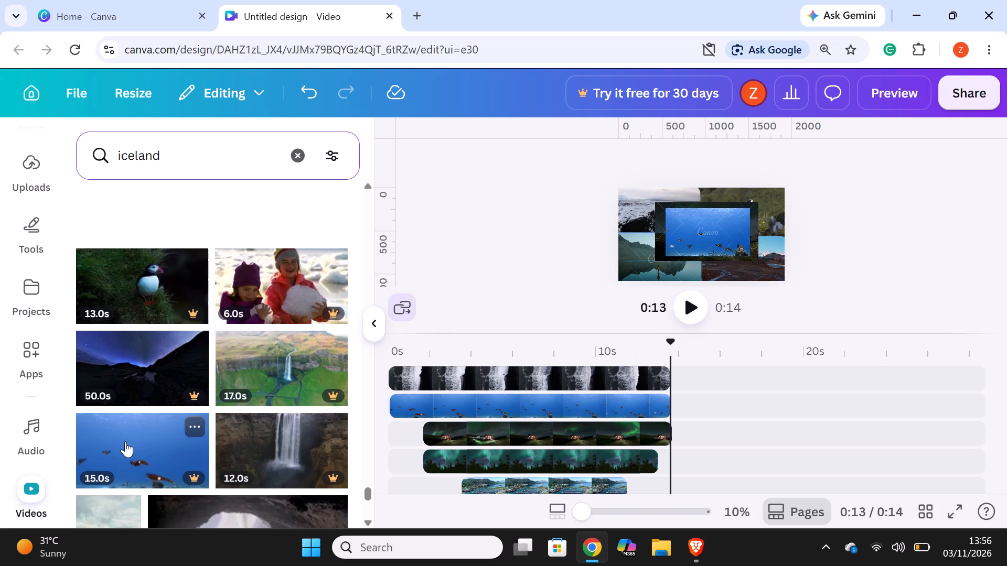
pyautogui.scroll(-3, 160, 441)
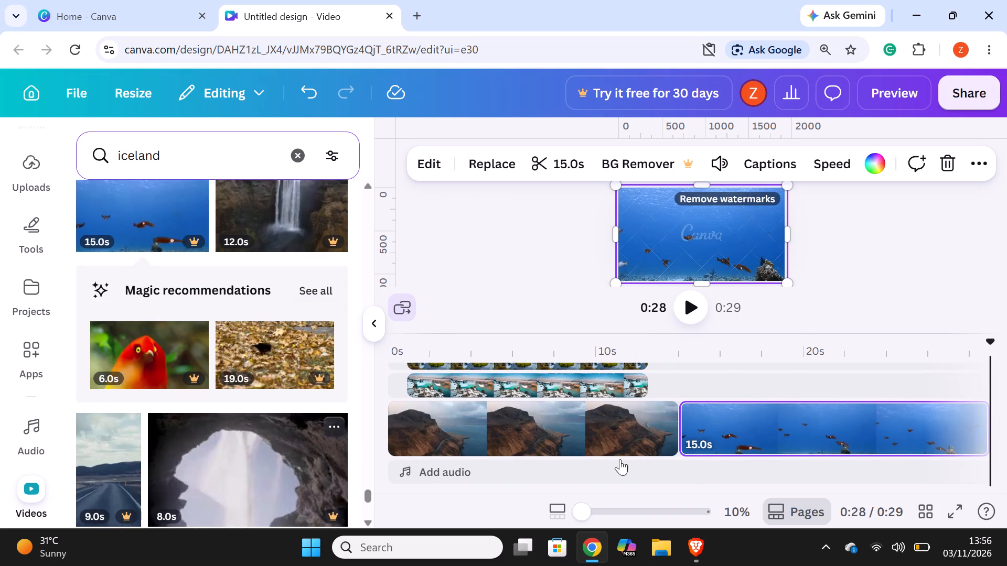
# Split the full-frame underwater clip at about 0:19 and delete the second part, keeping the first 5.2s.
pyautogui.click(788, 424)
pyautogui.moveTo(787, 424); pyautogui.dragTo(782, 425, button='right')
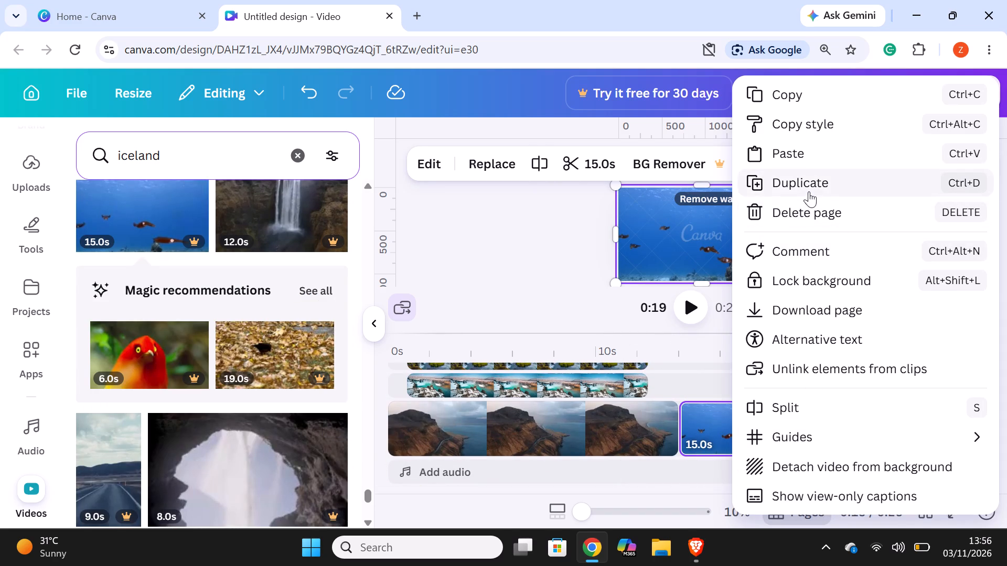
pyautogui.click(827, 405)
pyautogui.rightClick(823, 426)
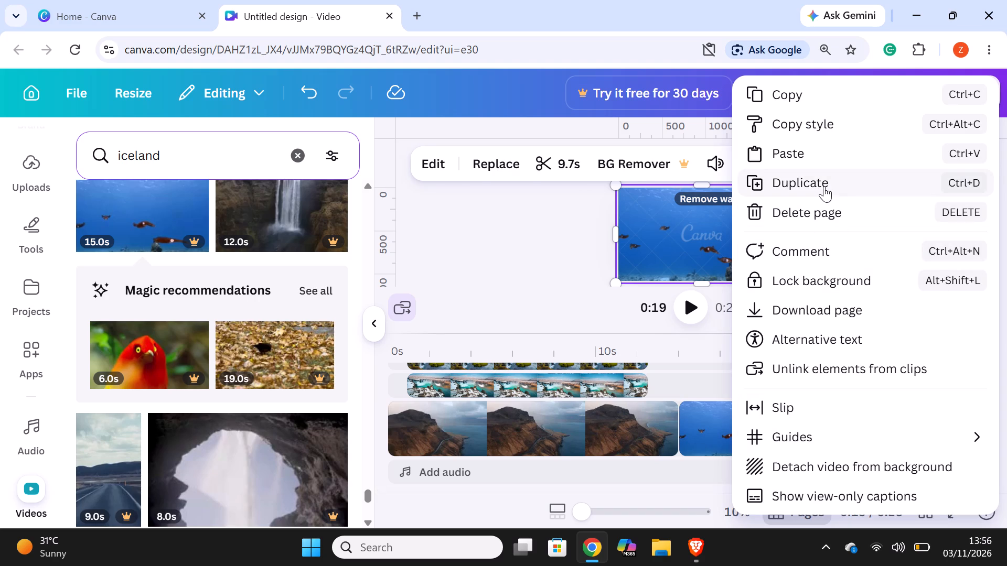
pyautogui.click(800, 220)
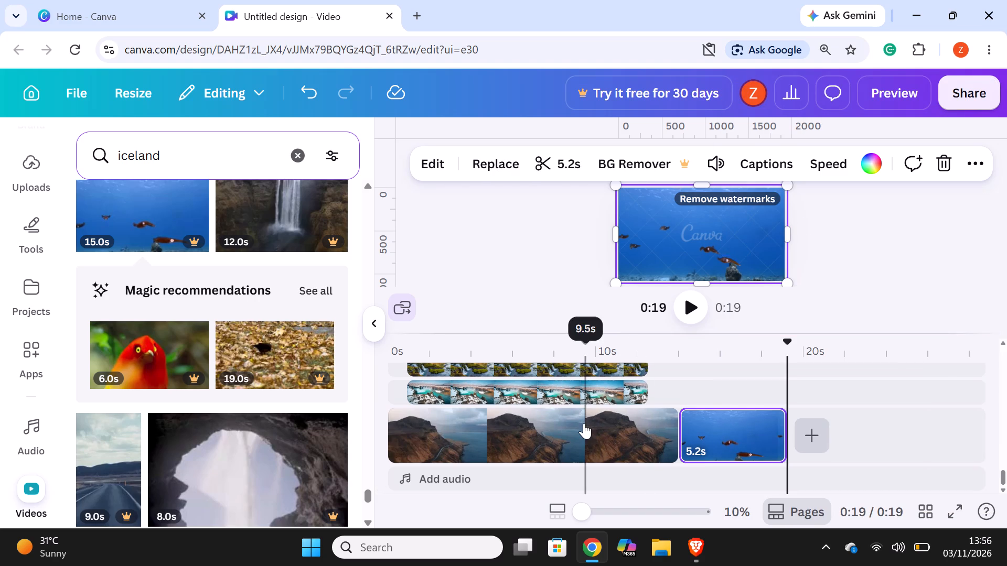
# Add the 25.0s iceberg lagoon video on a new top track, starting at about 1.7s.
pyautogui.scroll(20, 560, 386)
pyautogui.scroll(16, 560, 386)
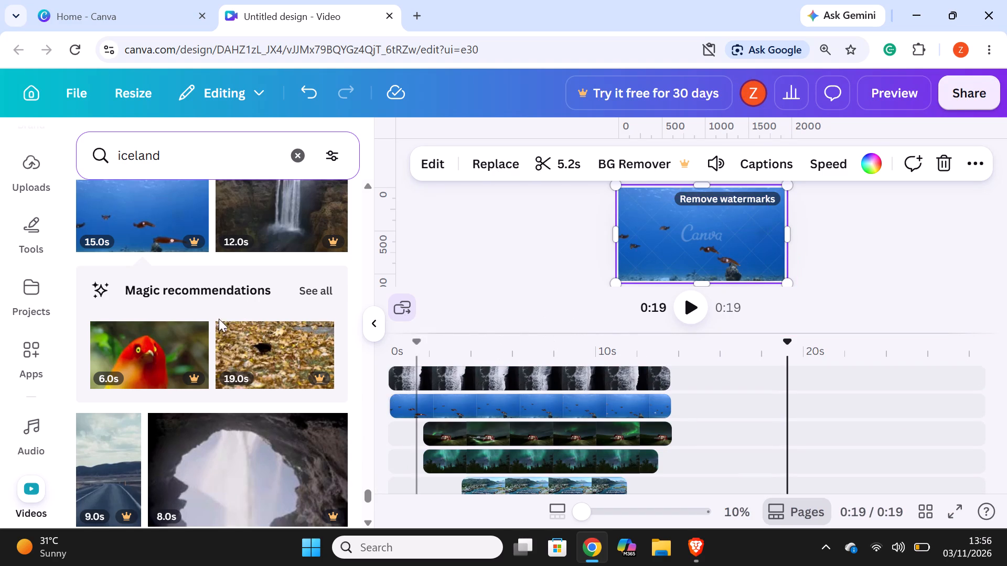
pyautogui.scroll(-7, 172, 362)
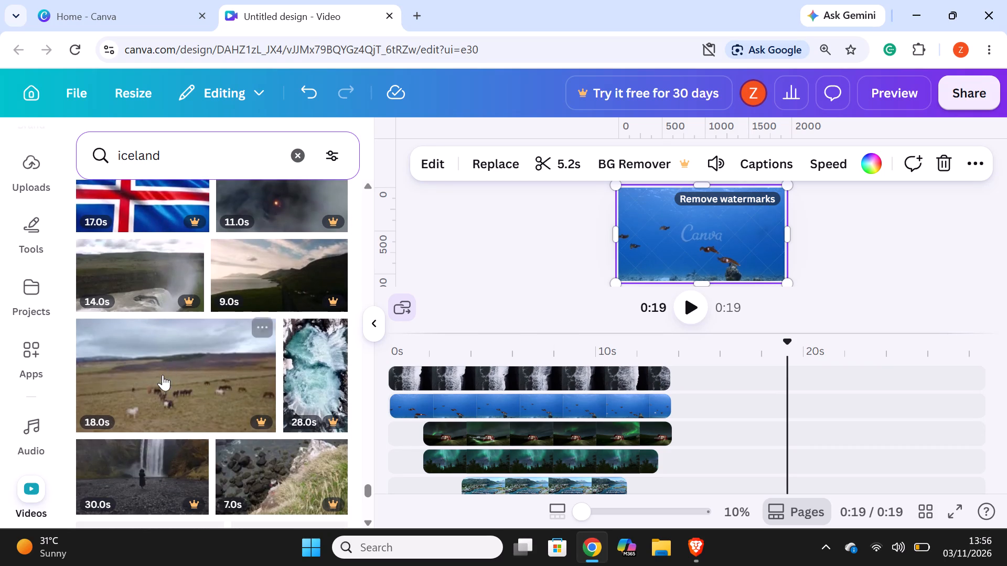
pyautogui.scroll(-2, 134, 456)
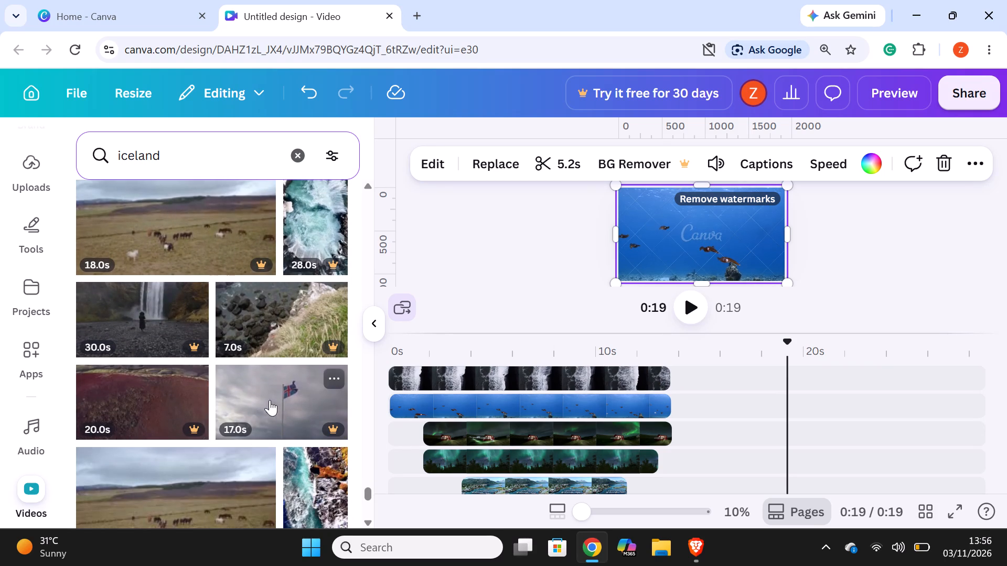
pyautogui.scroll(-3, 215, 422)
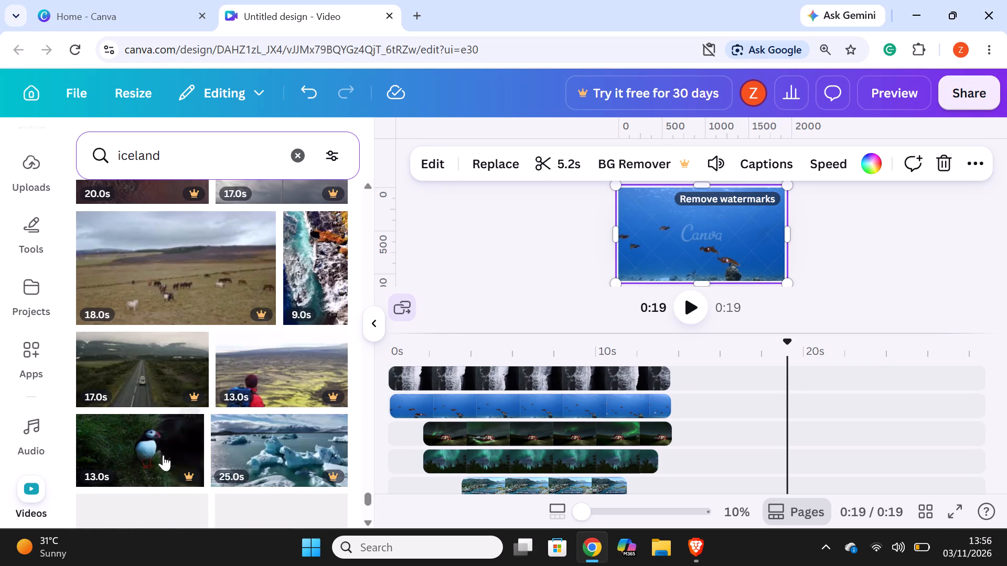
pyautogui.moveTo(284, 448); pyautogui.dragTo(495, 388)
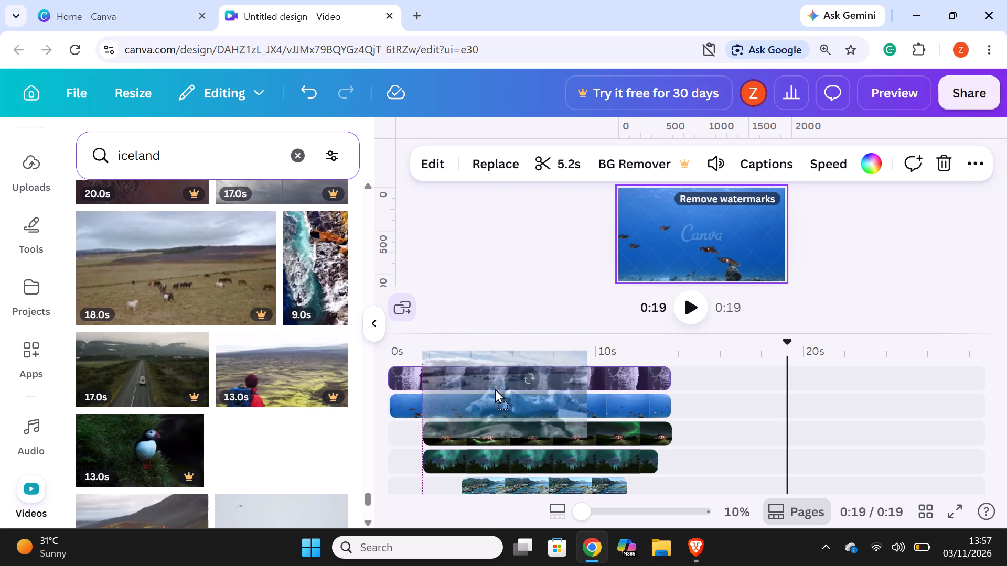
pyautogui.moveTo(495, 388); pyautogui.dragTo(497, 365)
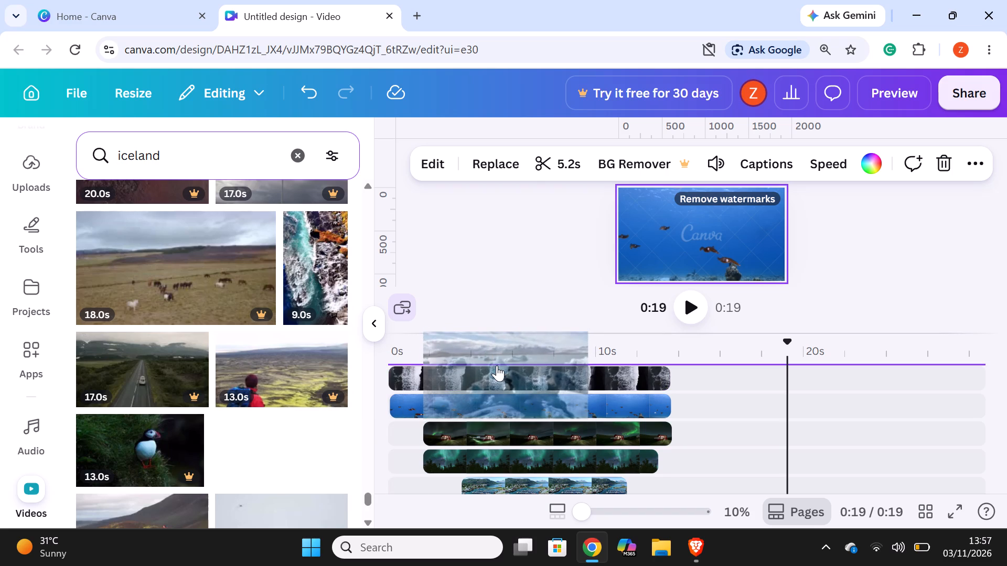
# Move the iceberg lagoon clip on the top track to start at about 0.2s.
pyautogui.moveTo(544, 375); pyautogui.dragTo(541, 375)
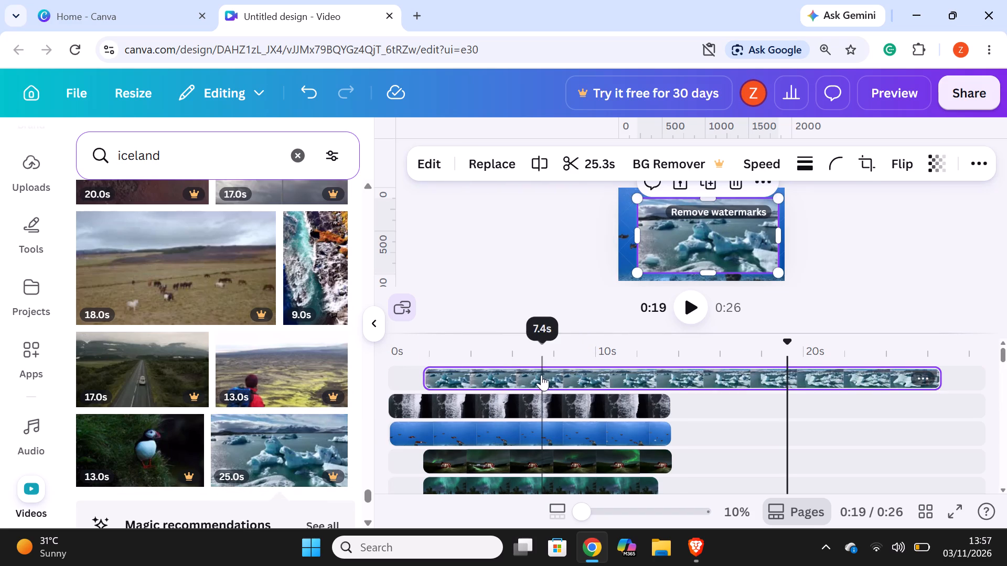
pyautogui.moveTo(541, 375); pyautogui.dragTo(517, 369)
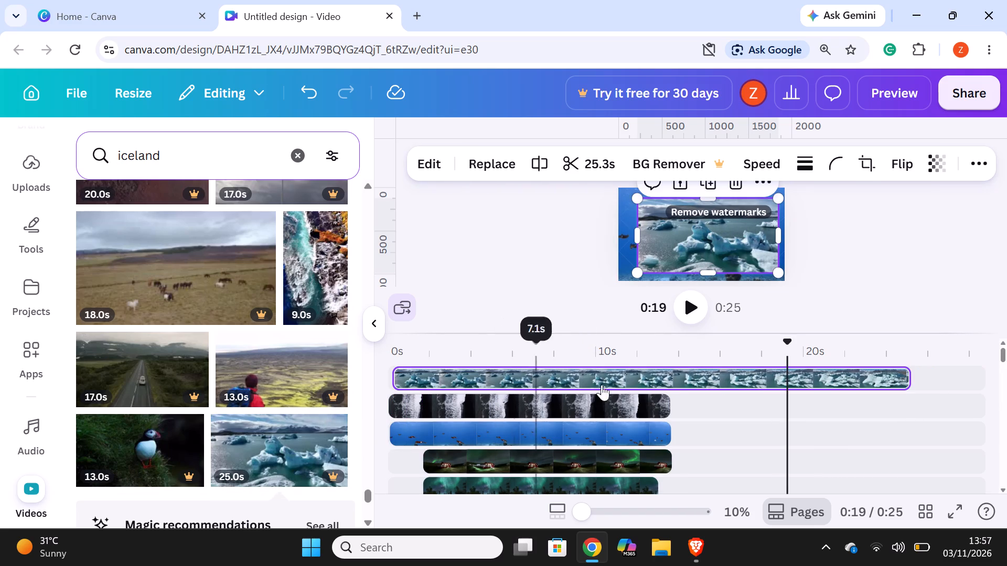
# Split the iceberg lagoon clip where the clips below it end, at about 13.6s, and delete the second part.
pyautogui.click(672, 375)
pyautogui.rightClick(672, 375)
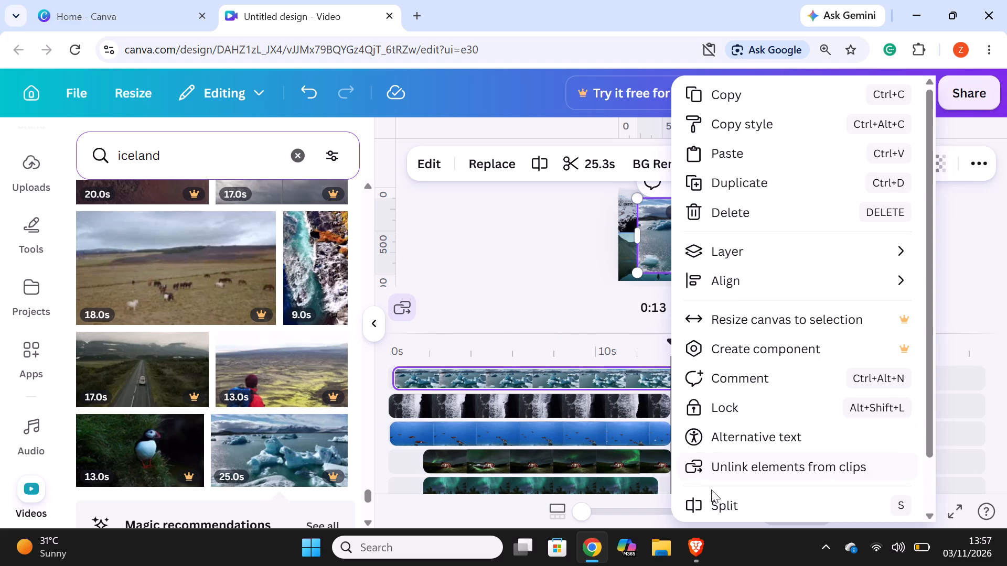
pyautogui.doubleClick(712, 490)
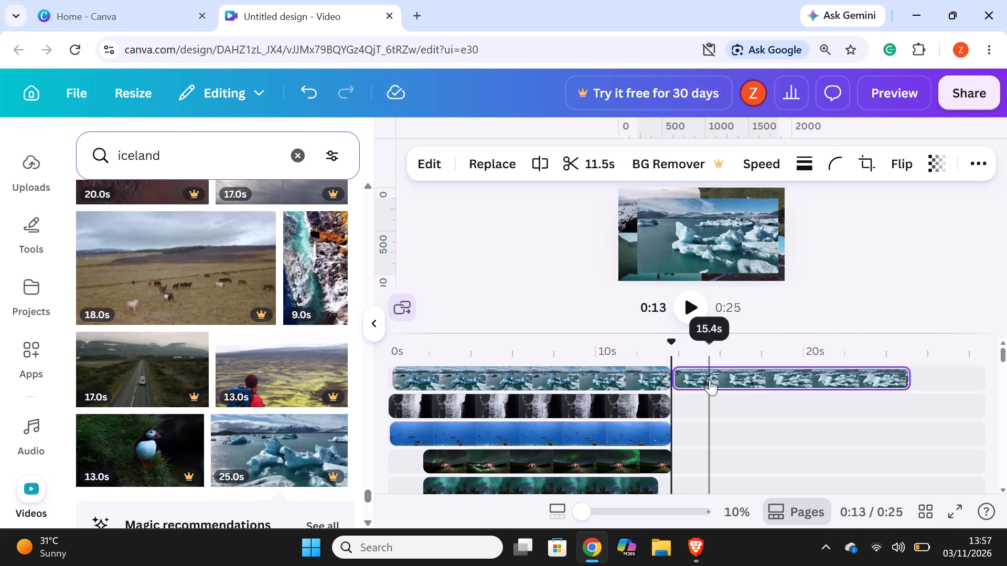
pyautogui.rightClick(710, 379)
pyautogui.click(760, 216)
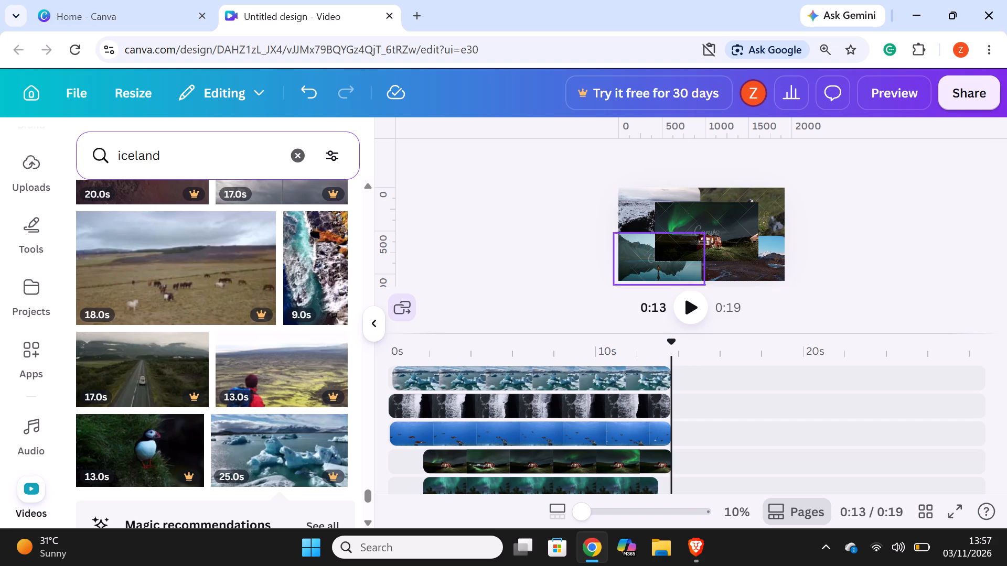
# Shrink the iceberg lagoon clip and place it near the centre of the frame, inside the black-and-white waterfall clip.
pyautogui.click(513, 368)
pyautogui.click(512, 377)
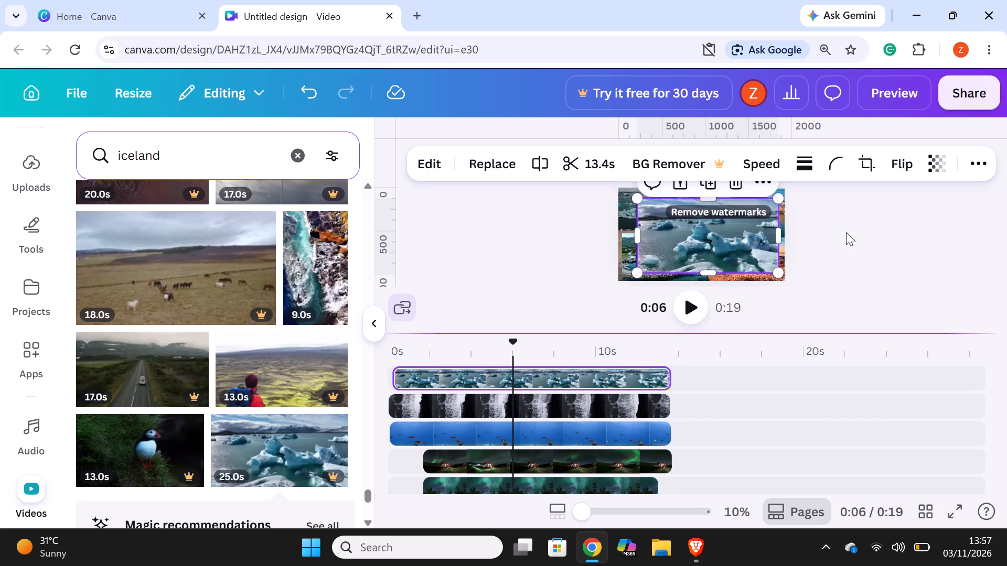
pyautogui.moveTo(778, 270); pyautogui.dragTo(757, 249)
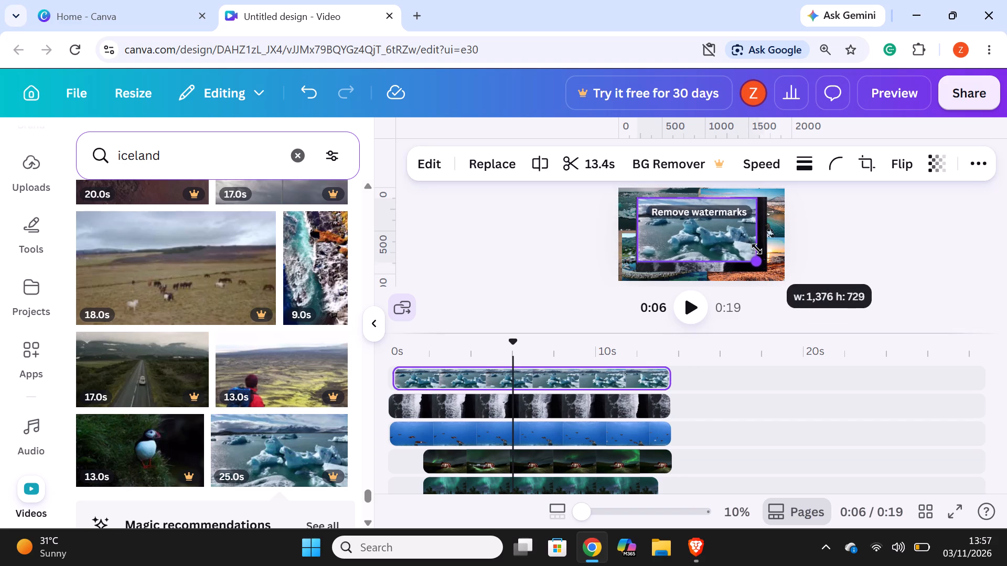
pyautogui.moveTo(757, 249); pyautogui.dragTo(754, 244)
pyautogui.moveTo(699, 241); pyautogui.dragTo(700, 241)
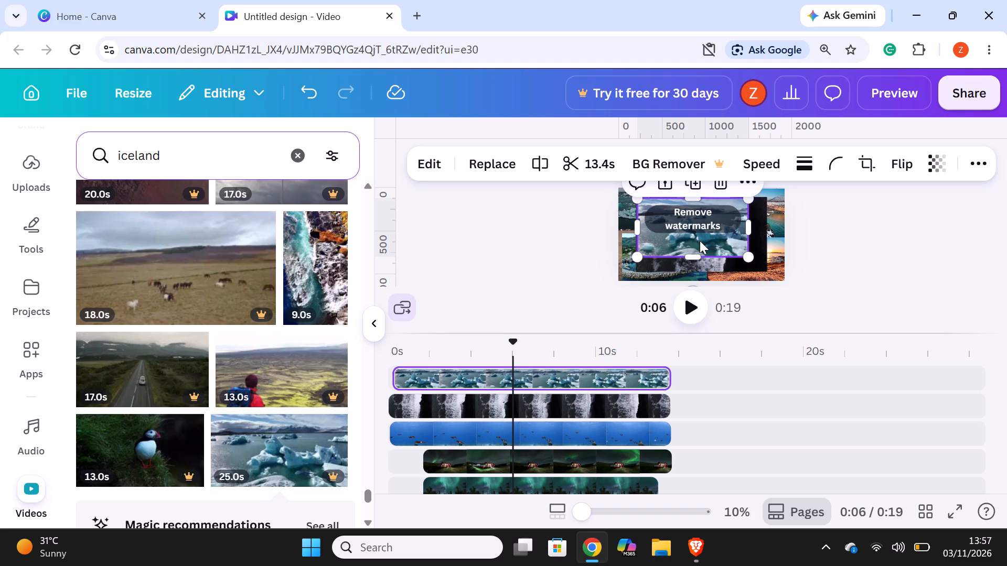
pyautogui.moveTo(700, 241); pyautogui.dragTo(710, 247)
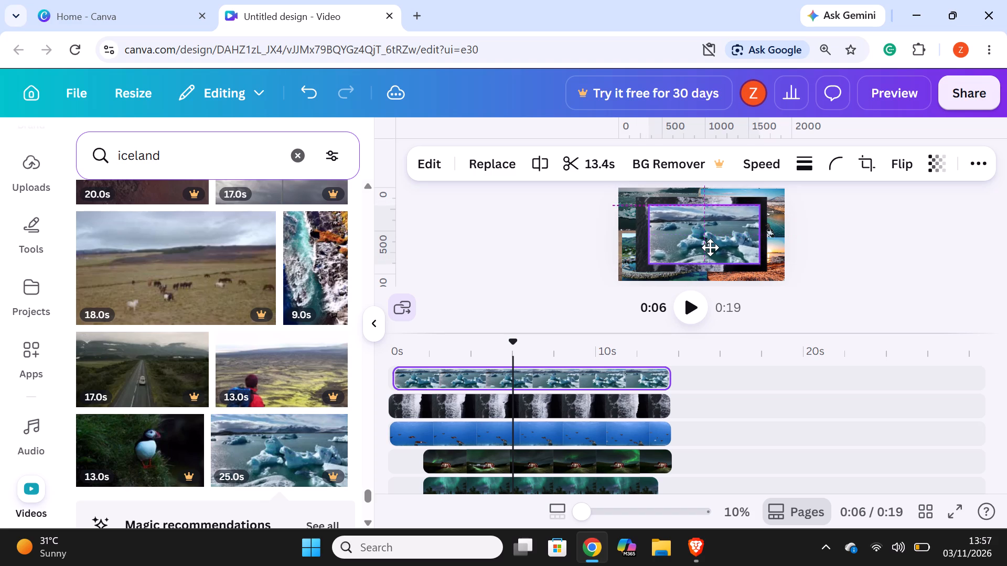
pyautogui.moveTo(710, 247); pyautogui.dragTo(709, 246)
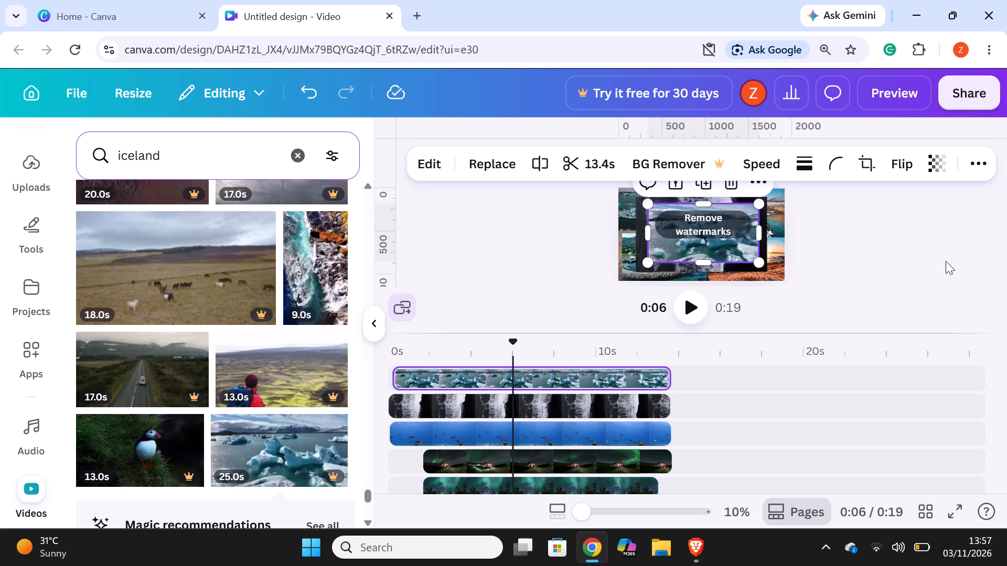
pyautogui.click(856, 253)
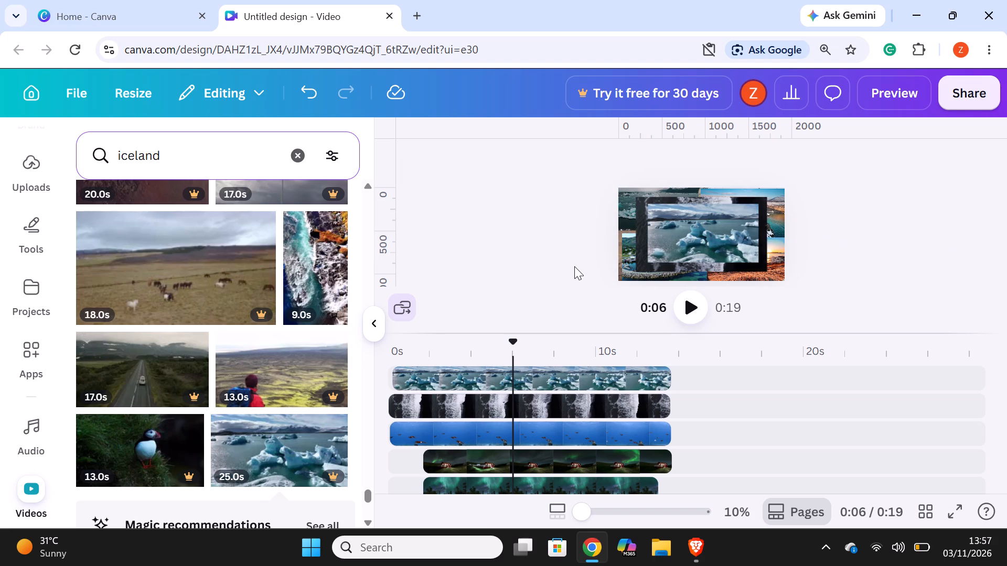
pyautogui.click(719, 225)
pyautogui.moveTo(756, 261); pyautogui.dragTo(745, 245)
pyautogui.moveTo(712, 243); pyautogui.dragTo(717, 254)
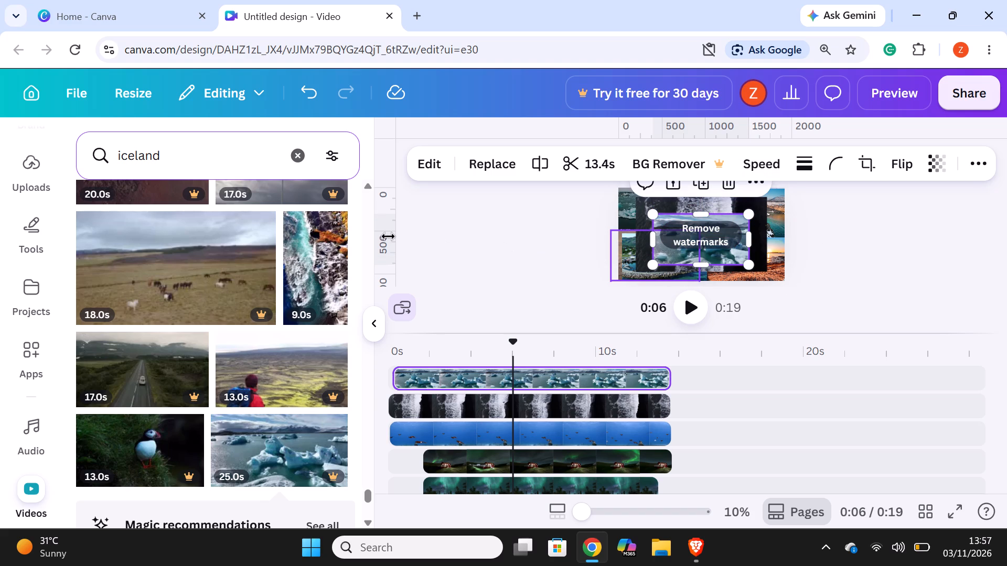
# Add the 35.0s aerial forest video with the red hill on a new top track, starting at 0s.
pyautogui.scroll(-3, 281, 305)
pyautogui.scroll(-1, 240, 316)
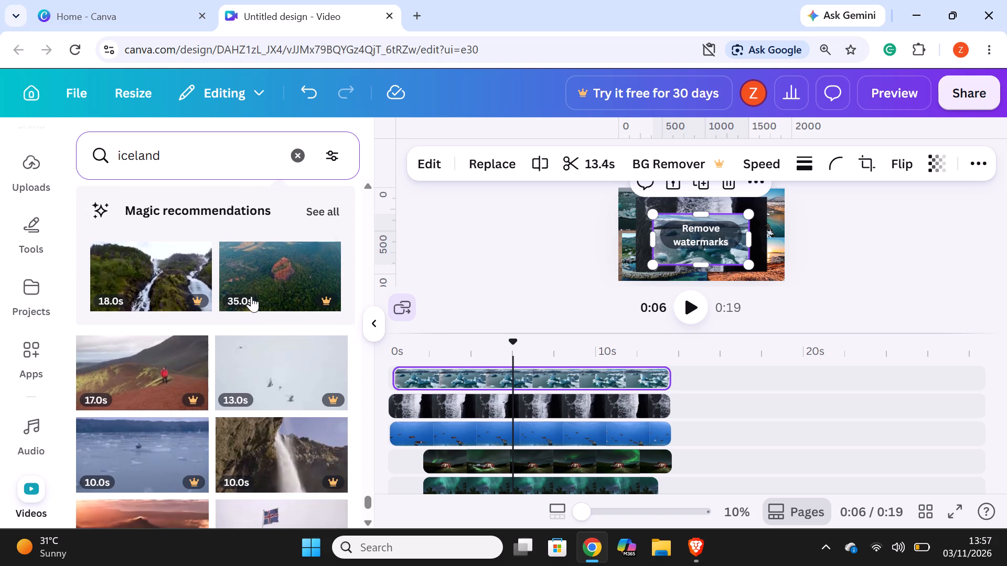
pyautogui.moveTo(255, 292); pyautogui.dragTo(526, 372)
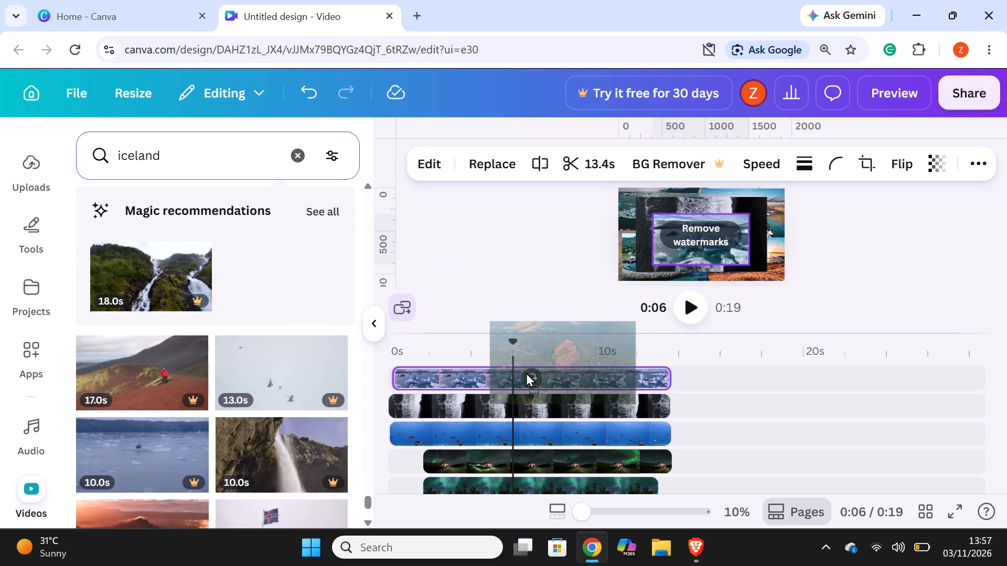
pyautogui.moveTo(526, 372); pyautogui.dragTo(525, 365)
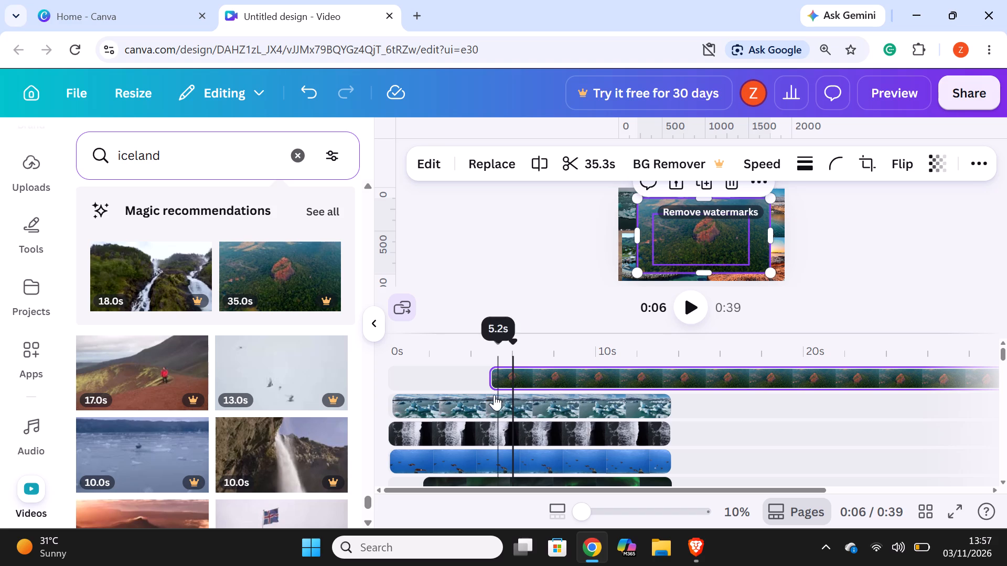
pyautogui.moveTo(596, 379); pyautogui.dragTo(486, 380)
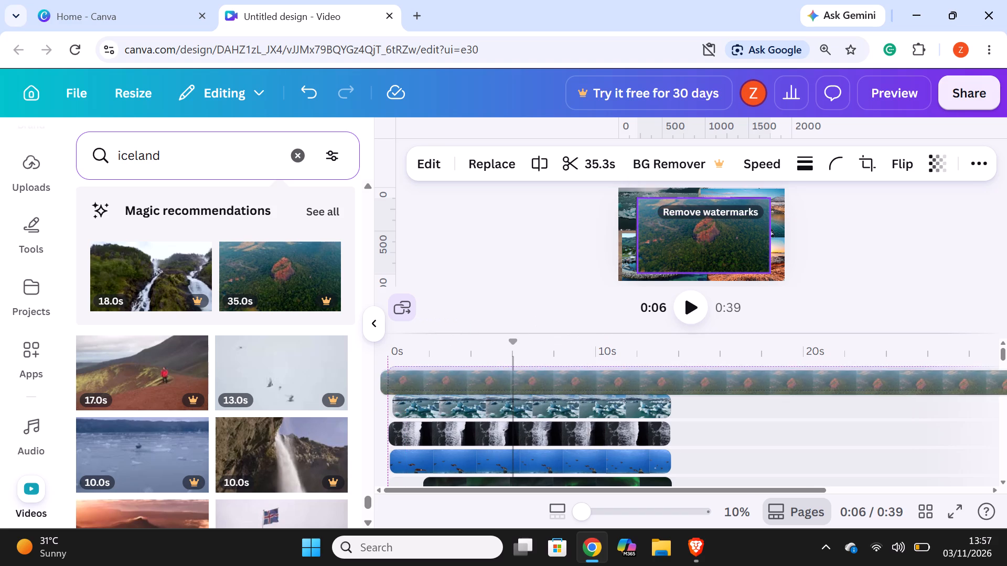
pyautogui.moveTo(486, 380); pyautogui.dragTo(486, 380)
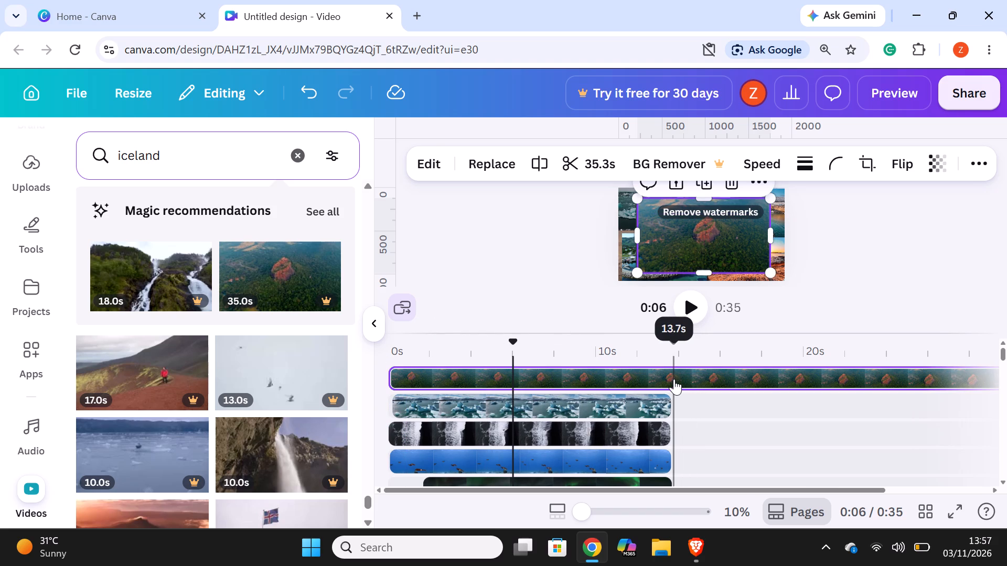
# Split the aerial forest clip at about 13.7s and delete the second part.
pyautogui.click(674, 379)
pyautogui.rightClick(674, 379)
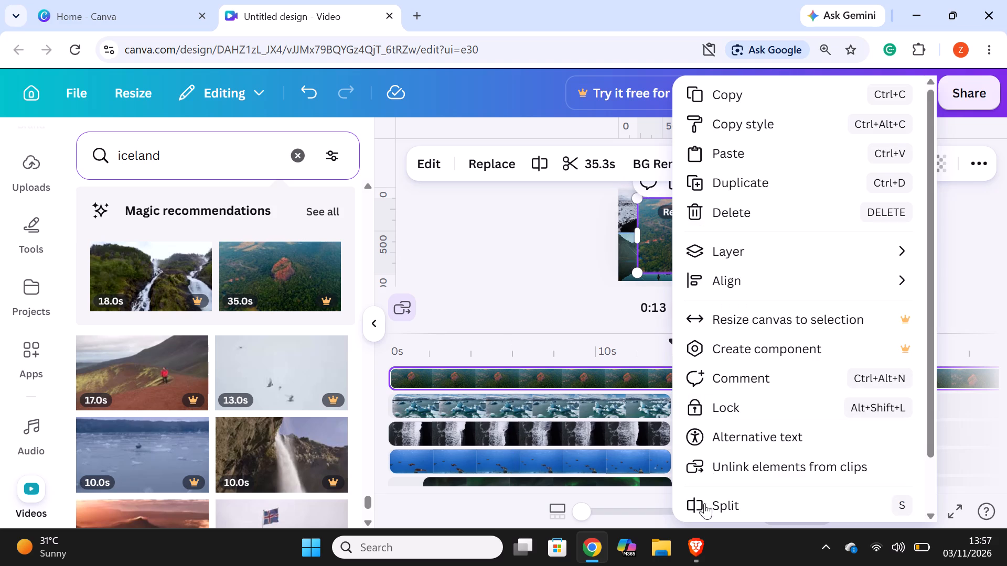
pyautogui.click(697, 514)
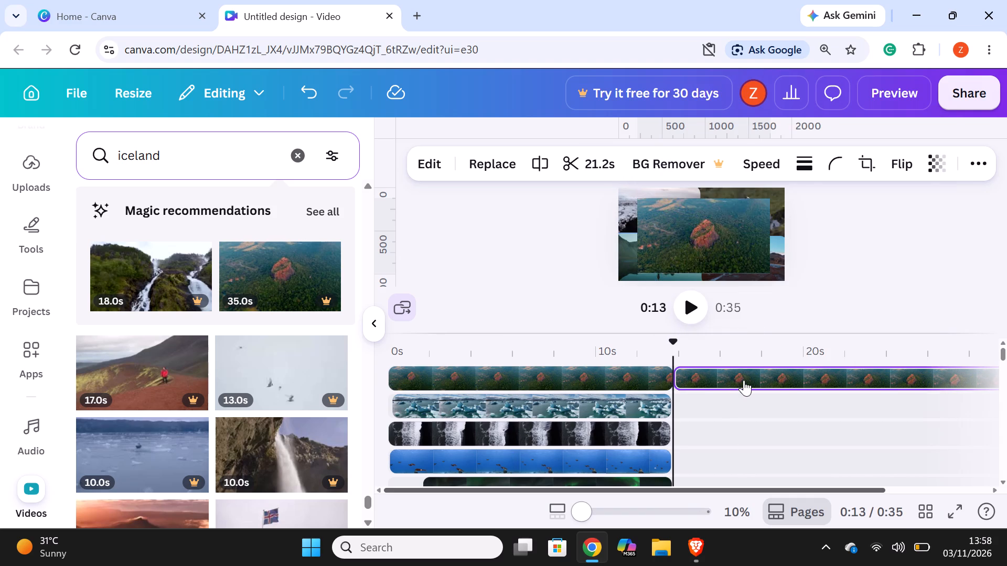
pyautogui.rightClick(743, 380)
pyautogui.click(791, 212)
# Shrink the aerial forest clip to quadrant size and place it in the lower-right quadrant of the frame.
pyautogui.click(614, 370)
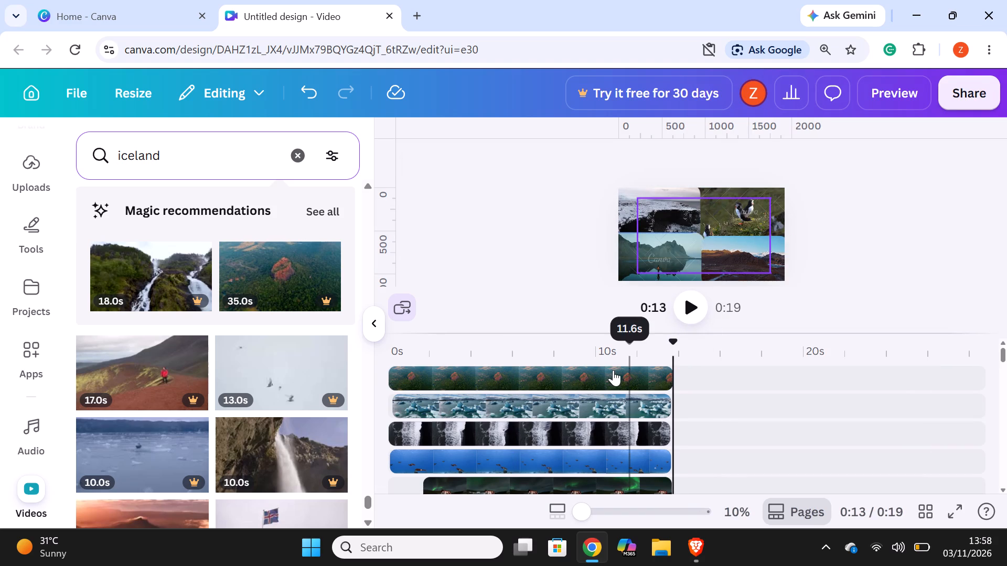
pyautogui.moveTo(768, 273); pyautogui.dragTo(768, 271)
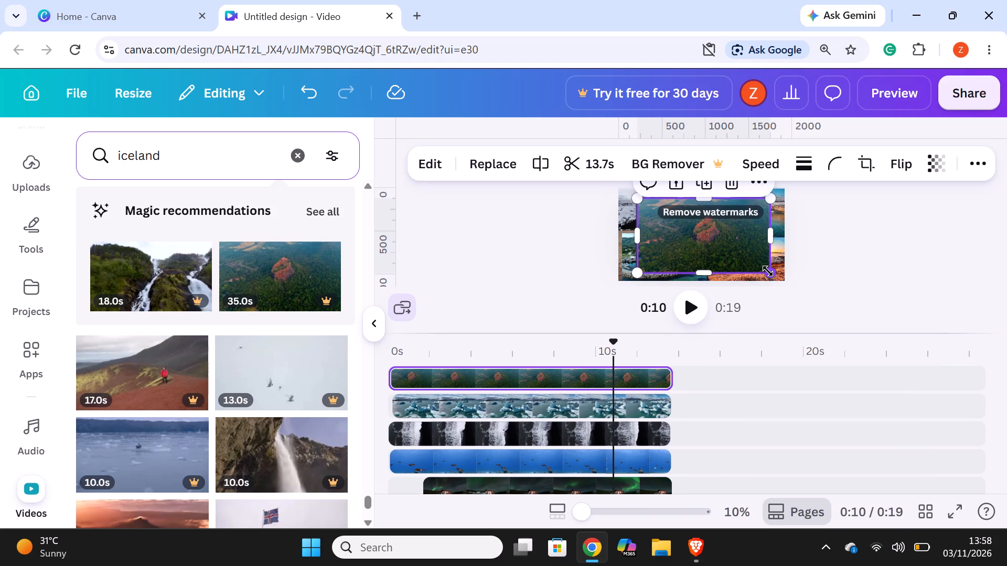
pyautogui.moveTo(768, 271); pyautogui.dragTo(753, 257)
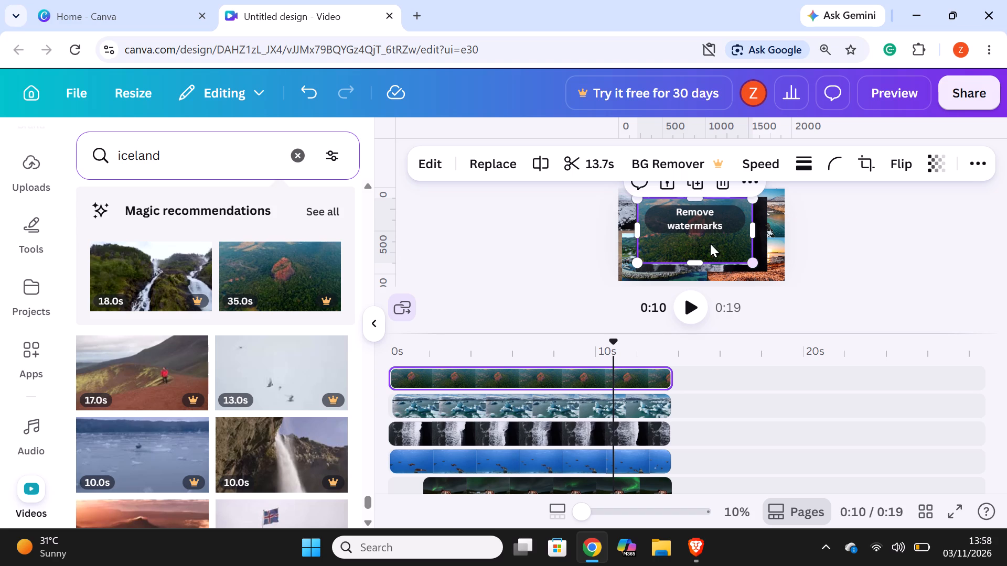
pyautogui.moveTo(710, 244); pyautogui.dragTo(729, 240)
pyautogui.moveTo(775, 258); pyautogui.dragTo(751, 242)
pyautogui.click(832, 163)
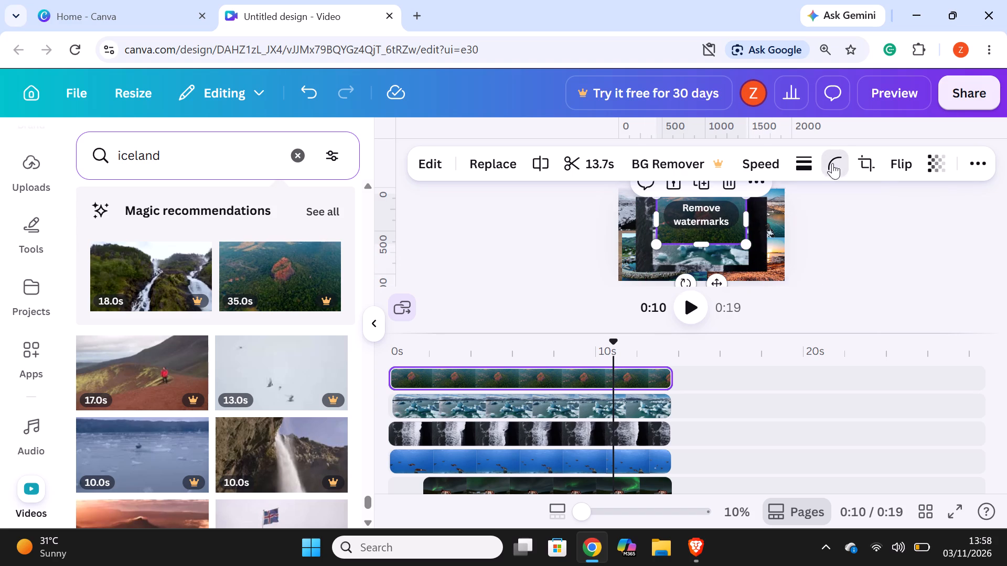
pyautogui.moveTo(754, 240); pyautogui.dragTo(972, 263)
pyautogui.click(976, 267)
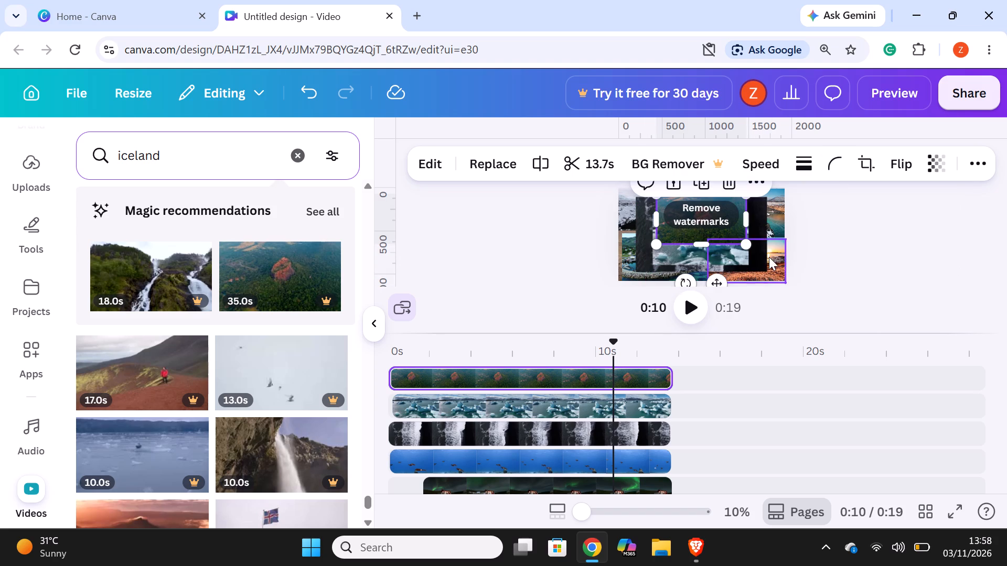
pyautogui.moveTo(734, 232); pyautogui.dragTo(780, 268)
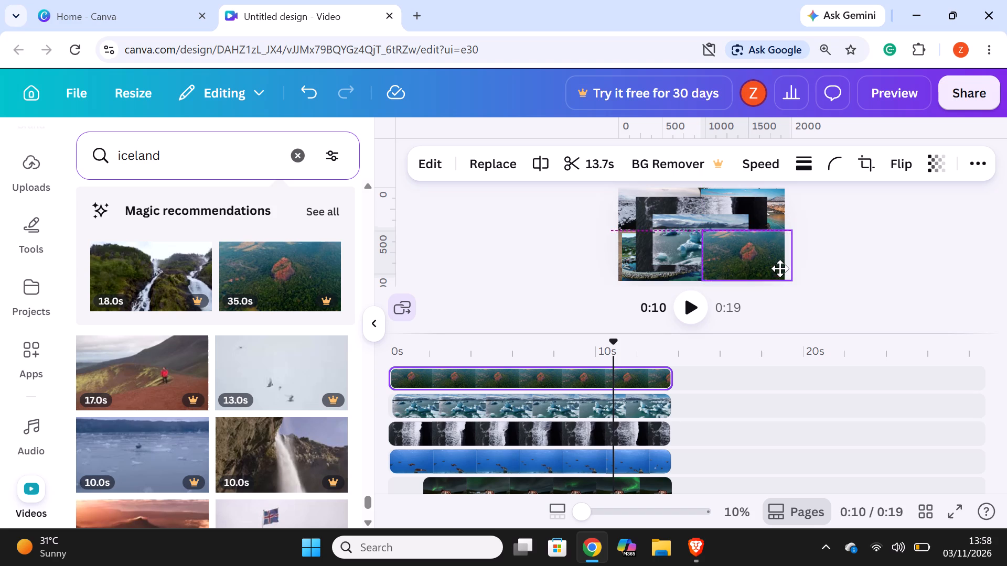
pyautogui.moveTo(780, 268); pyautogui.dragTo(780, 274)
pyautogui.click(902, 267)
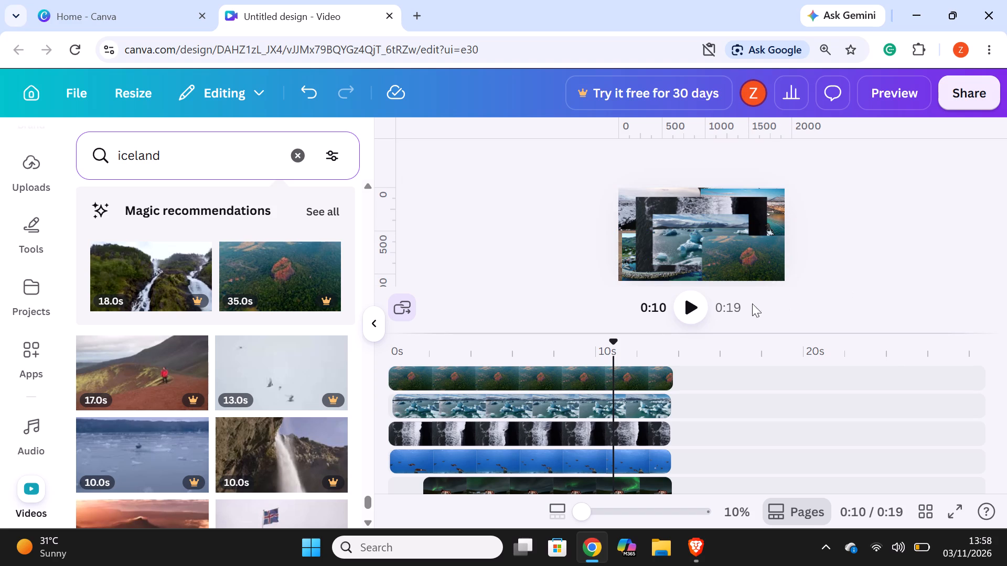
# Add the 8.0s snowy waterfall video on a new top track, starting at about 1s.
pyautogui.scroll(-5, 196, 405)
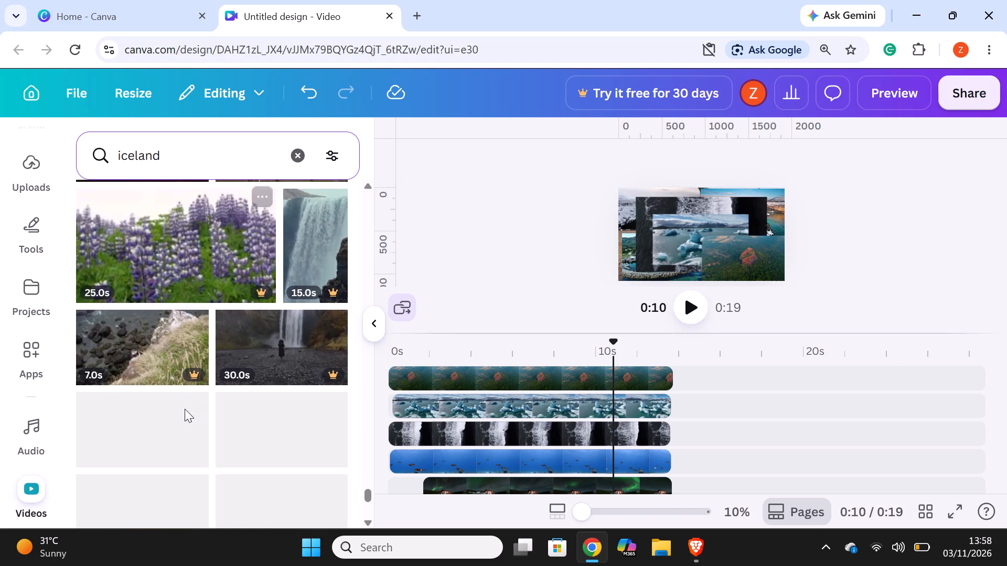
pyautogui.scroll(-4, 213, 393)
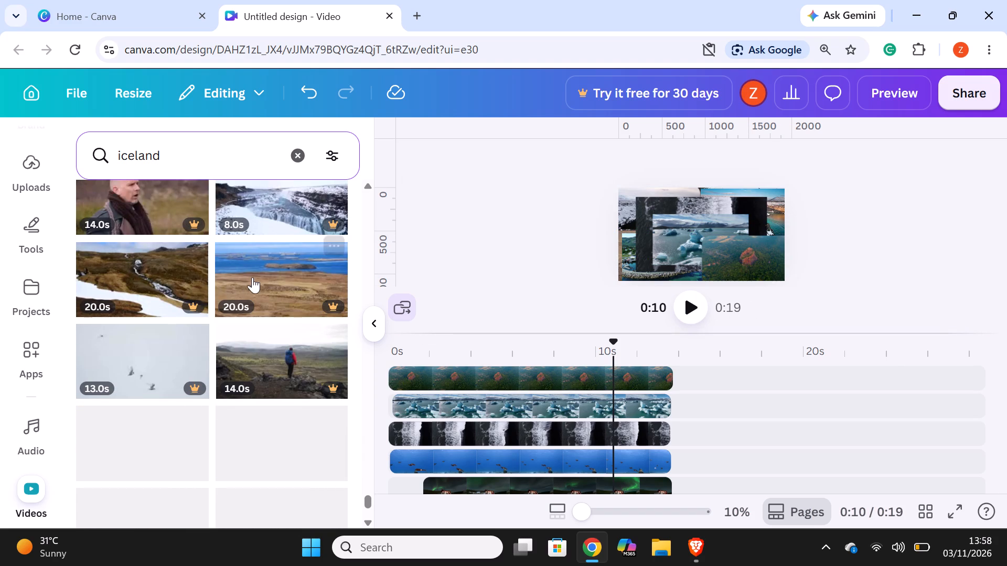
pyautogui.moveTo(295, 206); pyautogui.dragTo(480, 376)
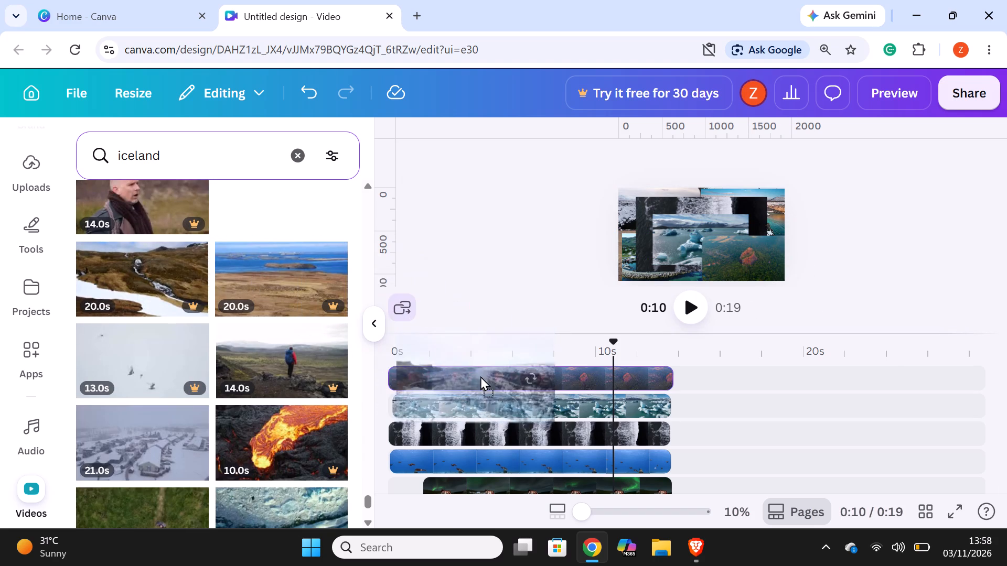
pyautogui.moveTo(480, 376); pyautogui.dragTo(487, 364)
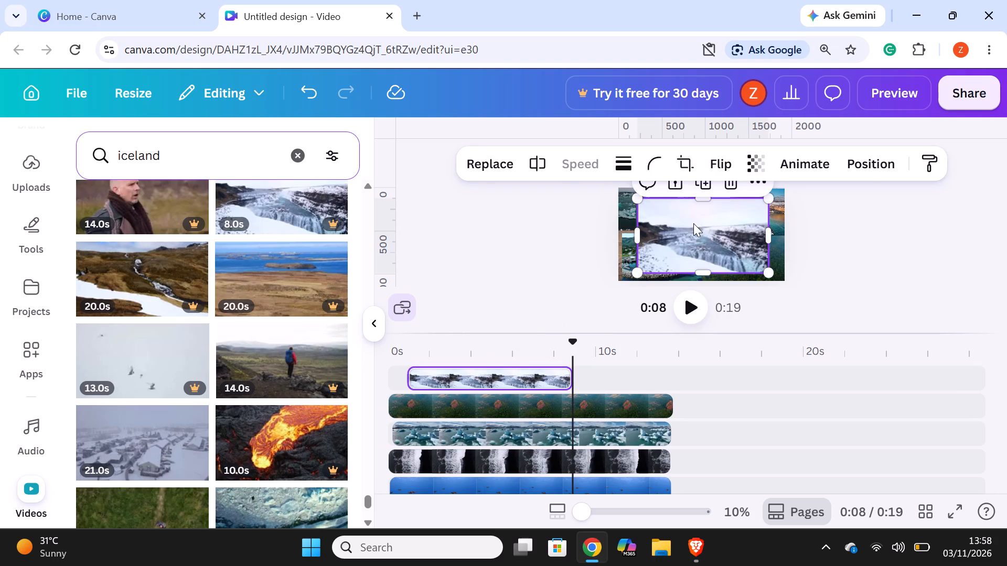
# Shrink the snowy waterfall clip to quadrant size and place it in the lower-left quadrant of the frame.
pyautogui.moveTo(767, 274); pyautogui.dragTo(721, 242)
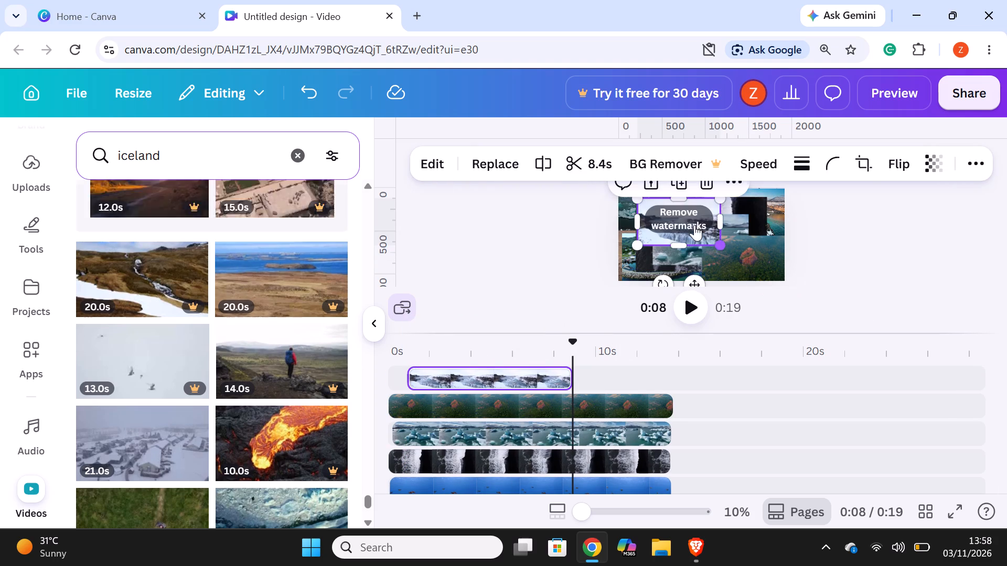
pyautogui.moveTo(690, 237); pyautogui.dragTo(666, 265)
pyautogui.moveTo(695, 275); pyautogui.dragTo(700, 290)
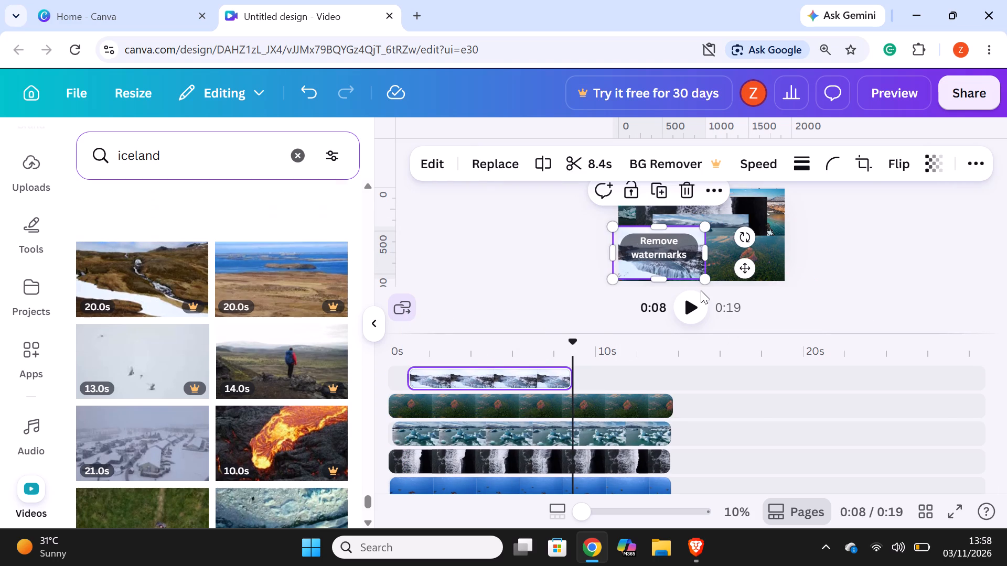
pyautogui.click(824, 281)
pyautogui.click(657, 255)
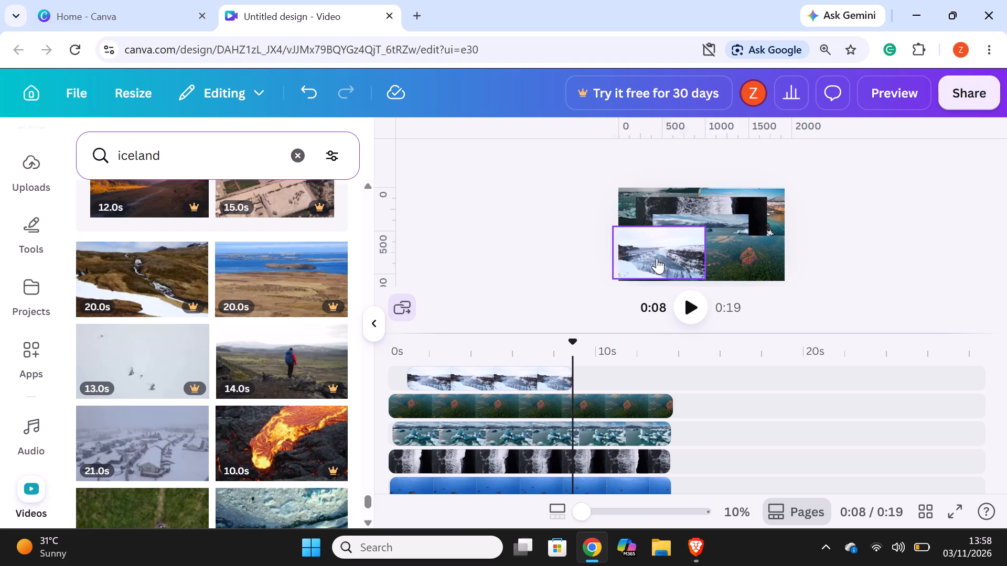
pyautogui.click(904, 242)
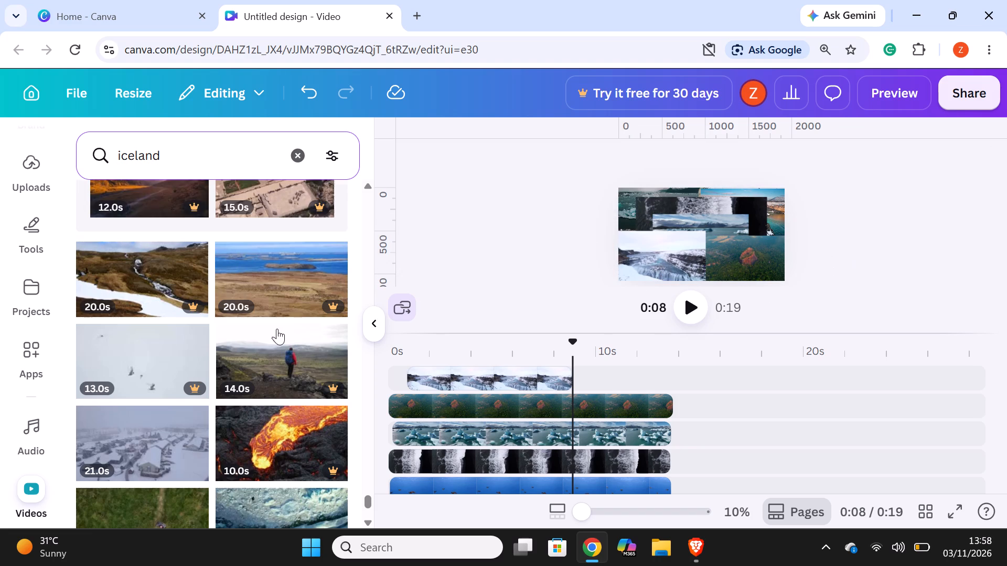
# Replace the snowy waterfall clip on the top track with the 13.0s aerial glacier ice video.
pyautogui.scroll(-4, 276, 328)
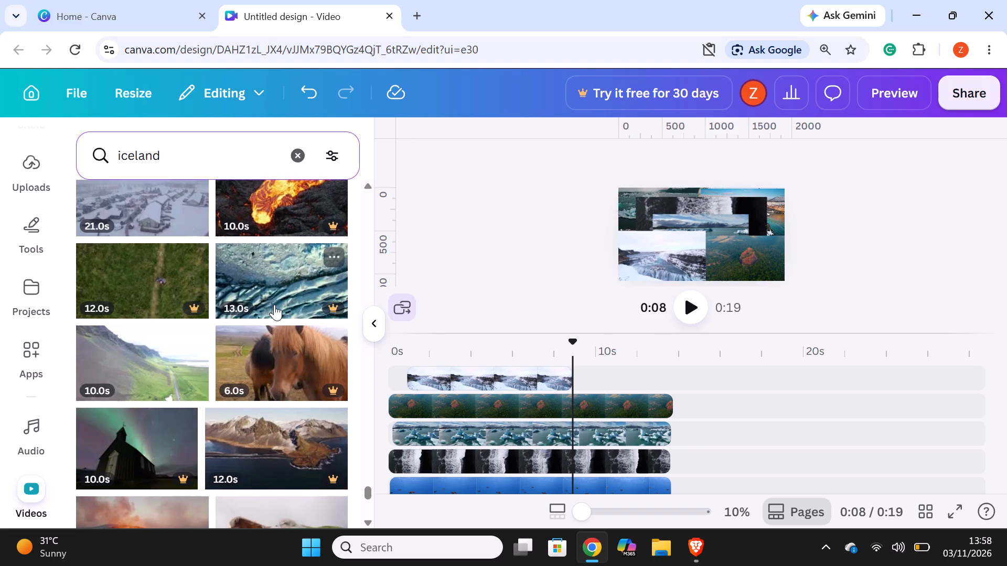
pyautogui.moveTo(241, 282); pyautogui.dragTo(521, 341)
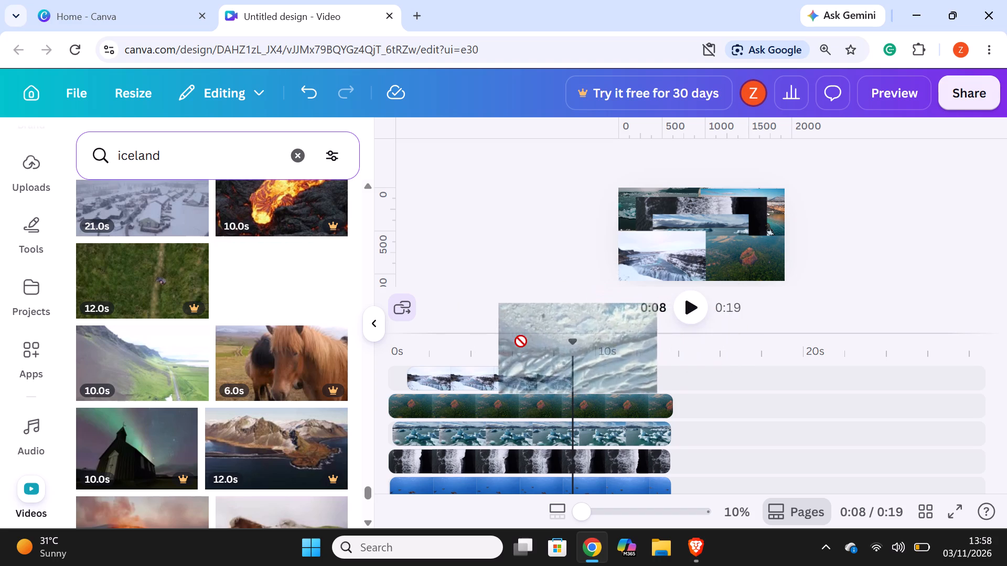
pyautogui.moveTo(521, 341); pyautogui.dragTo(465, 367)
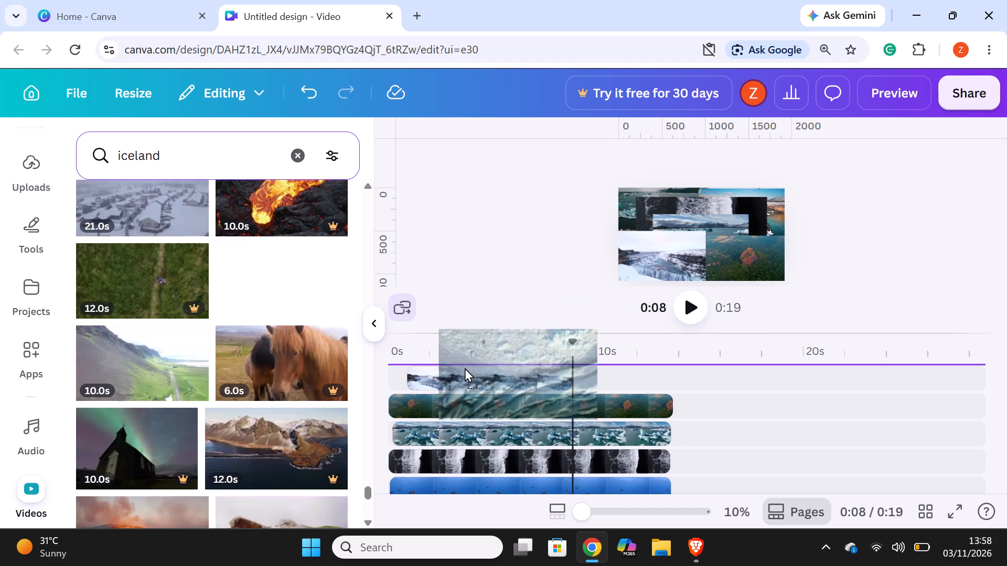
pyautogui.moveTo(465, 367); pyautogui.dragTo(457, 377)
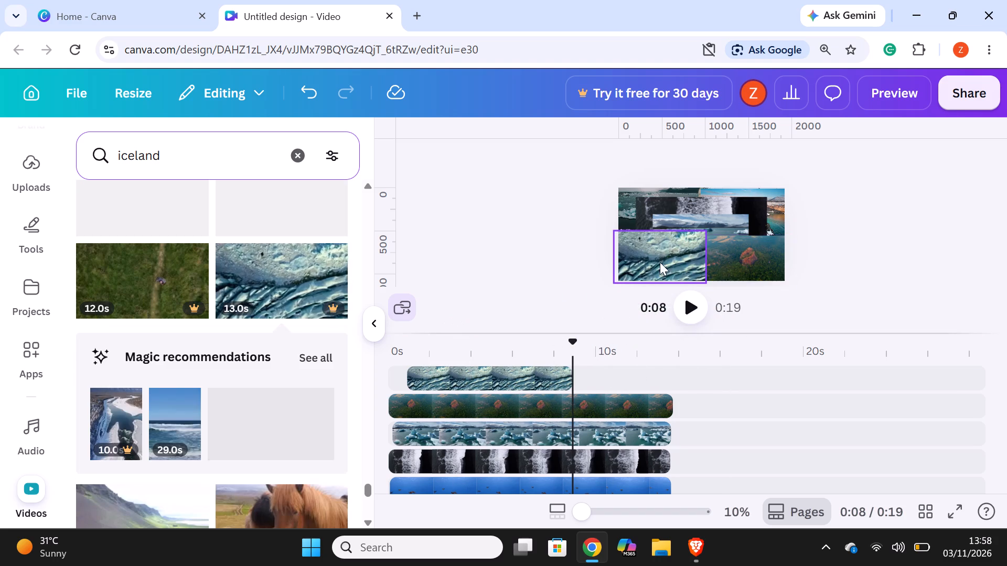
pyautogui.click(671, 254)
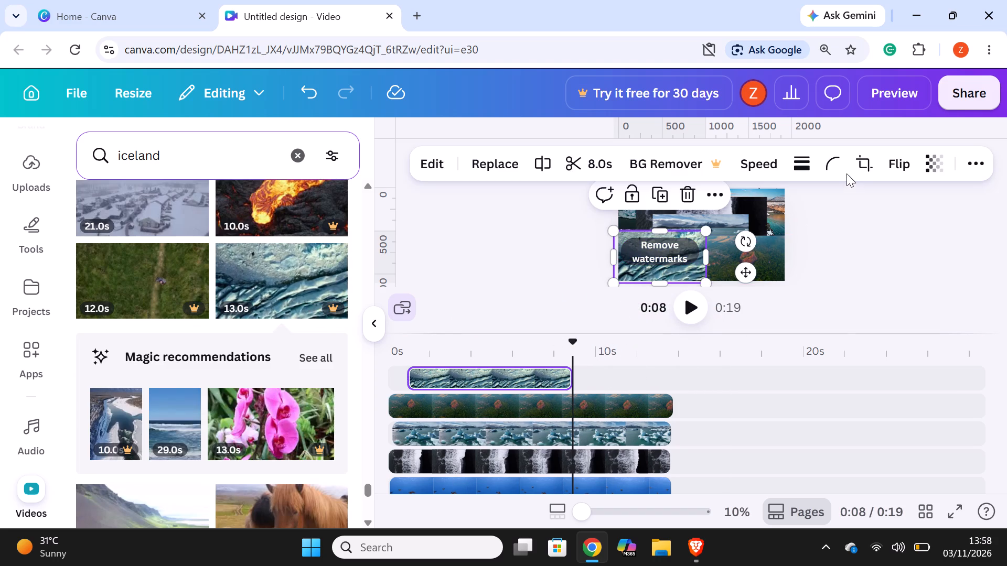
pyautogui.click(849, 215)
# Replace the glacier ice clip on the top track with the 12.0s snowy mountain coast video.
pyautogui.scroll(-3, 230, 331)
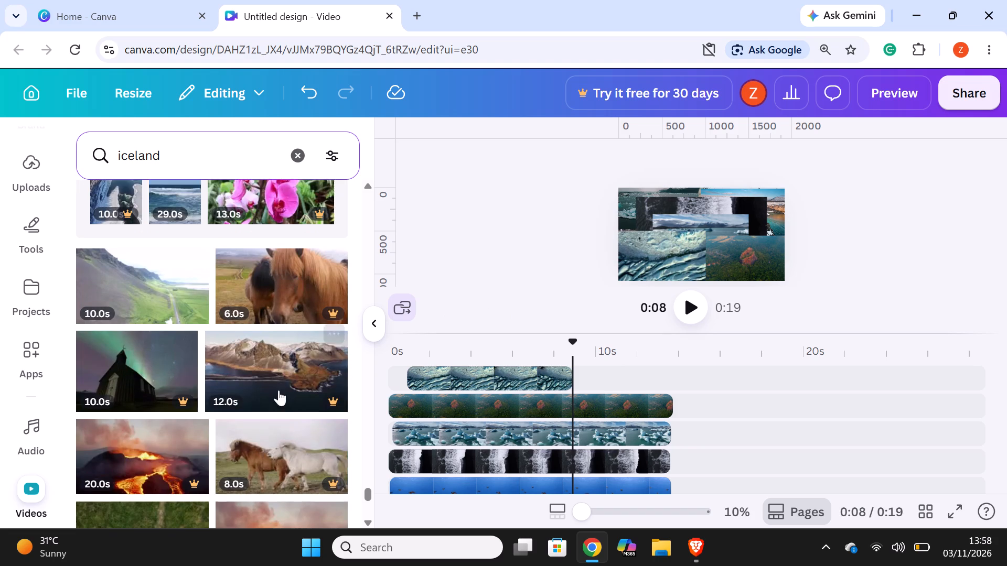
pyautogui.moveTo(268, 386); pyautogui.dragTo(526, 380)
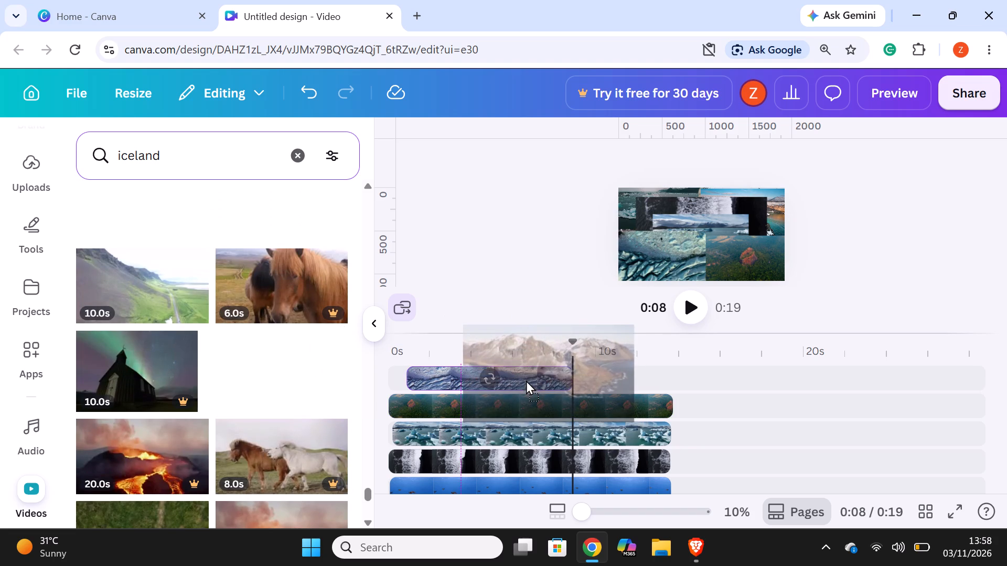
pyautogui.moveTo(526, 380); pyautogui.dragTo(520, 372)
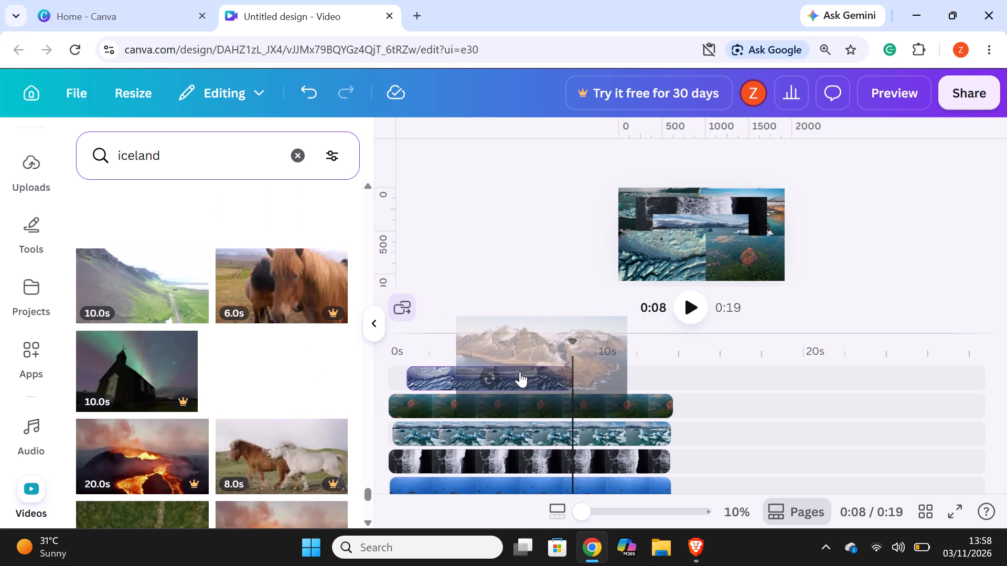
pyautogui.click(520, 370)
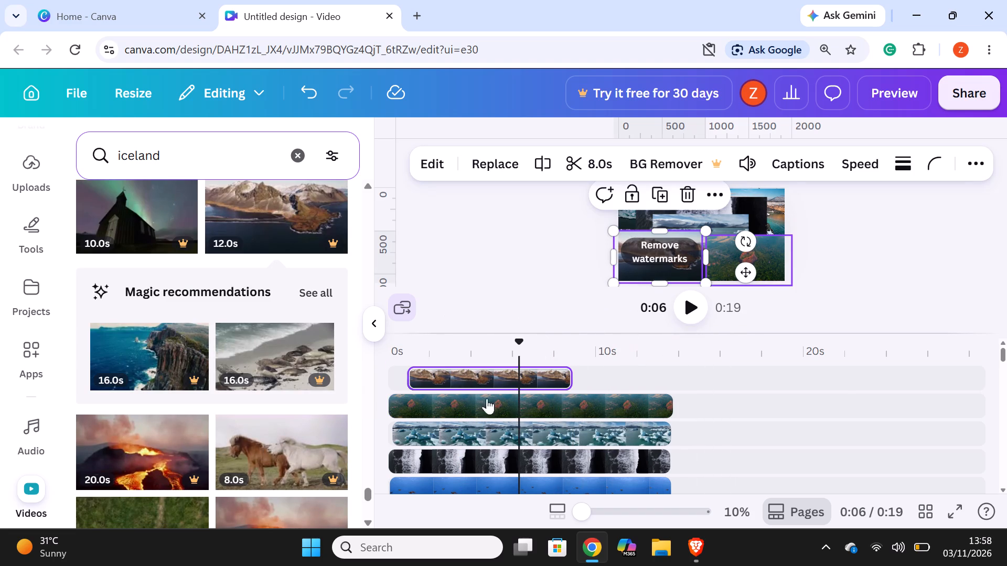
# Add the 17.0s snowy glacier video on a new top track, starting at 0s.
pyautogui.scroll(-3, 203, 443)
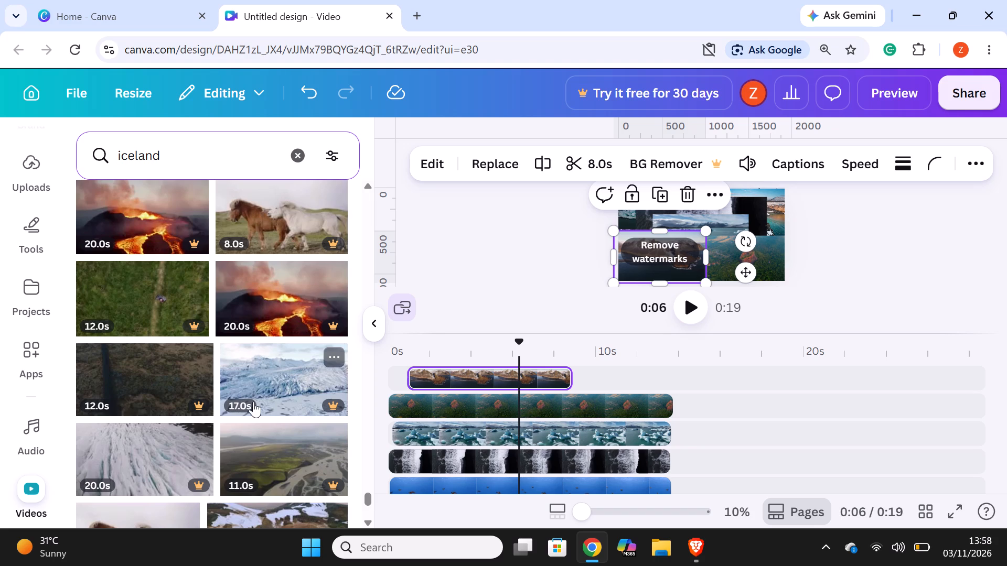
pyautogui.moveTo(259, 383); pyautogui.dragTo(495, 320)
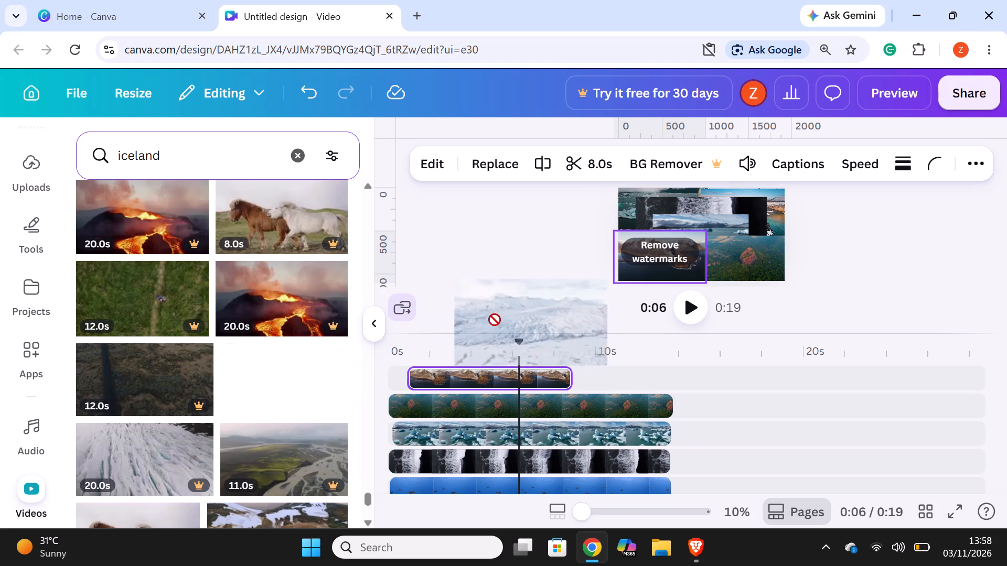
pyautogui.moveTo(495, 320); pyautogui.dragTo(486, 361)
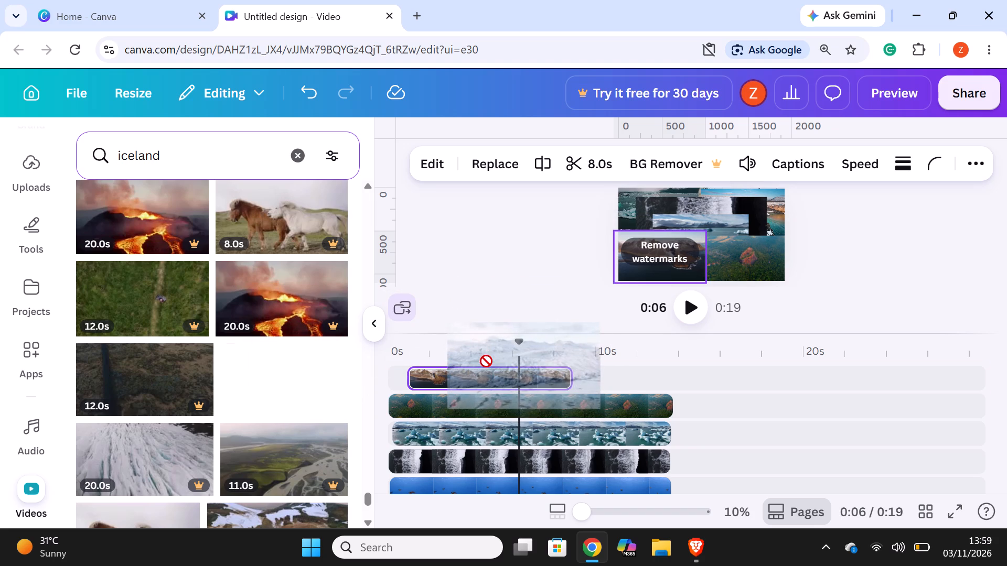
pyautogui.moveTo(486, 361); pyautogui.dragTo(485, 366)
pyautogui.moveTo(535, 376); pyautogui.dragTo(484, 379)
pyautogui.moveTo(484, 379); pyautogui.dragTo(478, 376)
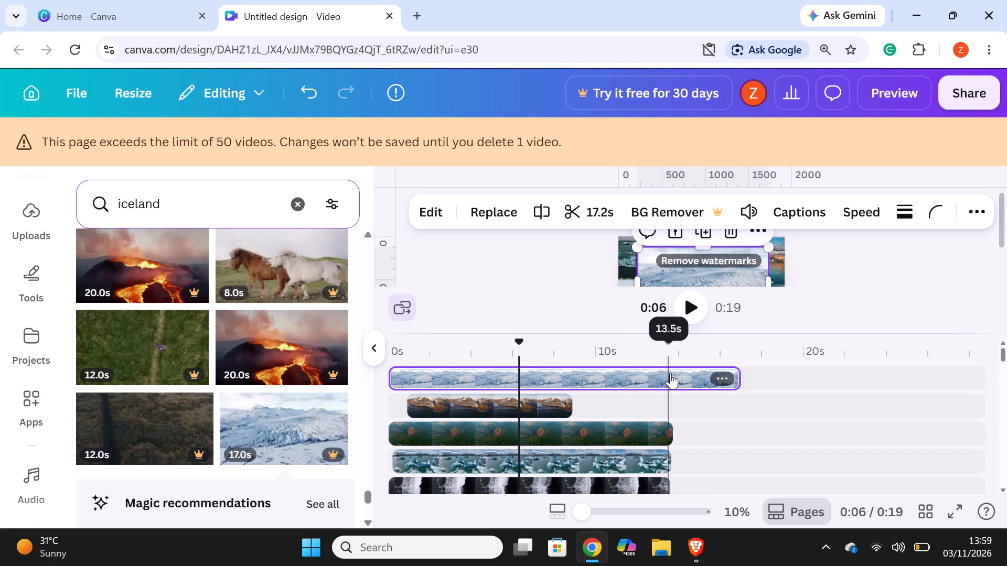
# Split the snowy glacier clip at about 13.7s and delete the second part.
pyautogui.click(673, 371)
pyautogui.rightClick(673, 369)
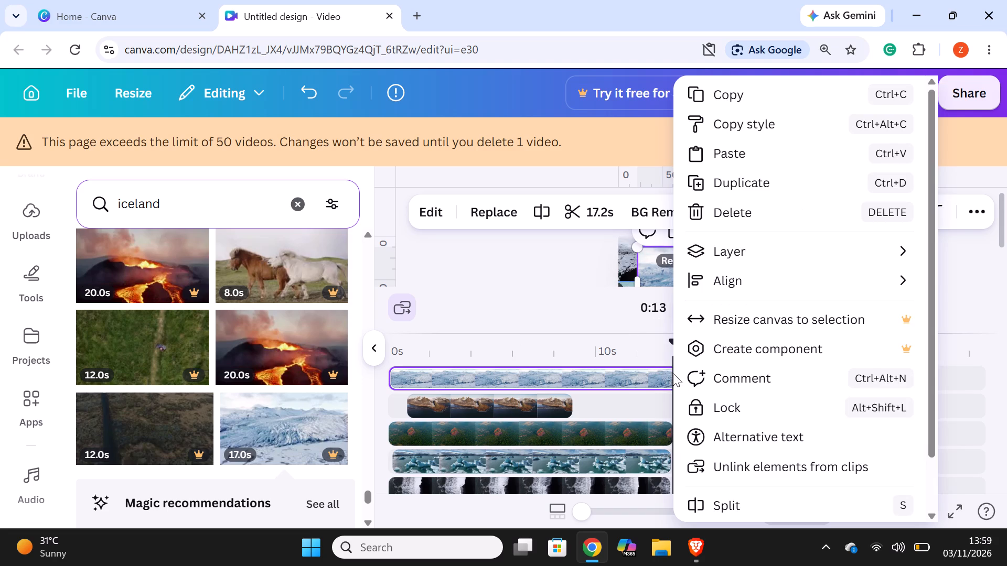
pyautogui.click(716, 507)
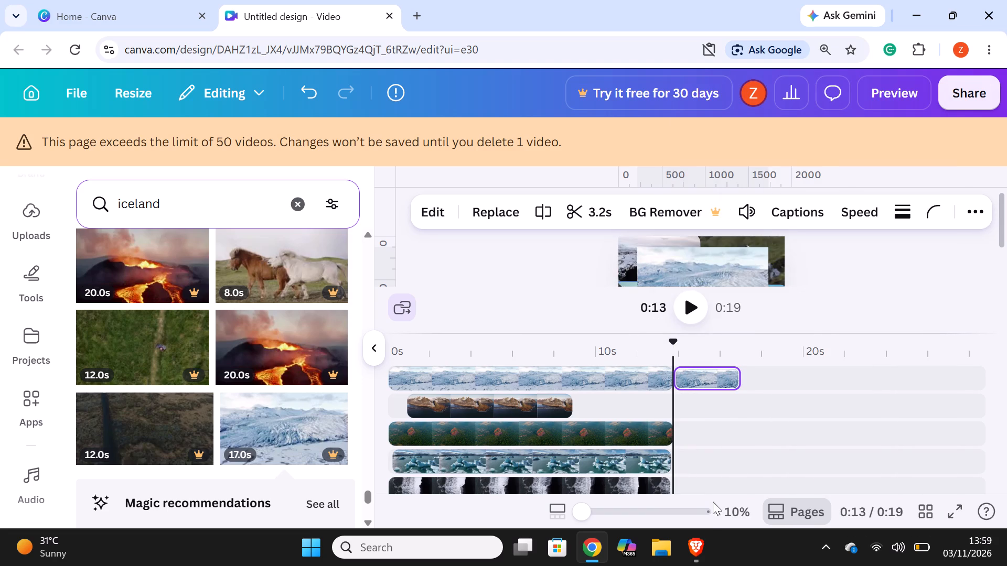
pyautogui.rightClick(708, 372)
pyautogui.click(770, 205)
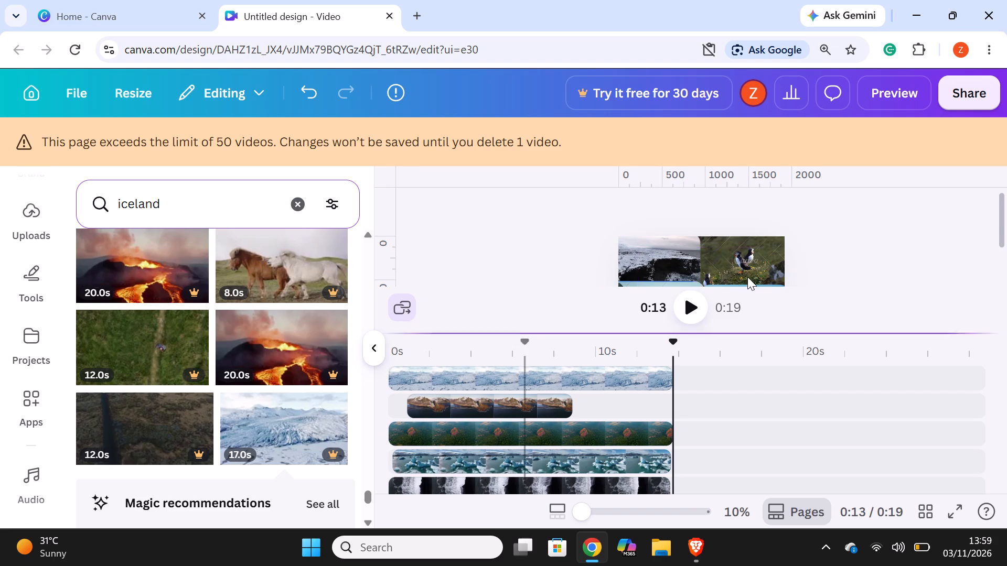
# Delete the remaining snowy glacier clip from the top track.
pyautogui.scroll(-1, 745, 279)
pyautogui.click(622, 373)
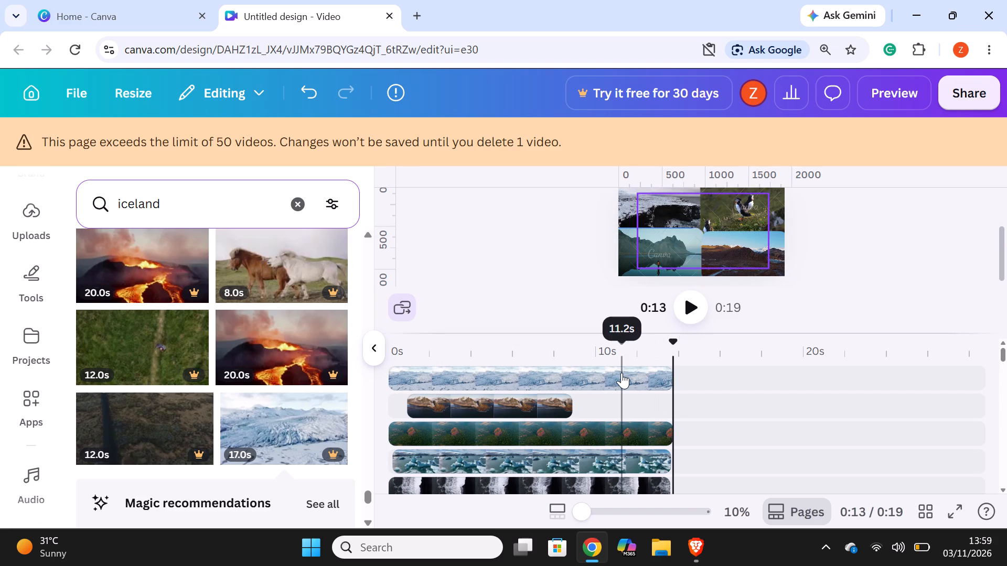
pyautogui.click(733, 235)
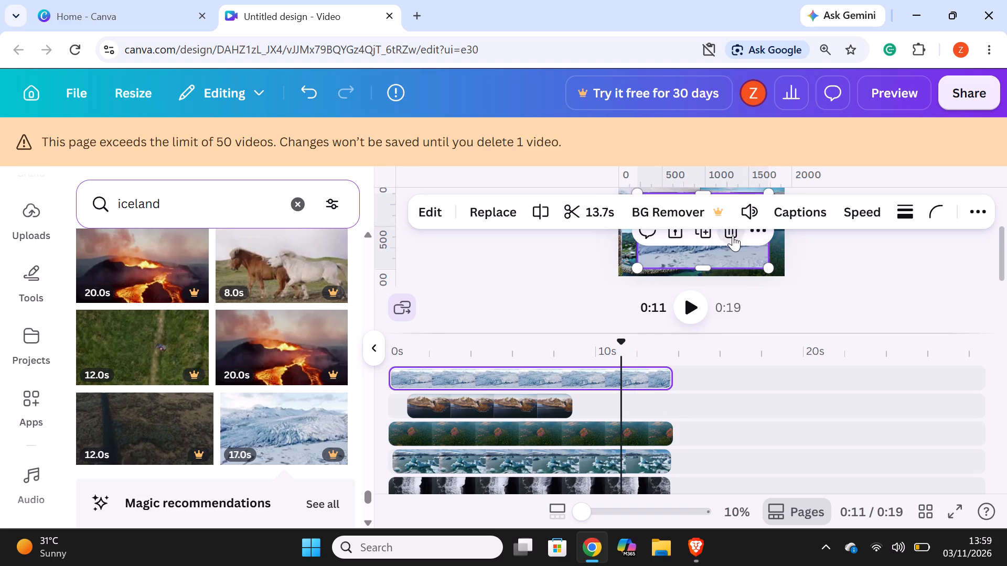
# Delete the 8.0s coastal clip, the 12.2s turquoise river clip and the 14.3s waterfall clip from the lower tracks.
pyautogui.scroll(-2, 606, 387)
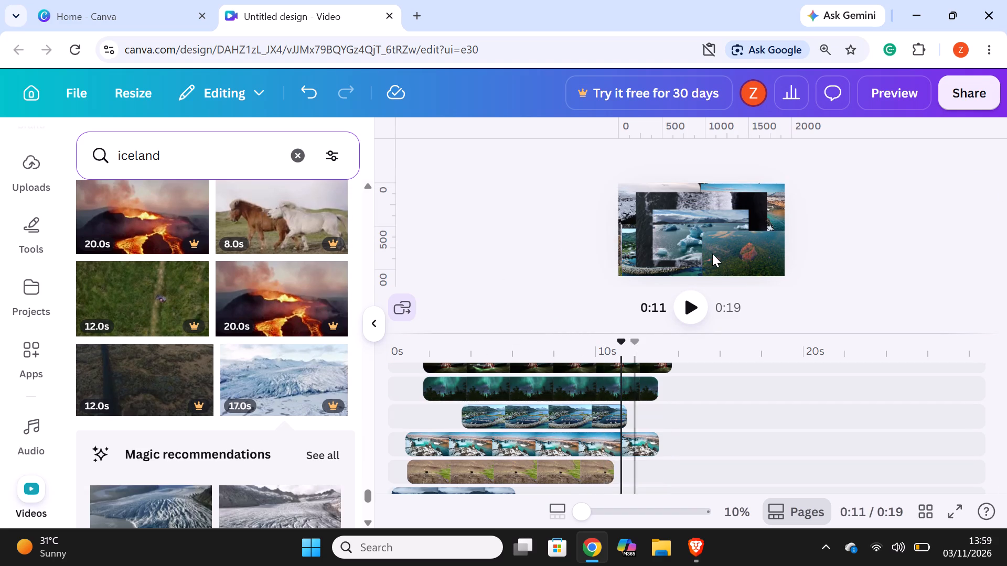
pyautogui.click(569, 421)
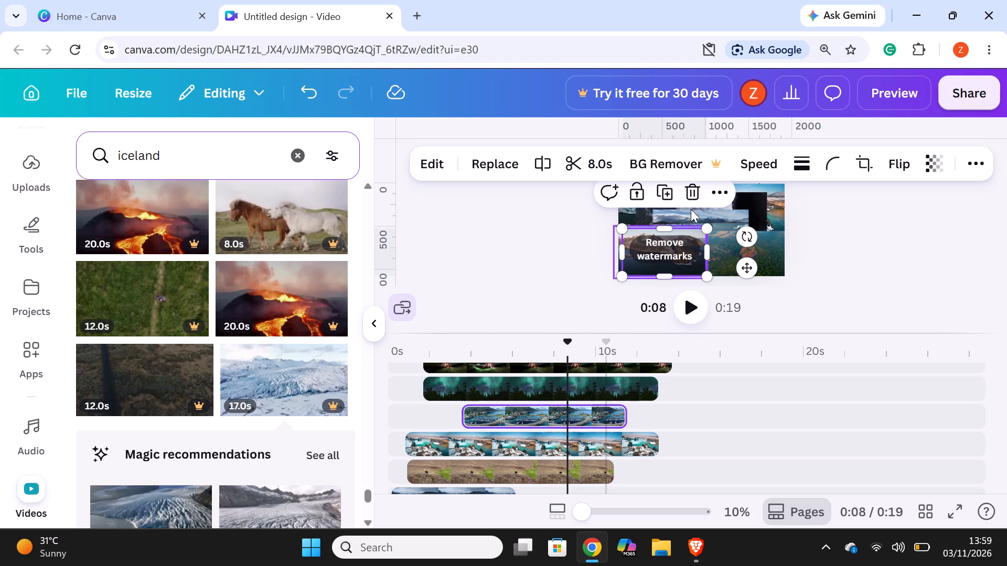
pyautogui.click(693, 189)
pyautogui.click(569, 411)
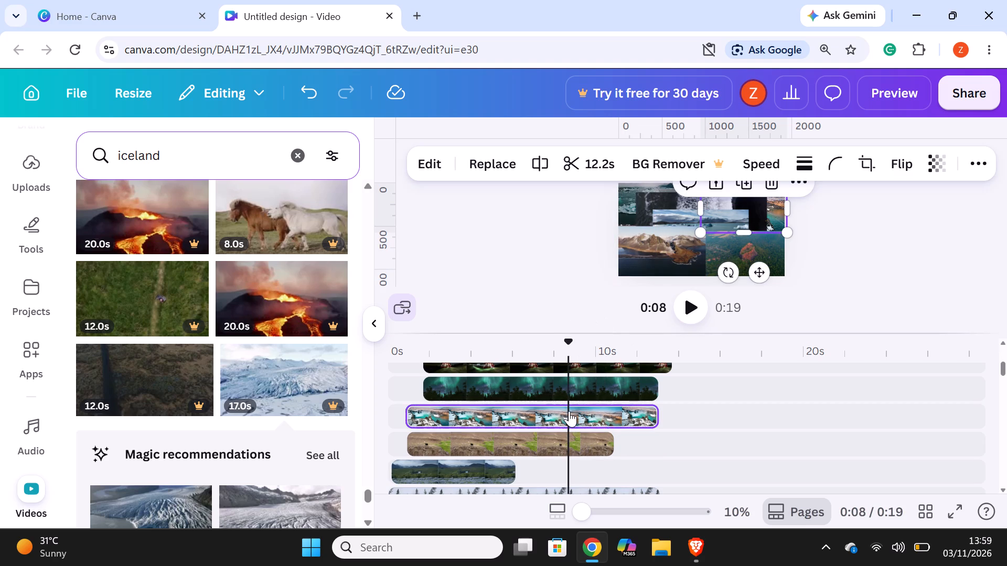
pyautogui.click(773, 186)
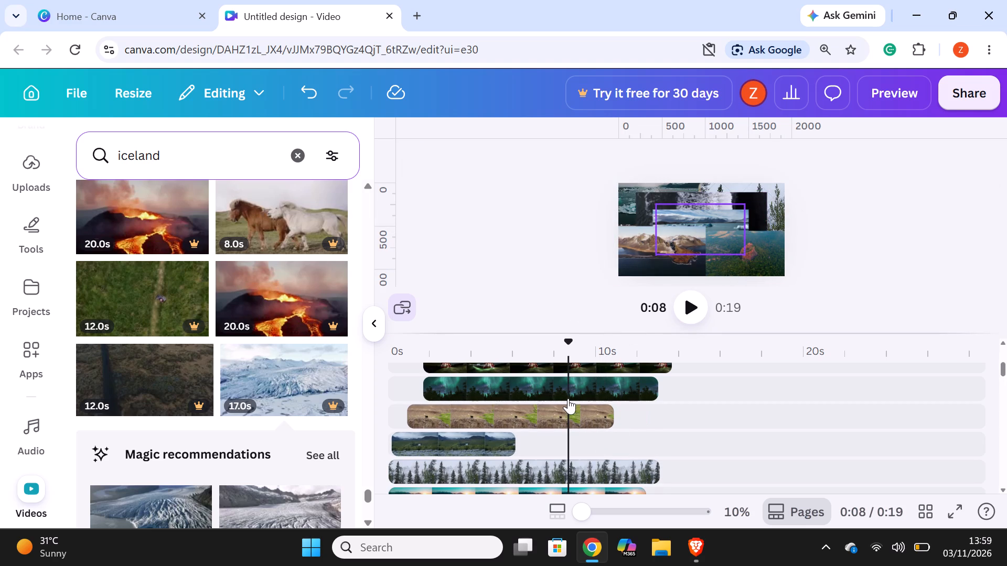
pyautogui.scroll(-4, 568, 398)
pyautogui.click(528, 430)
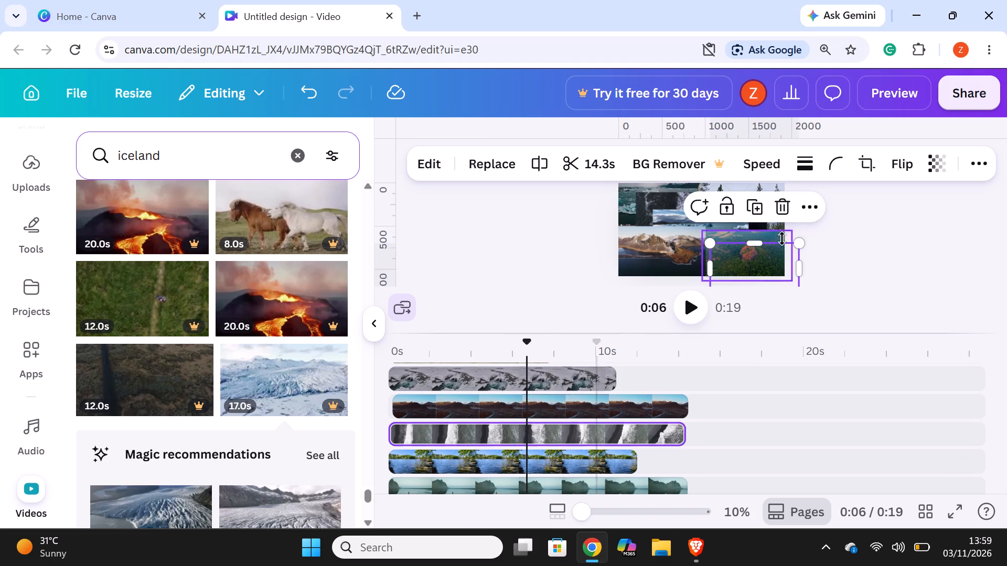
pyautogui.click(786, 205)
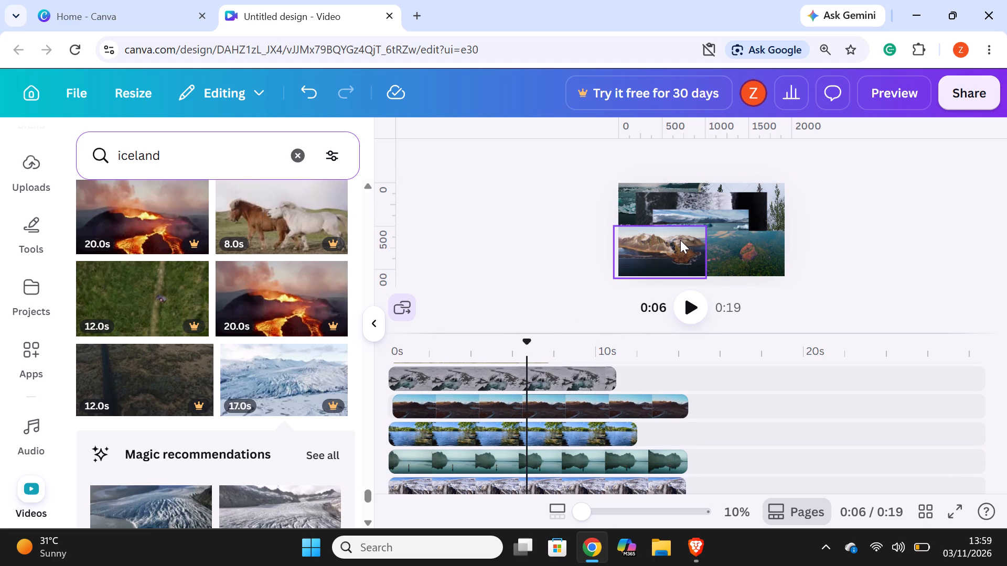
# Delete the mountain coast, aerial forest, iceberg lagoon, black-sand waves and blue bird clips from the top tracks.
pyautogui.click(679, 241)
pyautogui.click(686, 187)
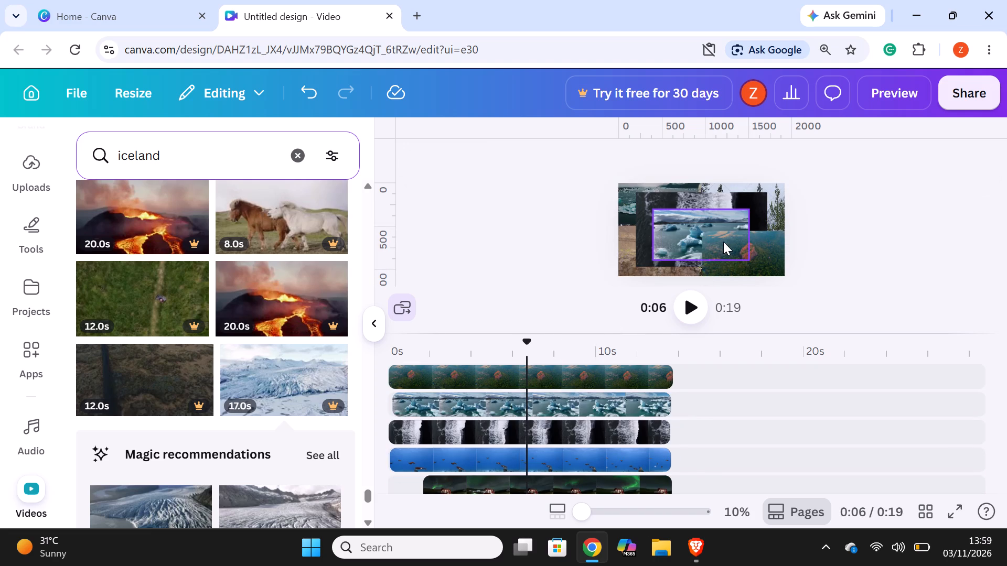
pyautogui.click(723, 242)
pyautogui.click(770, 194)
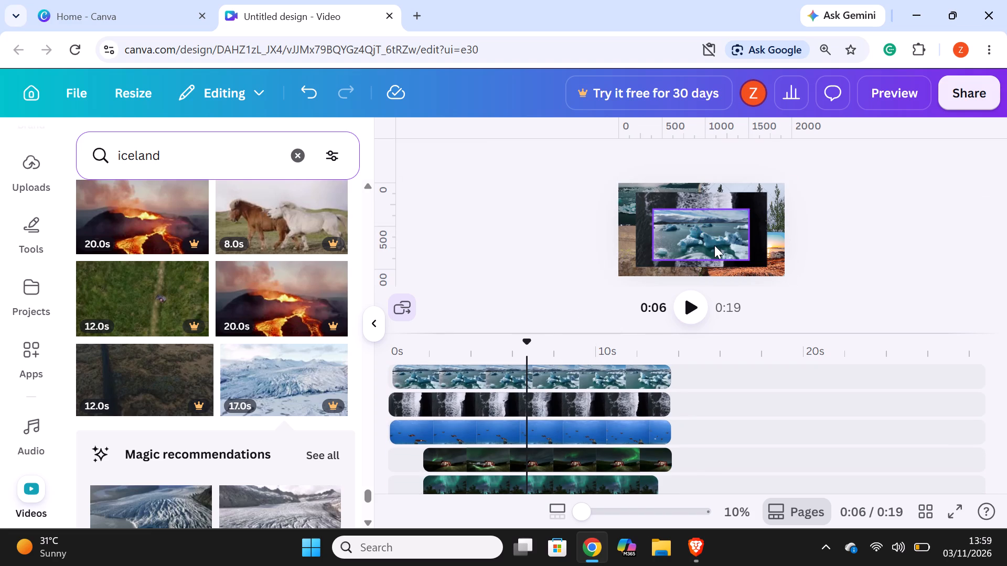
pyautogui.click(713, 246)
pyautogui.click(732, 185)
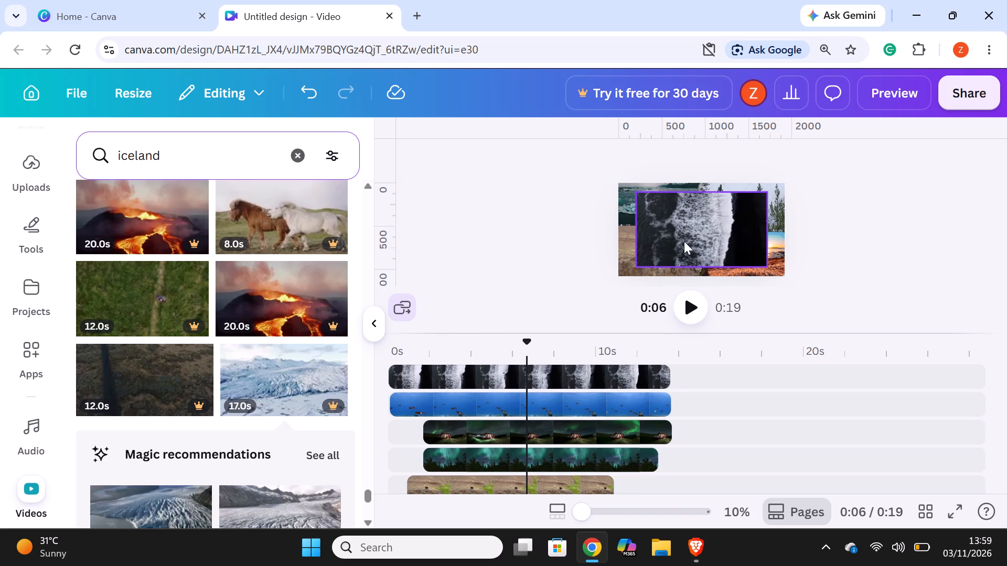
pyautogui.click(694, 237)
pyautogui.click(728, 184)
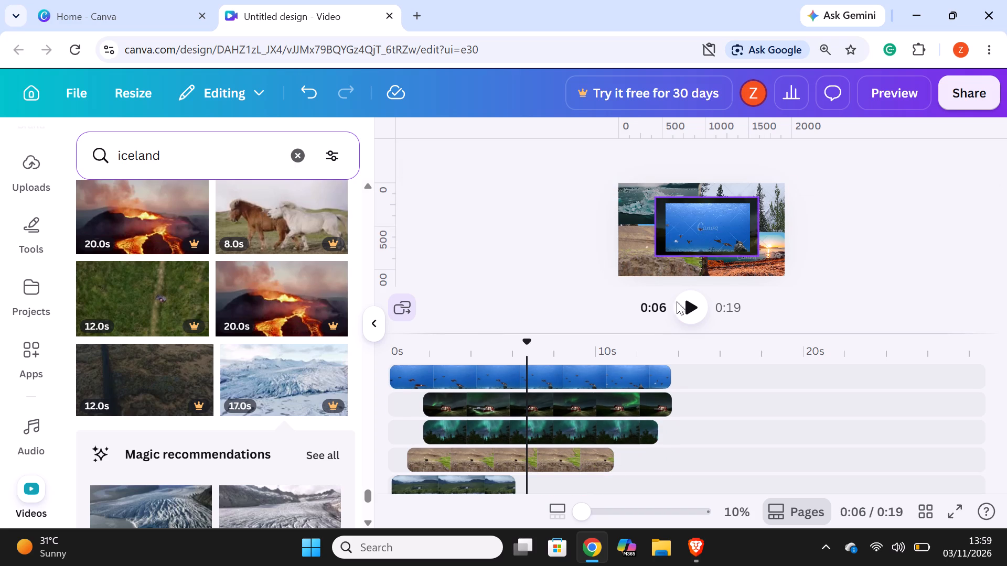
pyautogui.scroll(-3, 555, 367)
pyautogui.scroll(9, 555, 367)
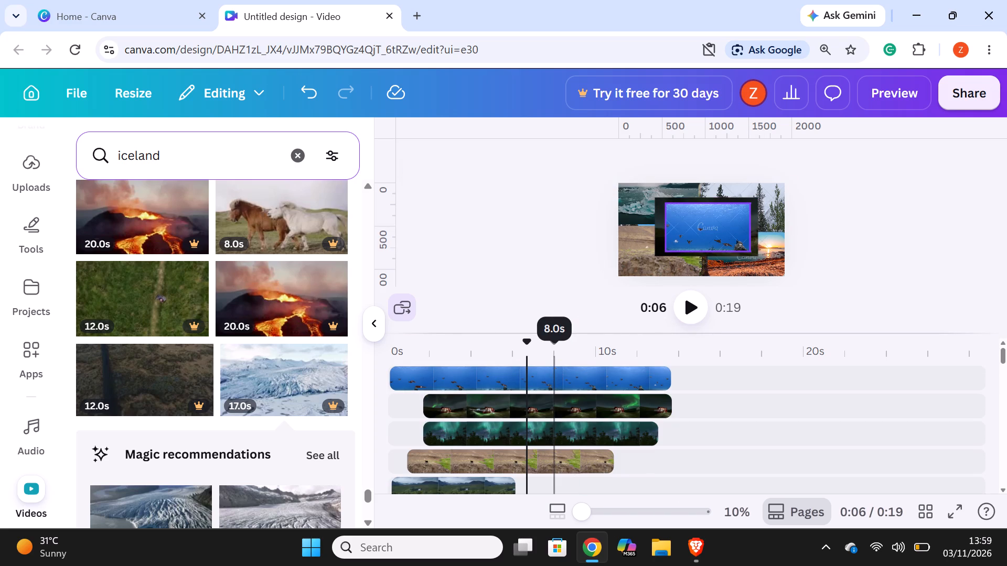
pyautogui.click(720, 236)
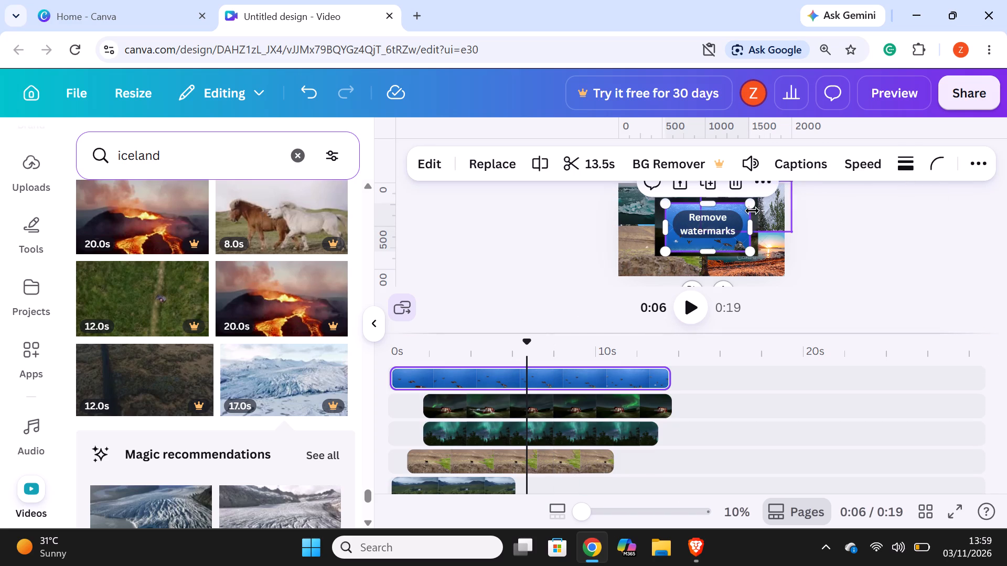
pyautogui.click(741, 186)
# Move the aurora house clip to the frame's lower-left quadrant and the aurora forest clip to its lower-right quadrant.
pyautogui.moveTo(717, 223); pyautogui.dragTo(692, 245)
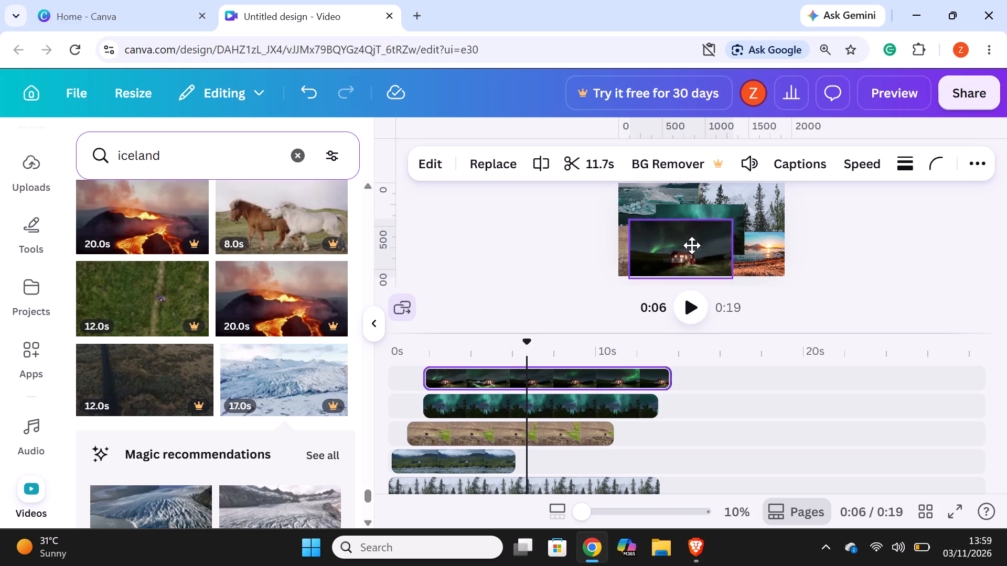
pyautogui.moveTo(692, 245); pyautogui.dragTo(667, 244)
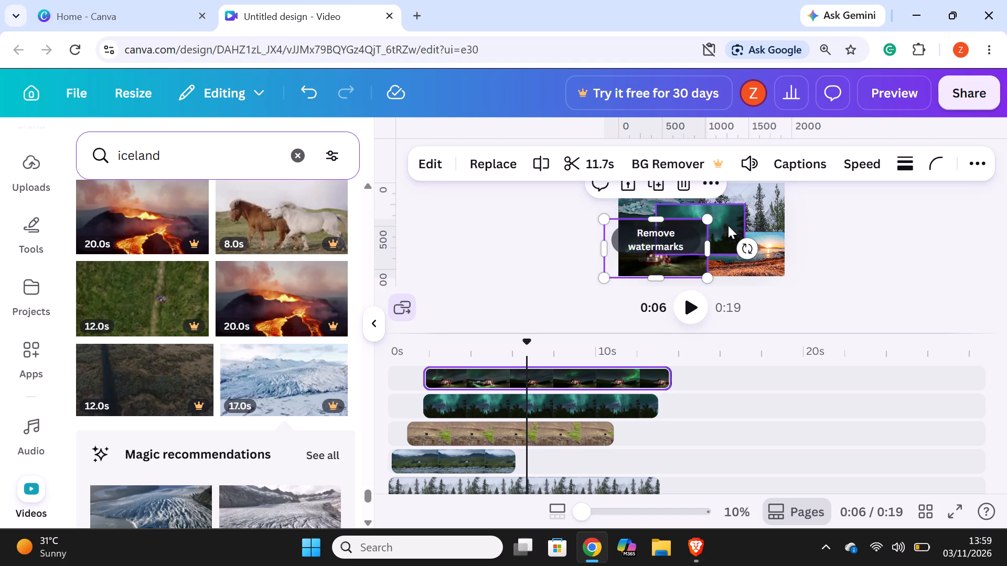
pyautogui.moveTo(727, 225); pyautogui.dragTo(772, 244)
pyautogui.click(874, 247)
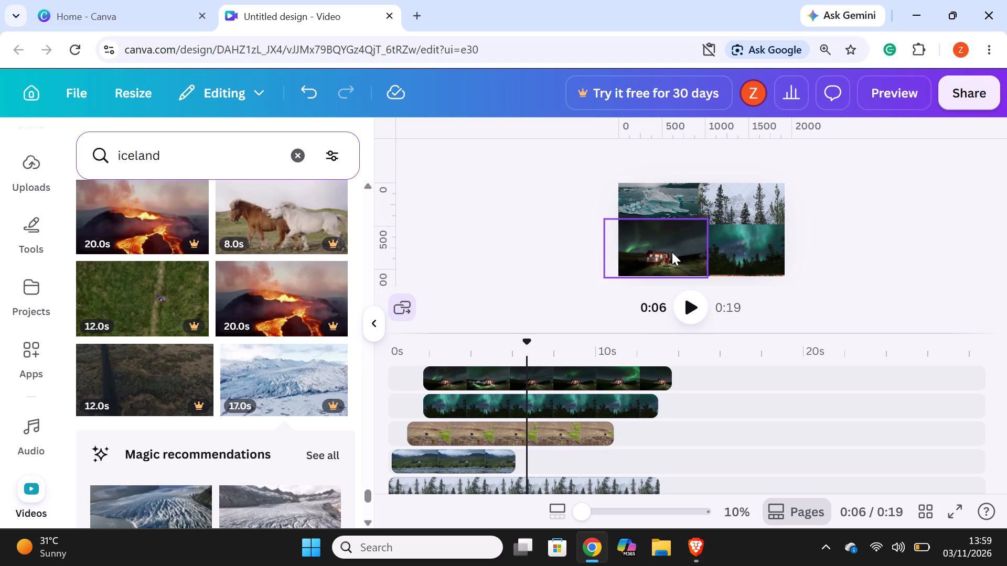
# Shrink the aurora house clip slightly so its edge meets the aurora forest clip.
pyautogui.click(683, 239)
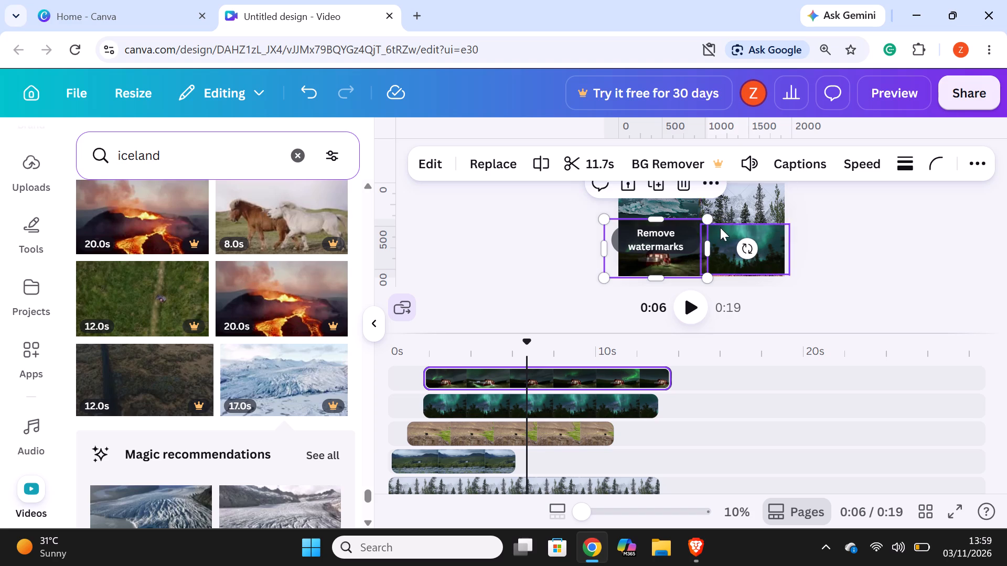
pyautogui.moveTo(710, 215); pyautogui.dragTo(706, 223)
pyautogui.click(855, 222)
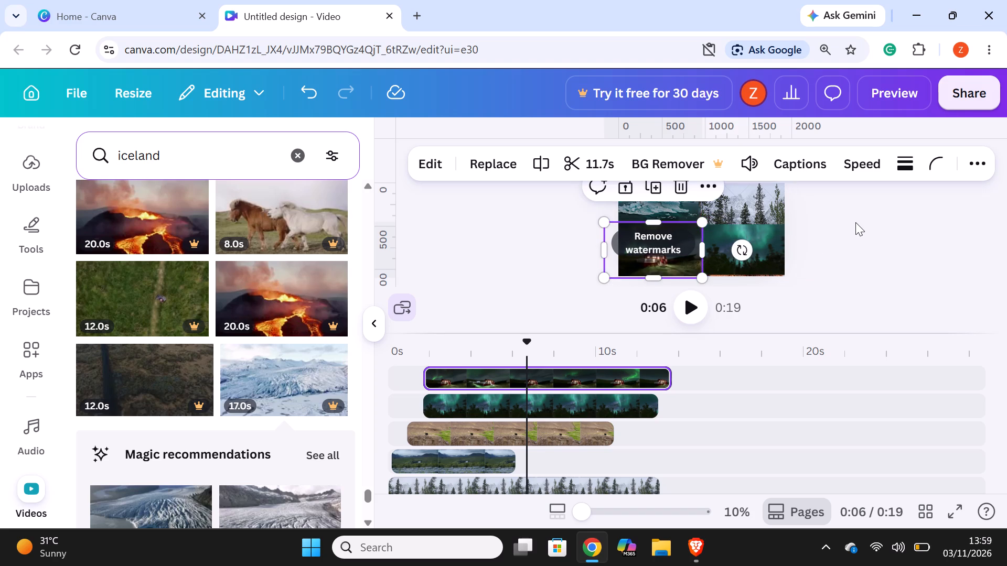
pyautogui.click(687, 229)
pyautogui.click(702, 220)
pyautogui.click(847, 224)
# Enlarge the iceberg clip in the frame's upper-left quadrant slightly toward the neighbouring snowy forest and aurora house clips.
pyautogui.click(687, 208)
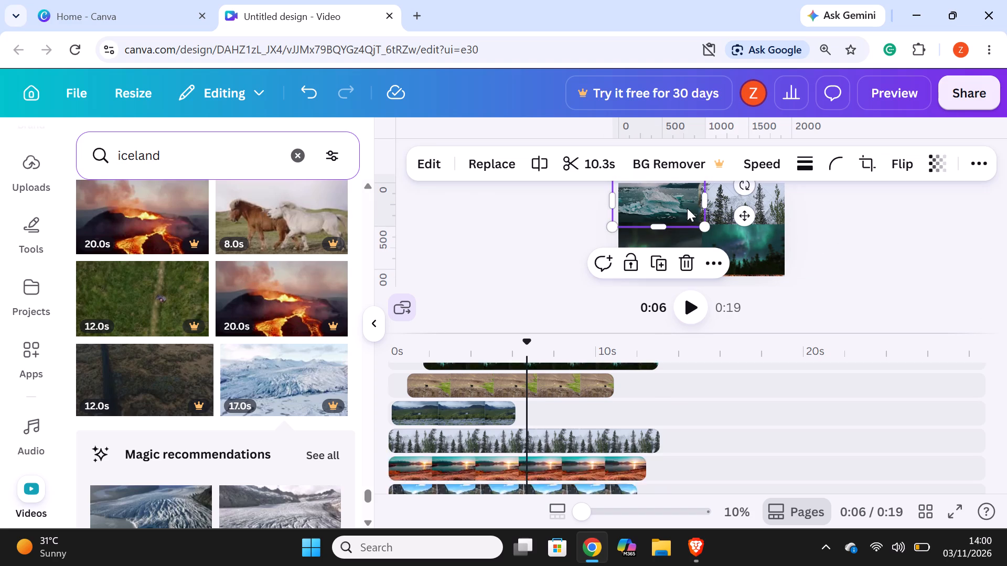
pyautogui.moveTo(706, 227); pyautogui.dragTo(708, 235)
pyautogui.click(762, 201)
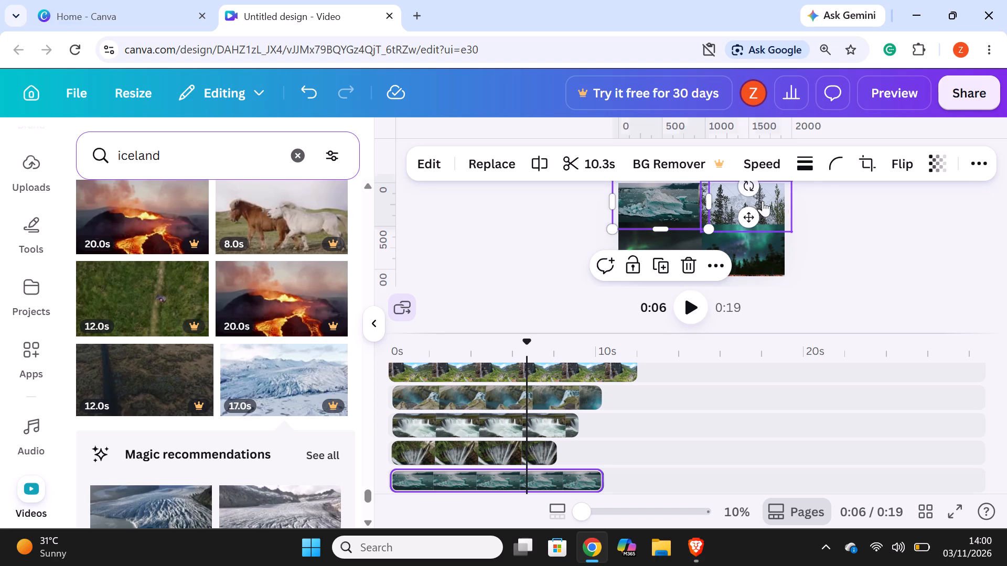
pyautogui.click(792, 228)
pyautogui.click(927, 252)
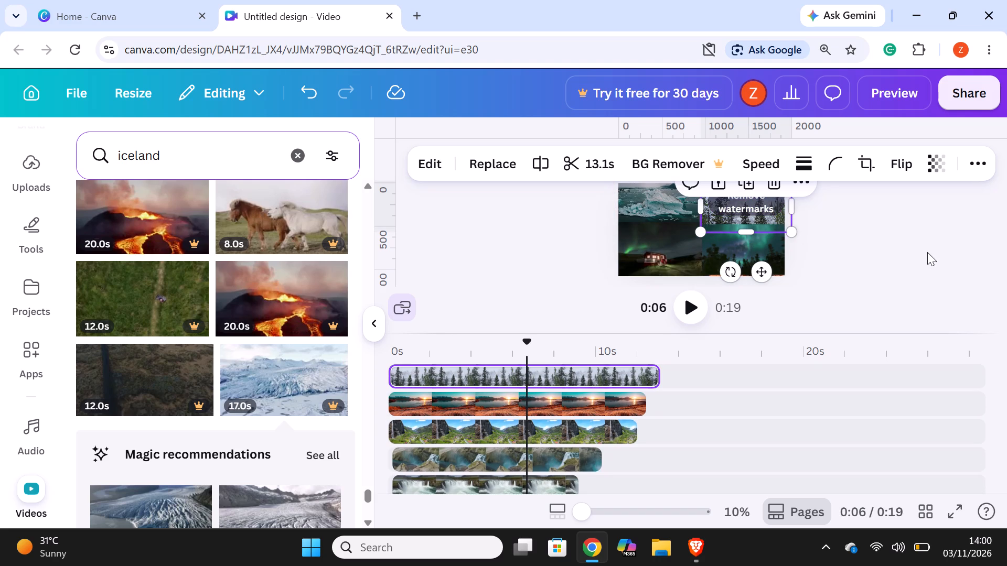
# Close the browser window containing the Canva video design.
pyautogui.click(999, 18)
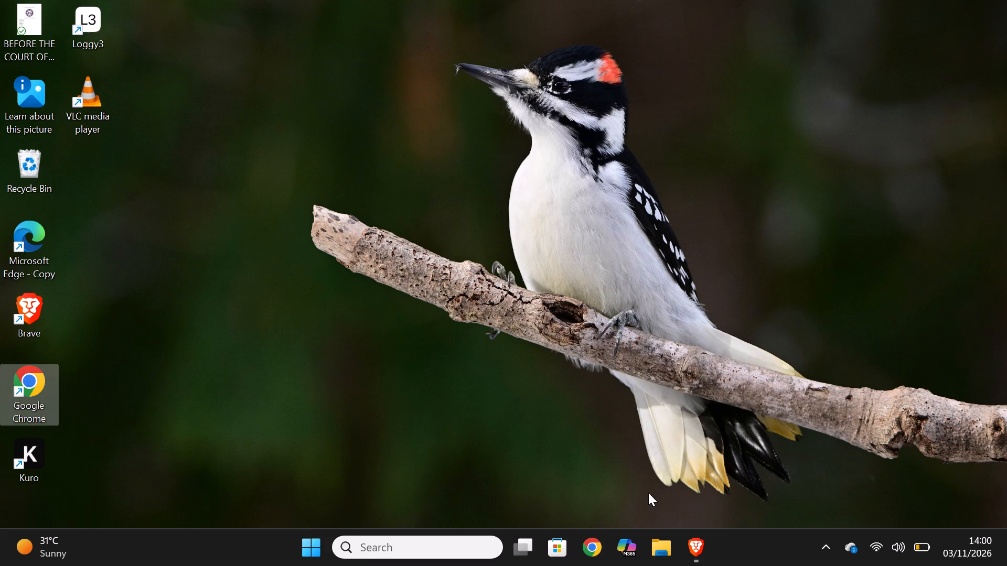
# Launch Kuro from the desktop.
pyautogui.doubleClick(41, 461)
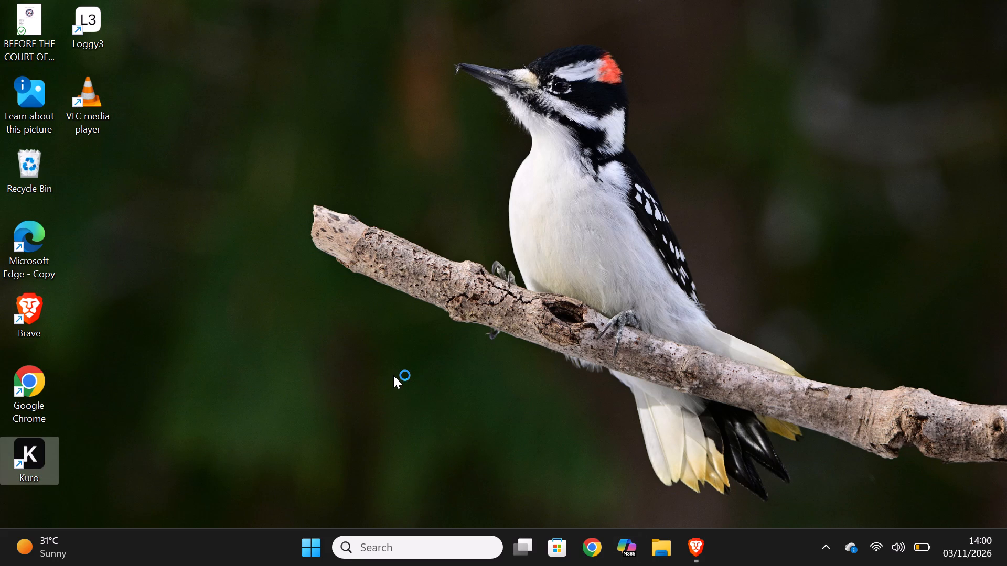